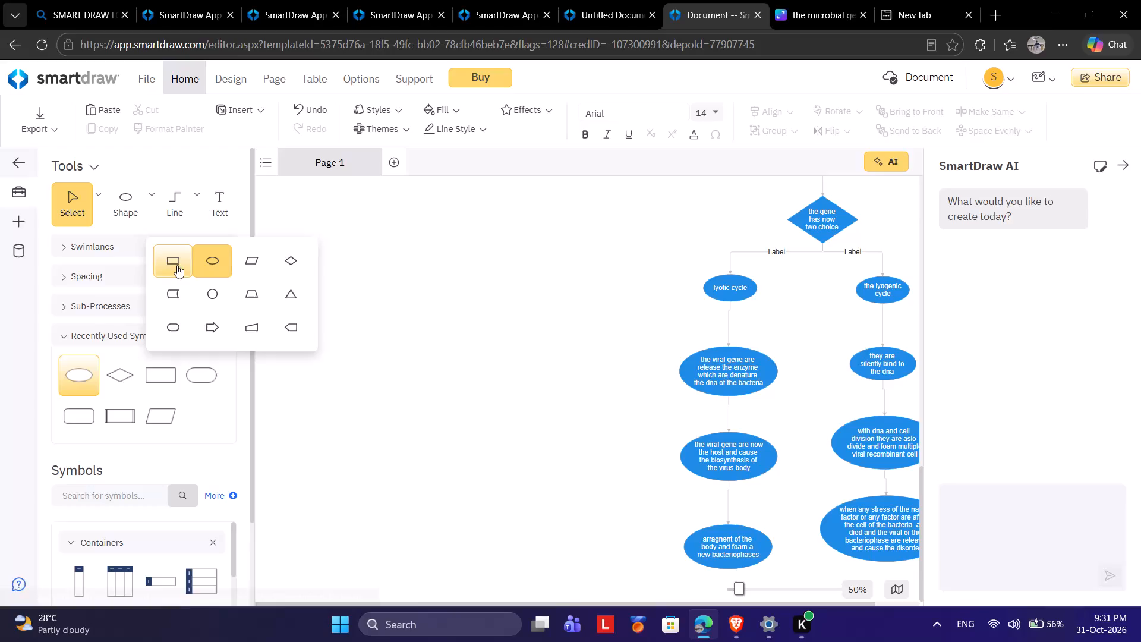
# Add an ellipse in the empty area beside the existing flowchart and label it "conjugation" with font size 16.
pyautogui.click(219, 263)
pyautogui.click(348, 257)
pyautogui.doubleClick(338, 258)
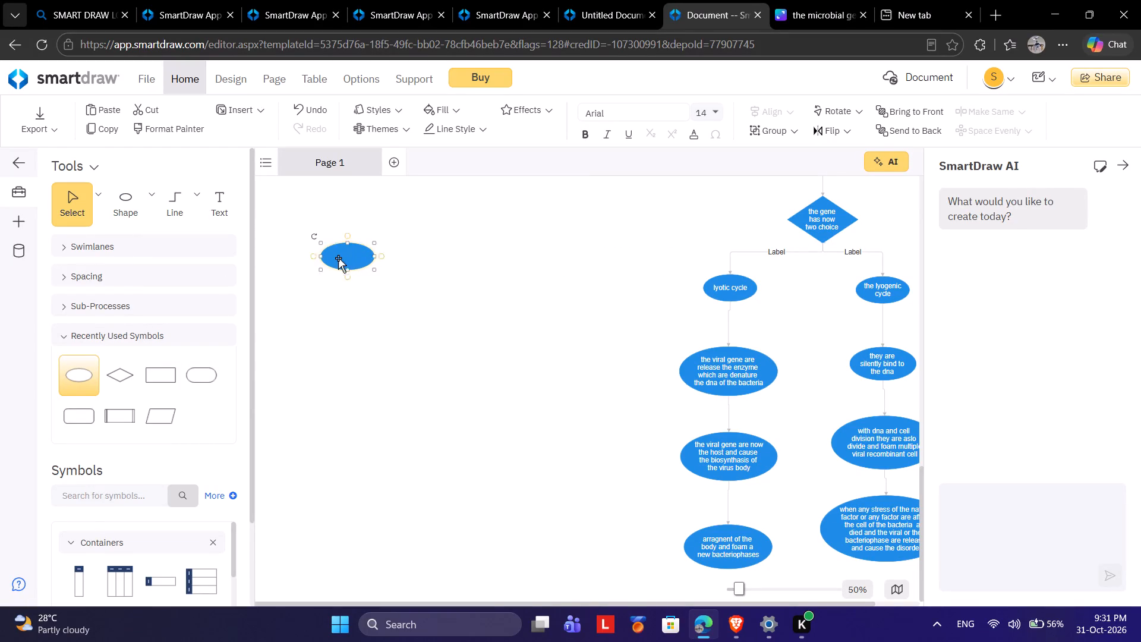
pyautogui.write('the')
pyautogui.press('space')
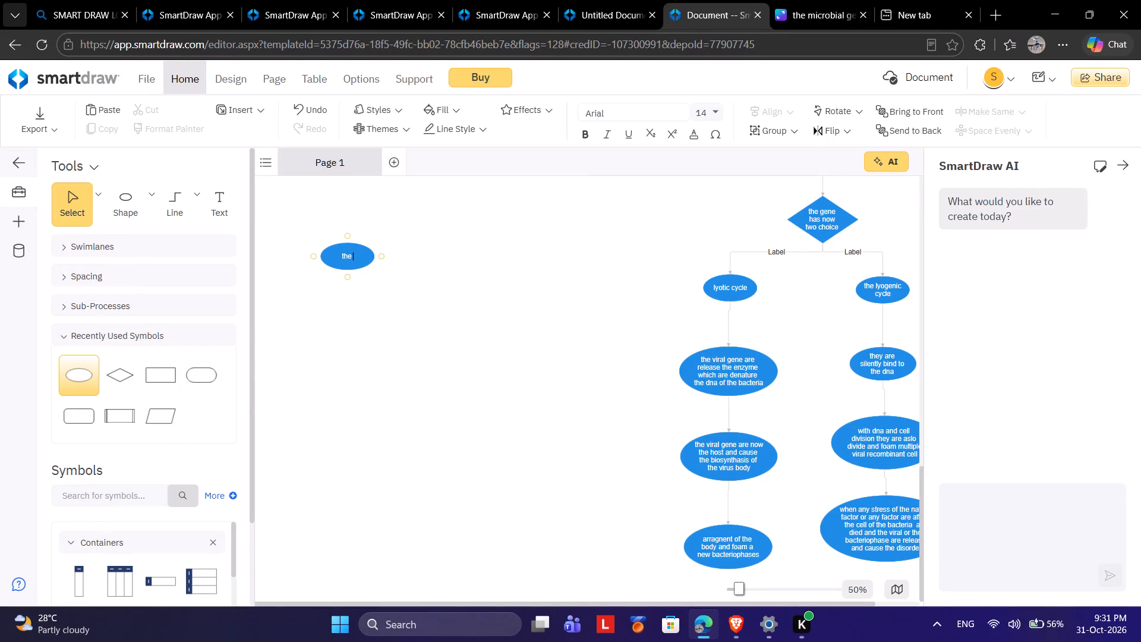
pyautogui.press('BackSpace')
pyautogui.press('BackSpace')
pyautogui.press('BackSpace')
pyautogui.press('BackSpace')
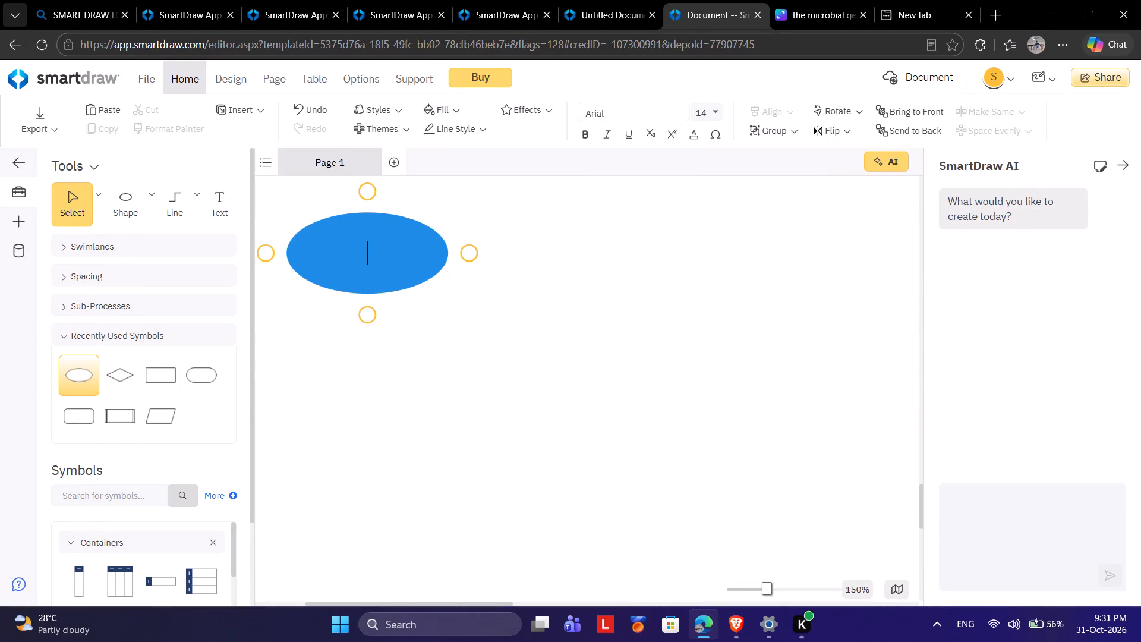
pyautogui.click(721, 114)
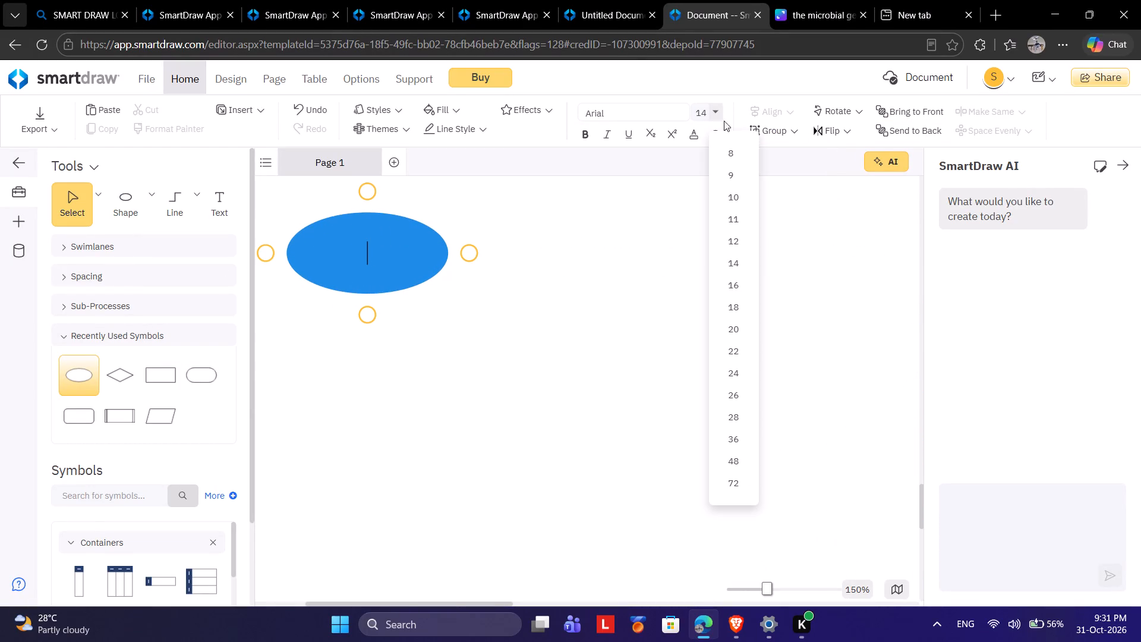
pyautogui.click(737, 284)
pyautogui.write('conjugation')
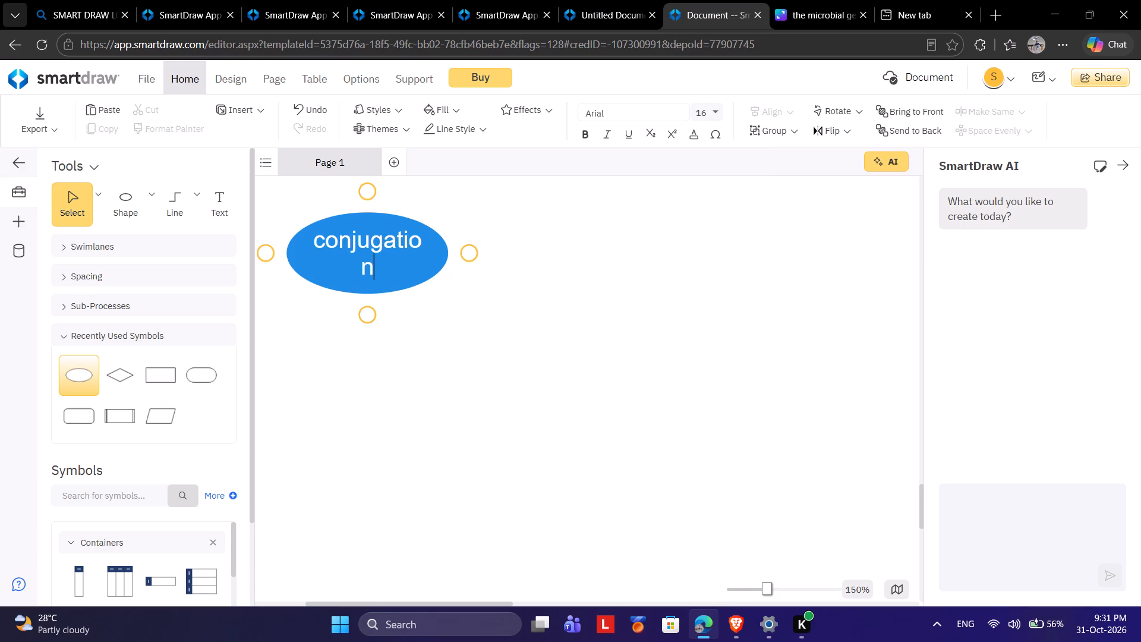
pyautogui.click(679, 379)
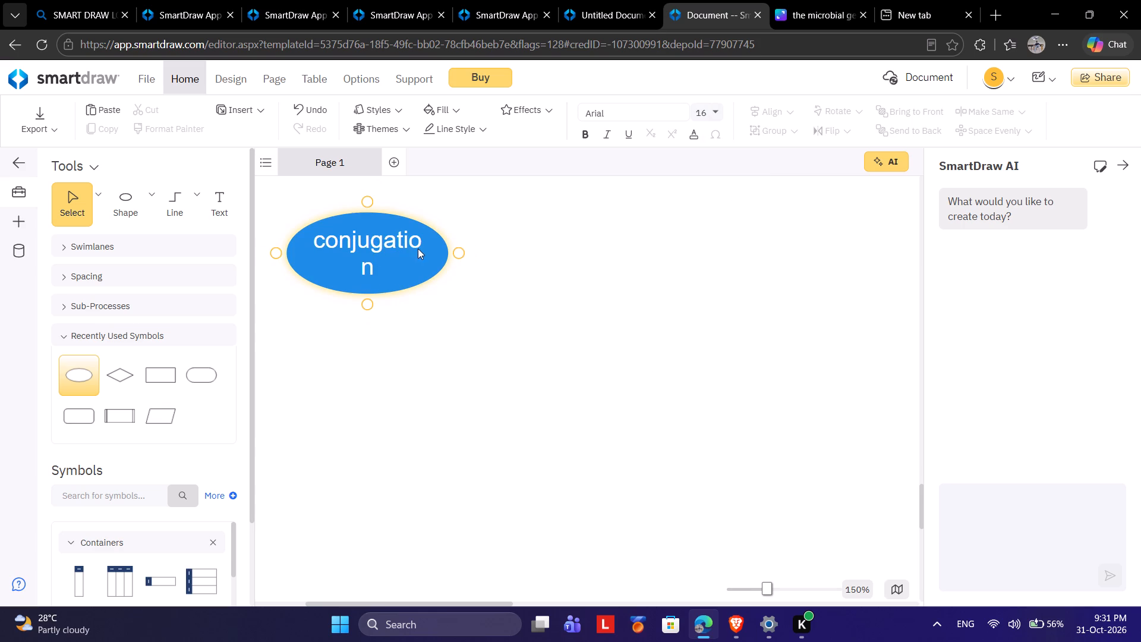
# Widen the conjugation ellipse so its label fits on one line.
pyautogui.click(418, 248)
pyautogui.click(443, 252)
pyautogui.moveTo(445, 252); pyautogui.dragTo(472, 252)
pyautogui.click(522, 353)
# Draw an arrow down from the conjugation ellipse to a new shape and change that shape to a rounded rectangle.
pyautogui.moveTo(382, 309); pyautogui.dragTo(381, 377)
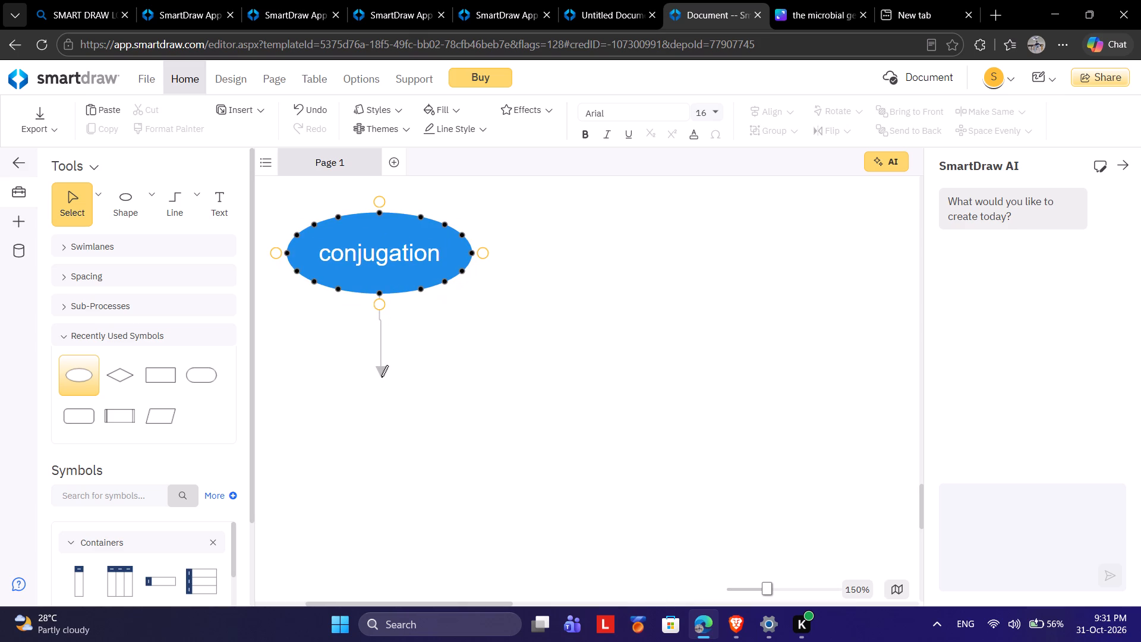
pyautogui.moveTo(381, 377); pyautogui.dragTo(379, 371)
pyautogui.click(410, 396)
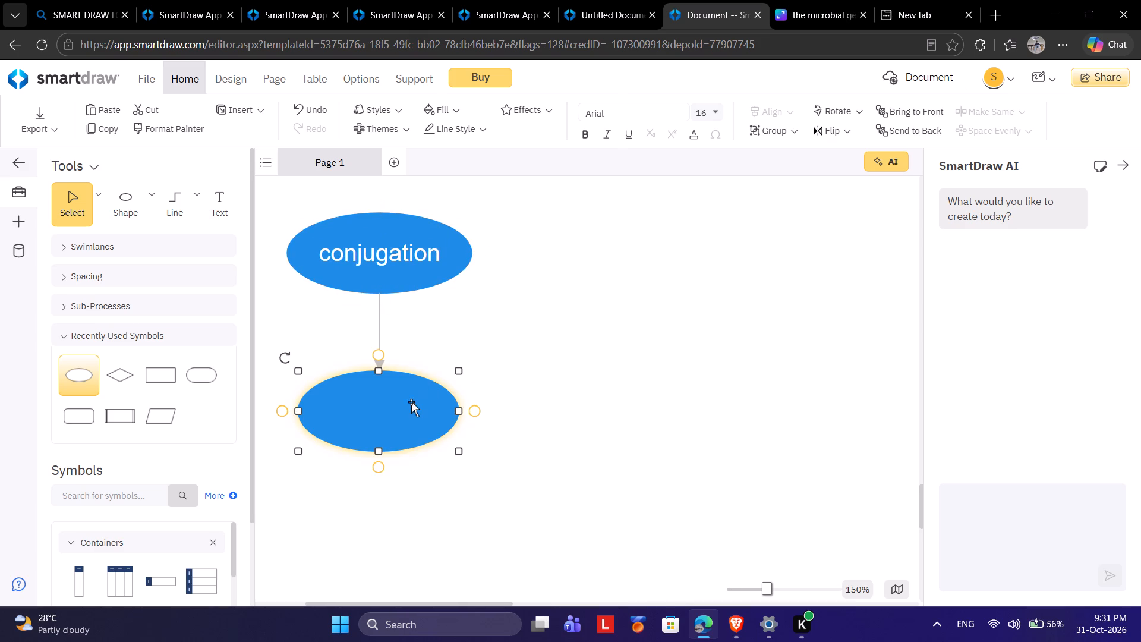
pyautogui.rightClick(411, 402)
pyautogui.click(487, 226)
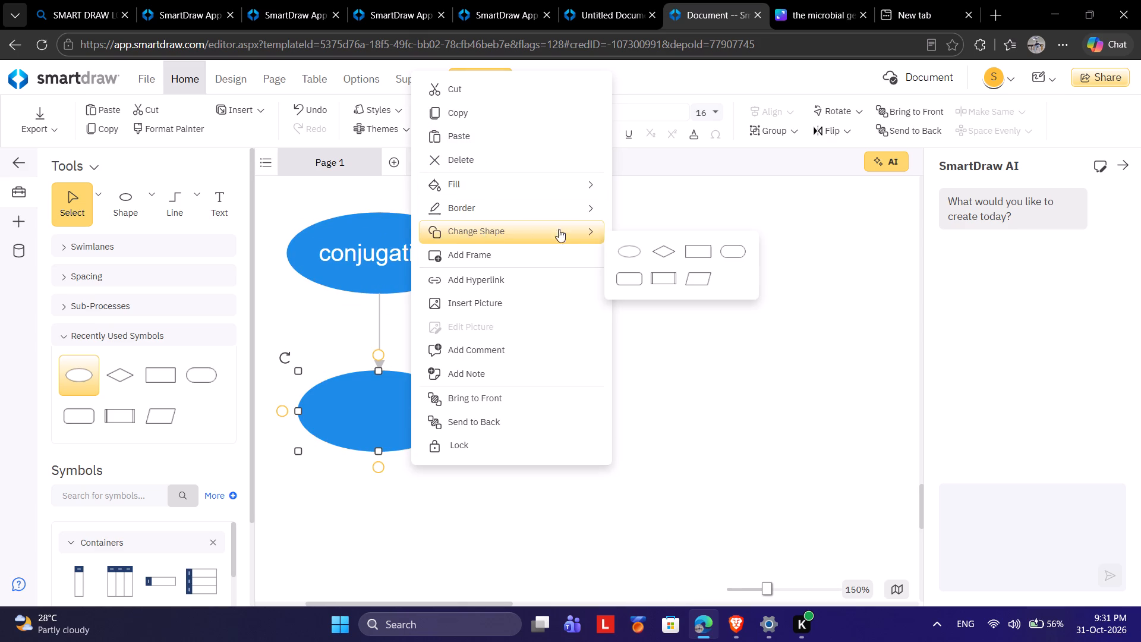
pyautogui.click(618, 282)
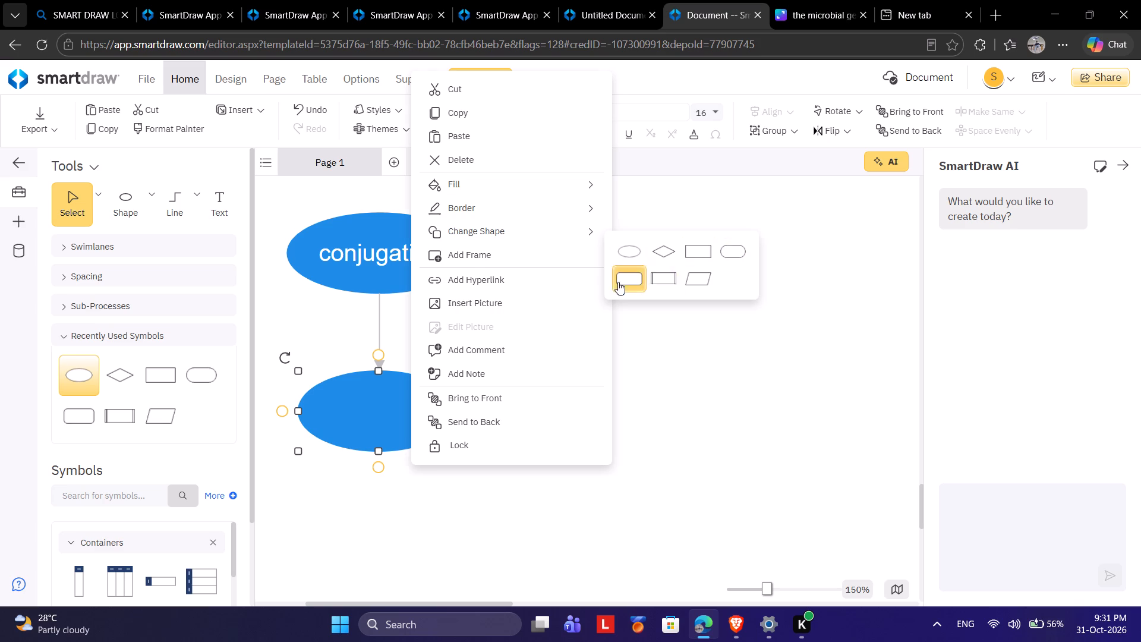
# In the rounded rectangle, set the font size to 14 and enter "the conjugation is the one type of the".
pyautogui.doubleClick(379, 405)
pyautogui.write('the')
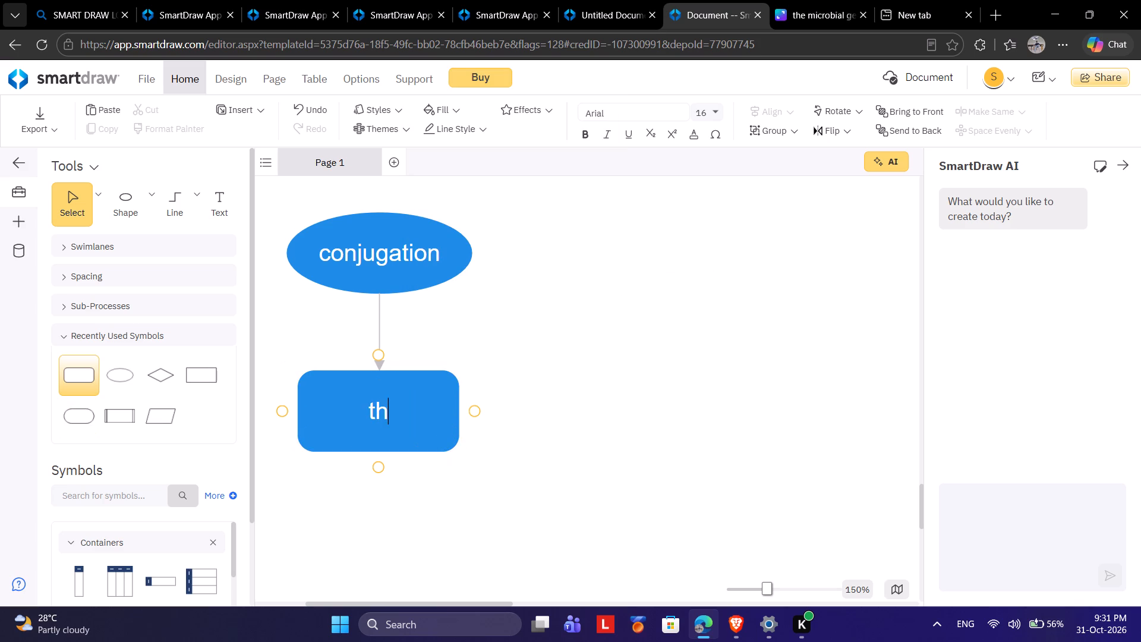
pyautogui.press('space')
pyautogui.press('BackSpace')
pyautogui.press('BackSpace')
pyautogui.press('BackSpace')
pyautogui.press('BackSpace')
pyautogui.click(714, 114)
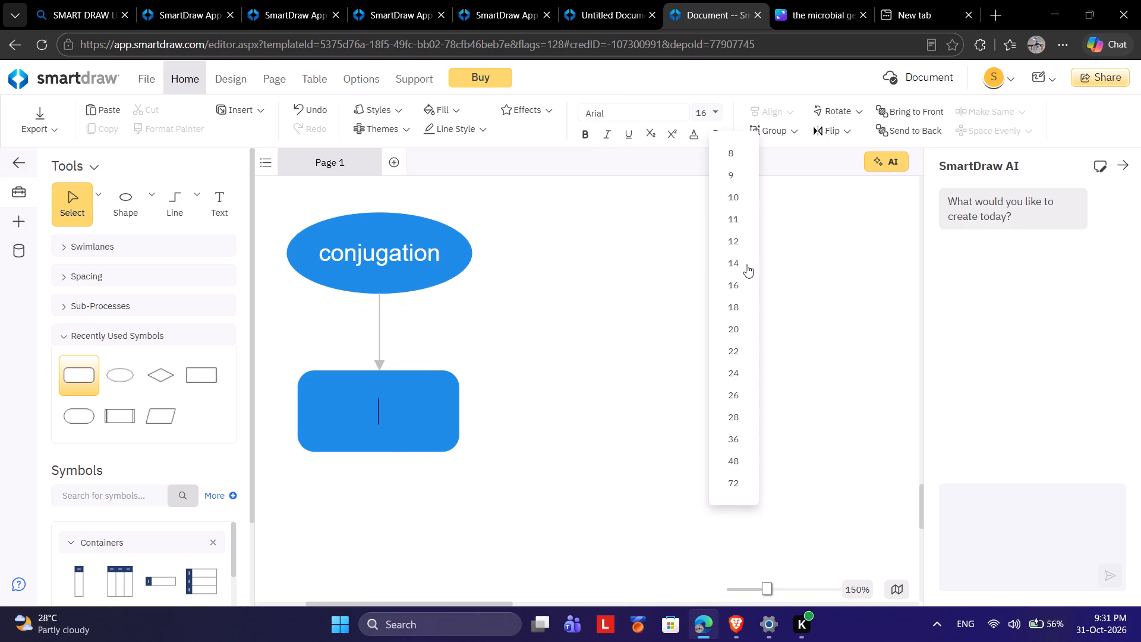
pyautogui.click(738, 256)
pyautogui.write('the congj')
pyautogui.press('BackSpace')
pyautogui.press('BackSpace')
pyautogui.write('jugation iss the')
pyautogui.press('BackSpace')
pyautogui.press('BackSpace')
pyautogui.press('BackSpace')
pyautogui.press('BackSpace')
pyautogui.press('BackSpace')
pyautogui.press('space')
pyautogui.write('the')
pyautogui.press('space')
pyautogui.write('one typw')
pyautogui.press('space')
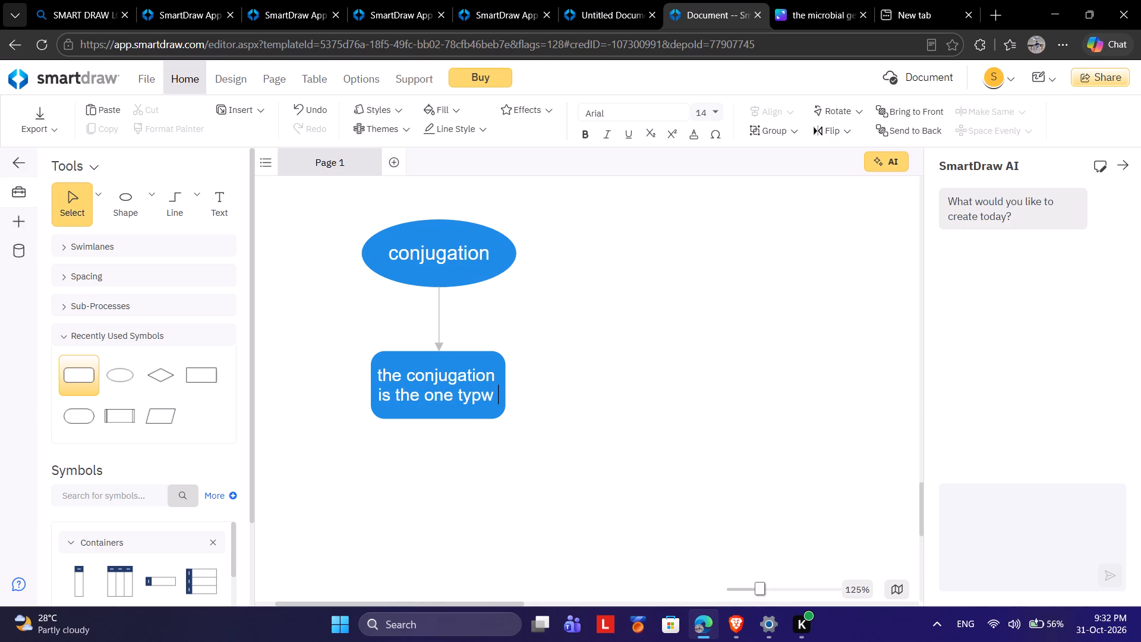
pyautogui.press('BackSpace')
pyautogui.press('BackSpace')
pyautogui.write('e of the')
pyautogui.press('space')
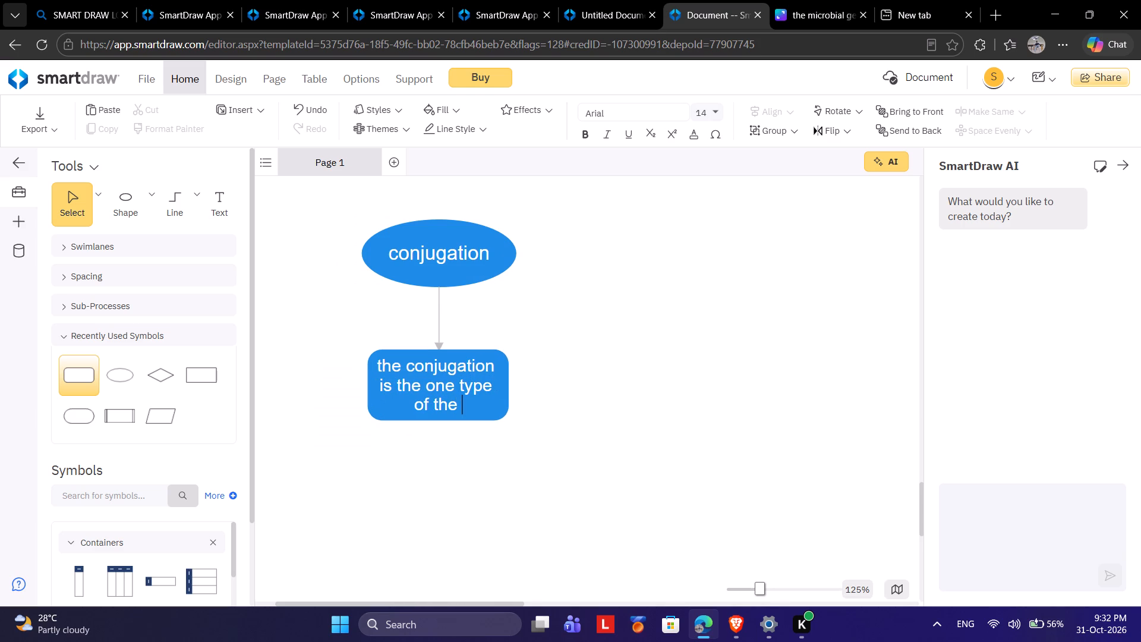
# Continue the rounded rectangle's text with "gene tranferation in which".
pyautogui.write('gene trand')
pyautogui.press('BackSpace')
pyautogui.write('st')
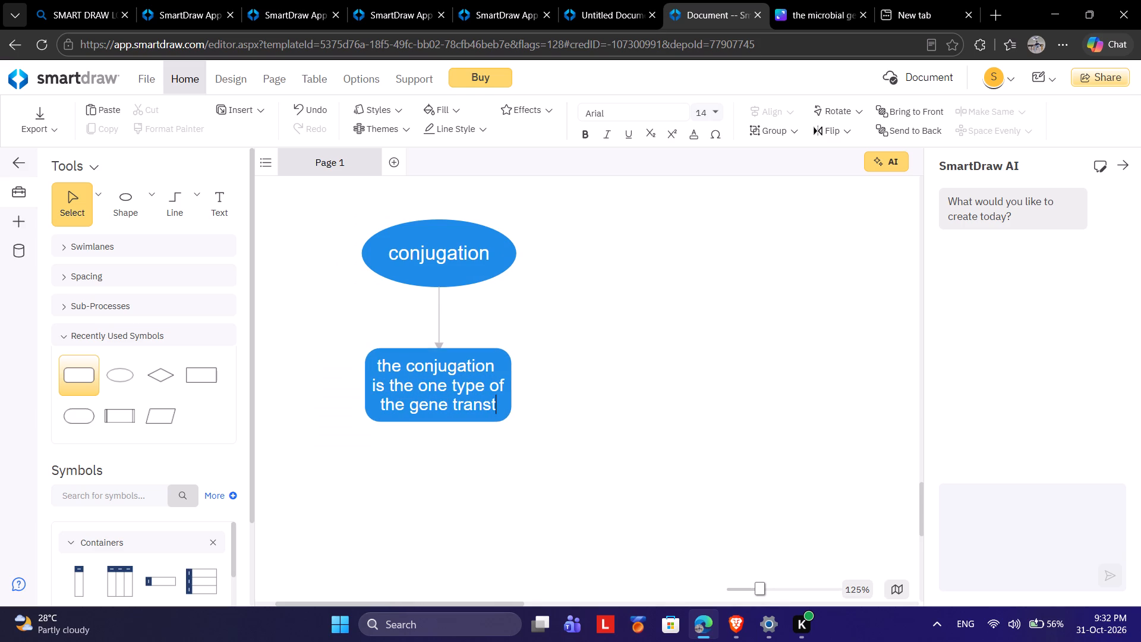
pyautogui.press('BackSpace')
pyautogui.write('rera')
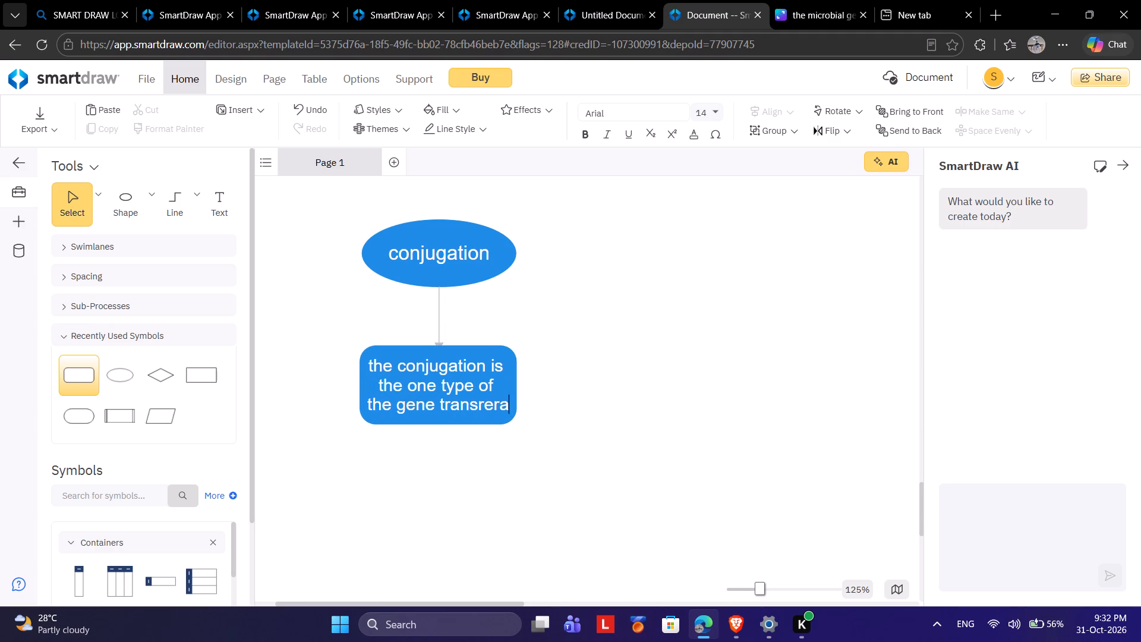
pyautogui.press('BackSpace')
pyautogui.press('BackSpace')
pyautogui.press('BackSpace')
pyautogui.press('BackSpace')
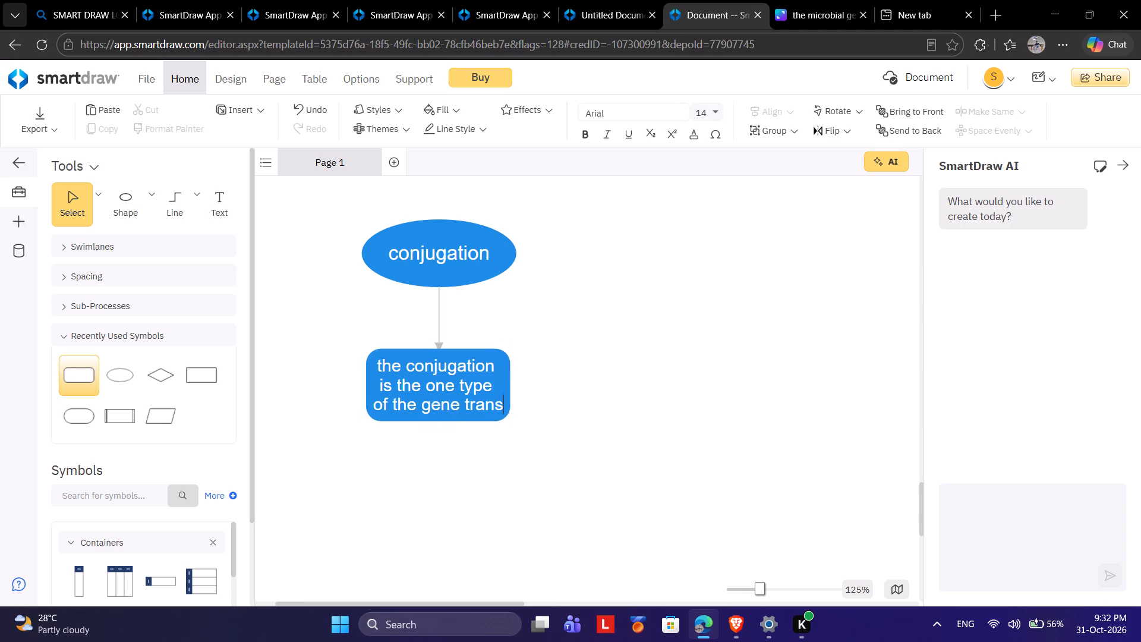
pyautogui.press('f')
pyautogui.press('BackSpace')
pyautogui.press('BackSpace')
pyautogui.write('feration in which are')
pyautogui.press('BackSpace')
pyautogui.press('BackSpace')
pyautogui.press('BackSpace')
# Complete the rounded rectangle's first sentence with "the genetic material are transfer from one cell to another one".
pyautogui.write('teh g')
pyautogui.press('BackSpace')
pyautogui.press('BackSpace')
pyautogui.press('BackSpace')
pyautogui.press('BackSpace')
pyautogui.write('he genetic material are transfdf')
pyautogui.press('BackSpace')
pyautogui.press('BackSpace')
pyautogui.write('er from one b')
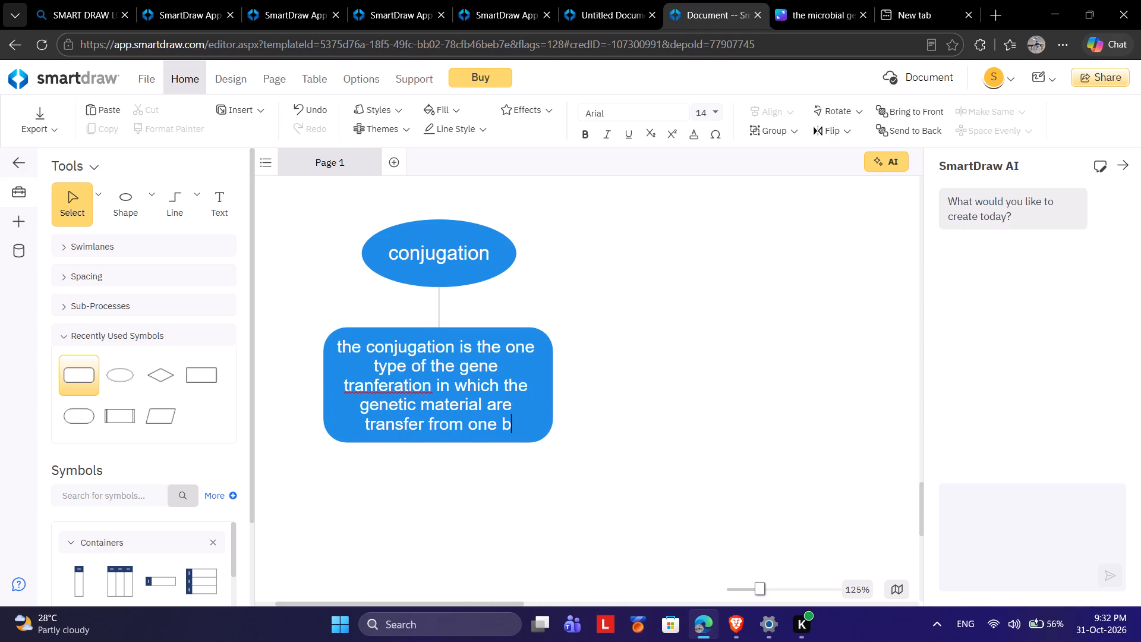
pyautogui.press('BackSpace')
pyautogui.write('cll')
pyautogui.press('BackSpace')
pyautogui.press('BackSpace')
pyautogui.write('el')
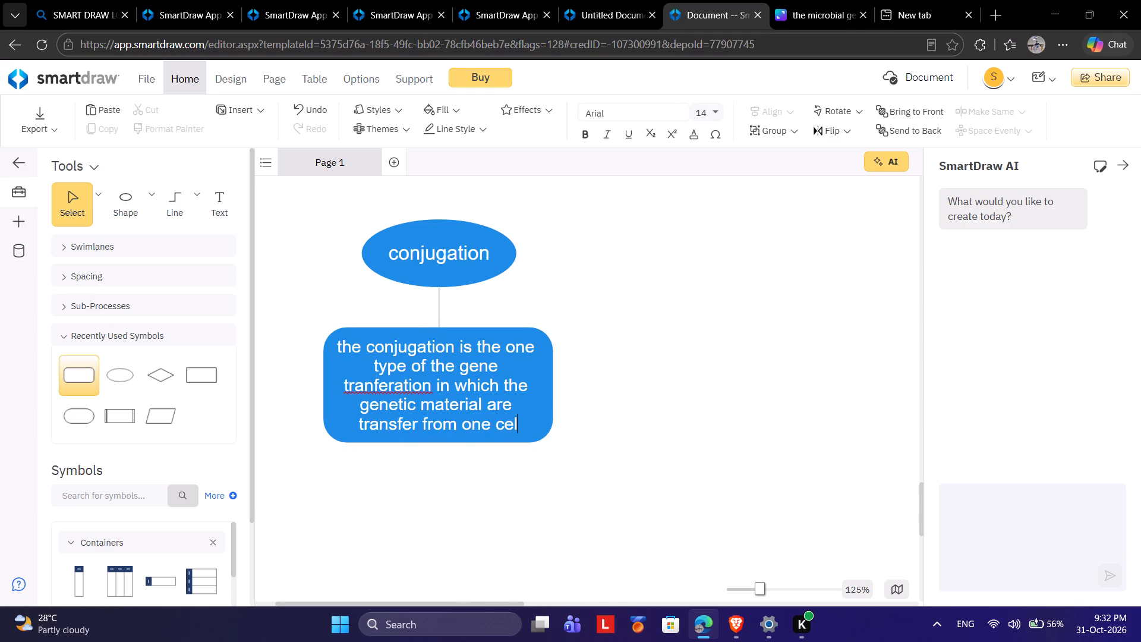
pyautogui.press('space')
pyautogui.press('BackSpace')
pyautogui.write('l ot')
pyautogui.press('BackSpace')
pyautogui.press('BackSpace')
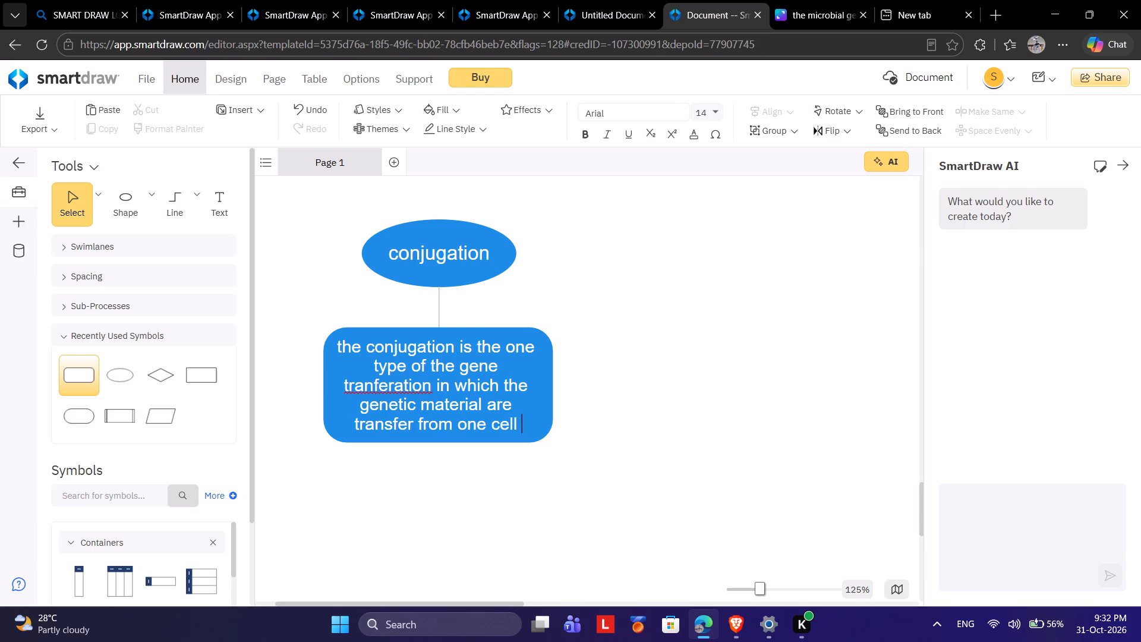
pyautogui.write('to th')
pyautogui.press('BackSpace')
pyautogui.press('BackSpace')
pyautogui.write('another onw')
pyautogui.press('space')
pyautogui.press('BackSpace')
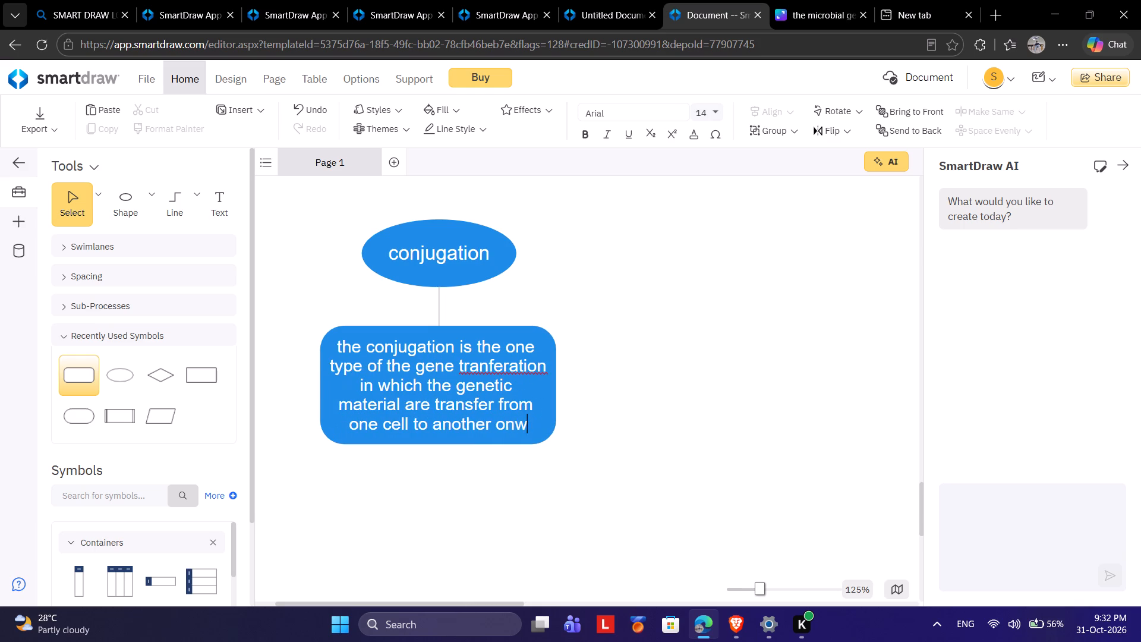
pyautogui.press('BackSpace')
pyautogui.press('w')
pyautogui.press('BackSpace')
pyautogui.press('e')
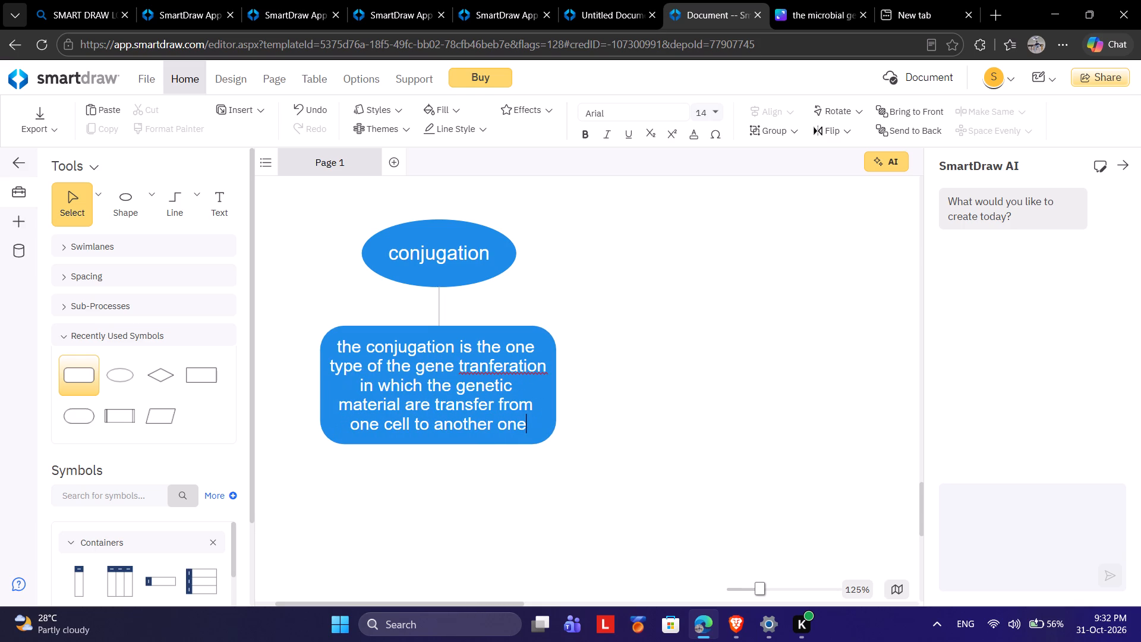
# Start a new line in the rounded rectangle reading "in the conjugation the gene tranfer is done".
pyautogui.hotkey('shift', 'Return')
pyautogui.write('in the cong')
pyautogui.press('BackSpace')
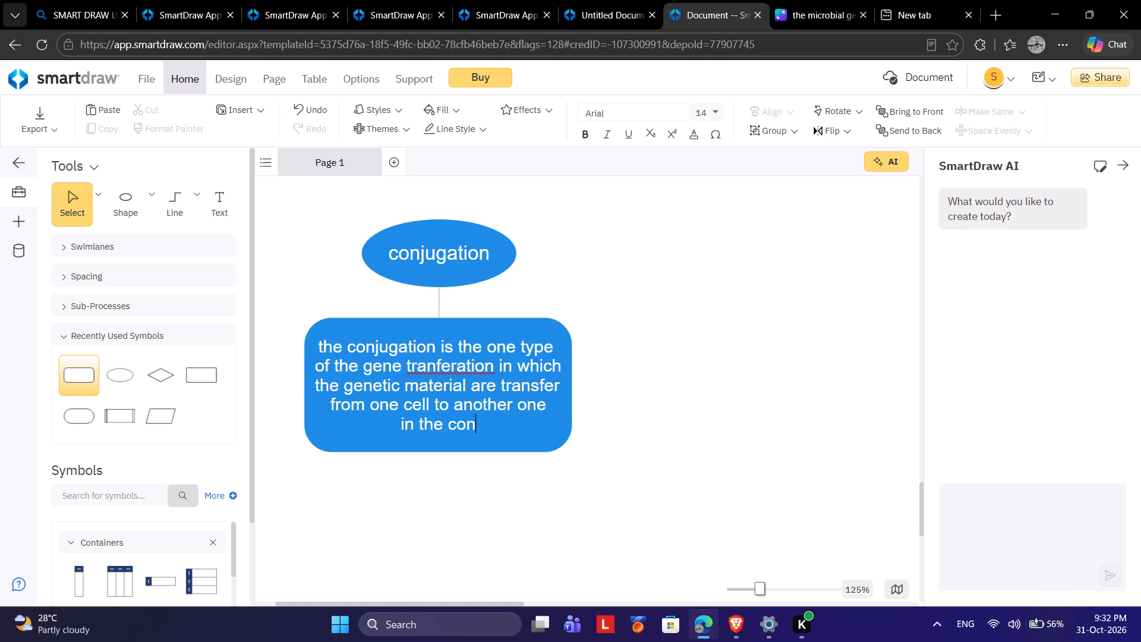
pyautogui.write('jugatop')
pyautogui.press('BackSpace')
pyautogui.press('BackSpace')
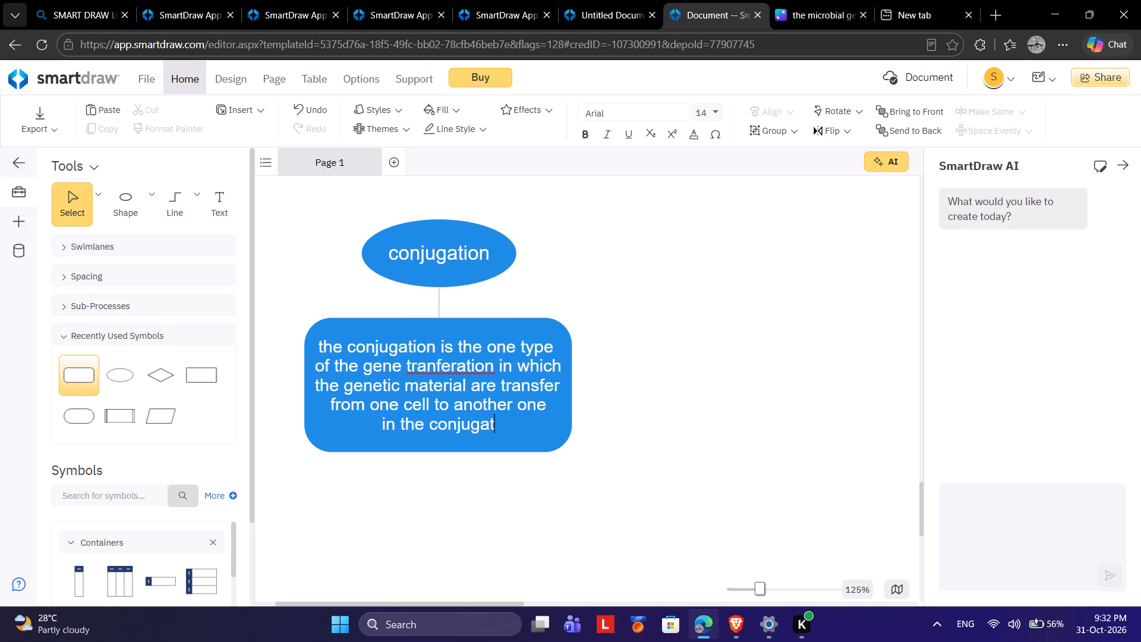
pyautogui.write('iono')
pyautogui.press('space')
pyautogui.press('BackSpace')
pyautogui.press('BackSpace')
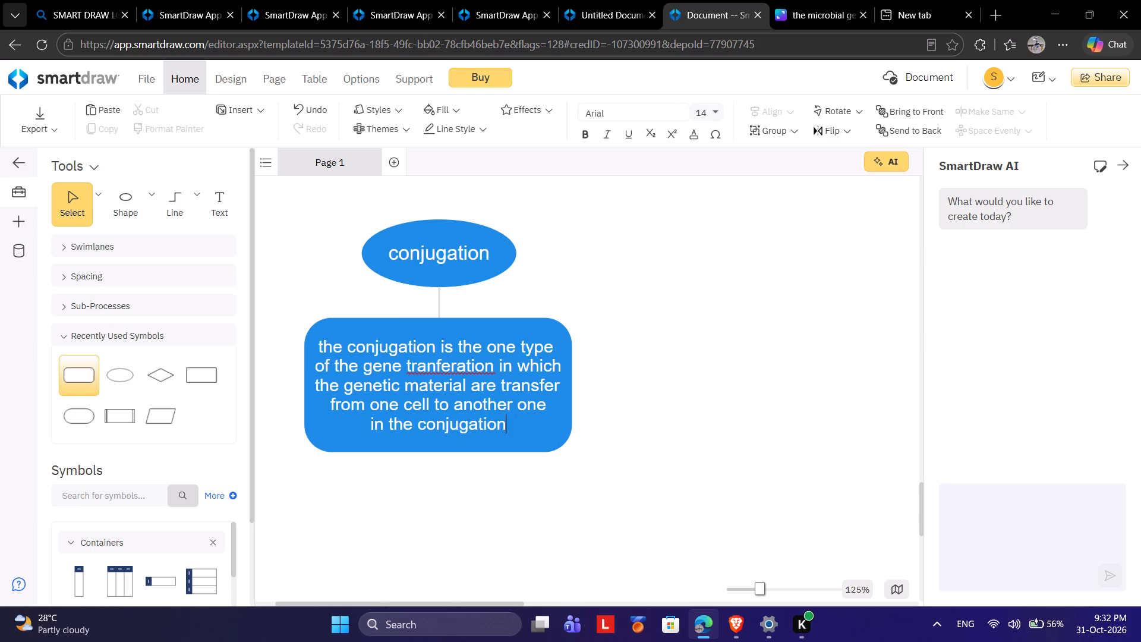
pyautogui.press('space')
pyautogui.write('the gn')
pyautogui.press('BackSpace')
pyautogui.write('ene ra')
pyautogui.press('BackSpace')
pyautogui.press('BackSpace')
pyautogui.write('transdd')
pyautogui.press('BackSpace')
pyautogui.press('BackSpace')
pyautogui.press('f')
pyautogui.press('BackSpace')
pyautogui.press('BackSpace')
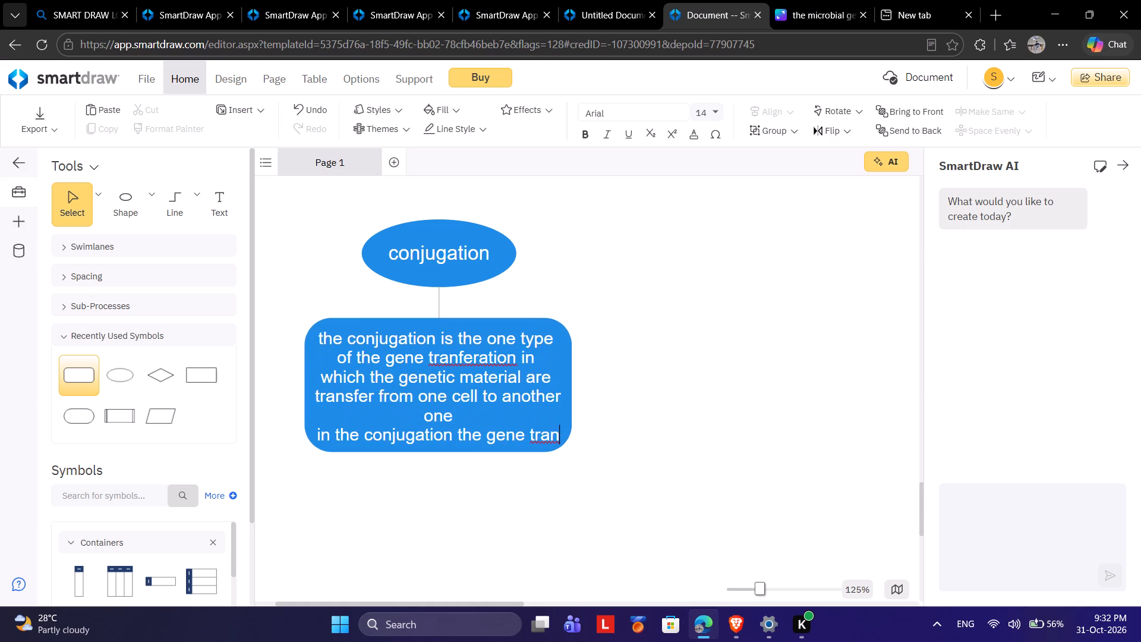
pyautogui.write('fer is done by the')
pyautogui.press('space')
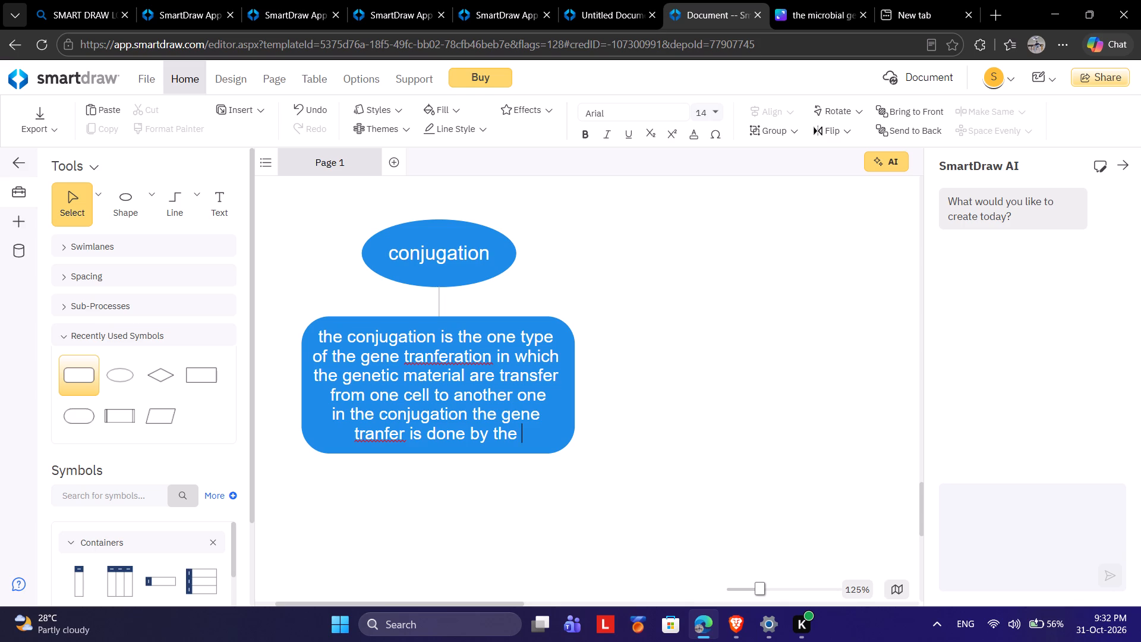
pyautogui.write('se')
pyautogui.press('BackSpace')
pyautogui.press('BackSpace')
pyautogui.press('BackSpace')
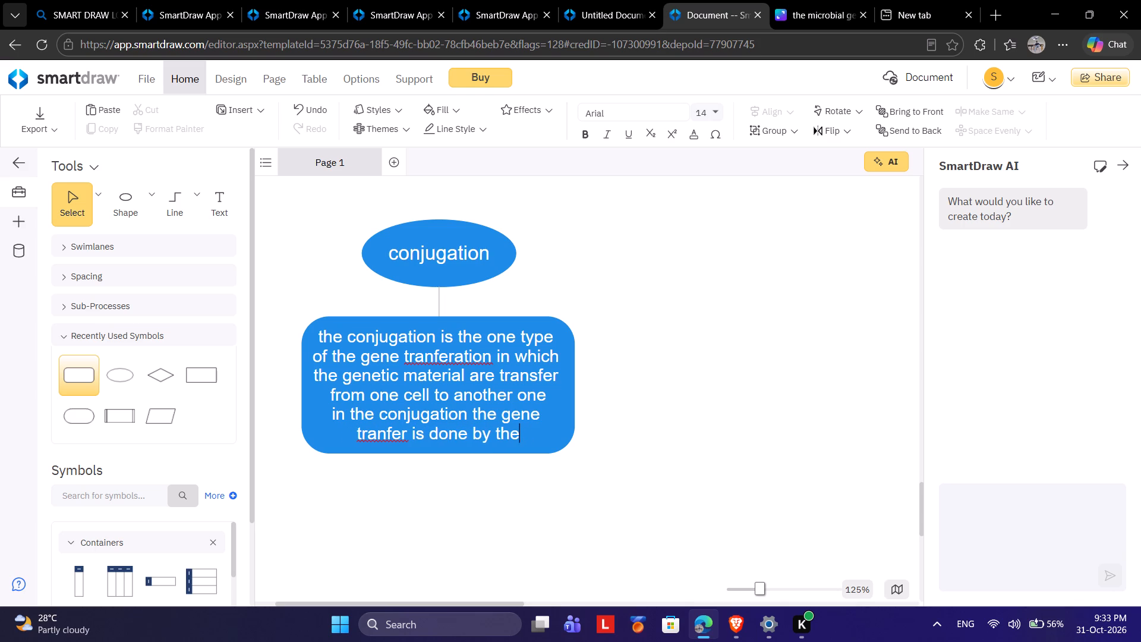
pyautogui.press('BackSpace')
pyautogui.press('BackSpace')
pyautogui.press('BackSpace')
pyautogui.press('BackSpace')
pyautogui.press('BackSpace')
pyautogui.press('BackSpace')
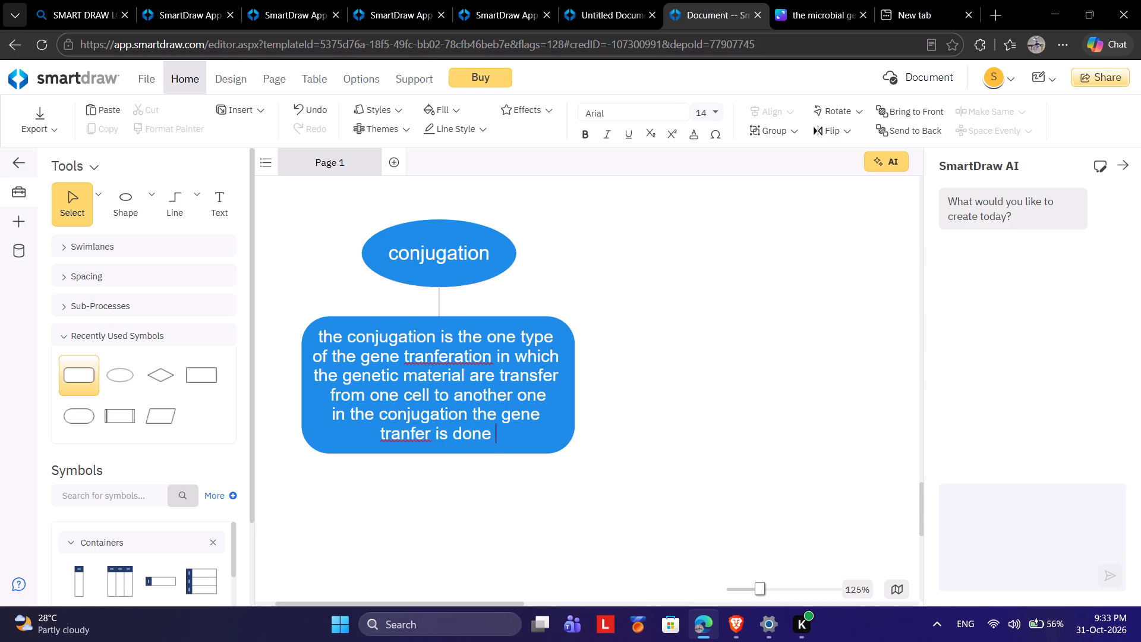
# Continue the rounded rectangle's second sentence with "like the human and like the".
pyautogui.write('like the hu')
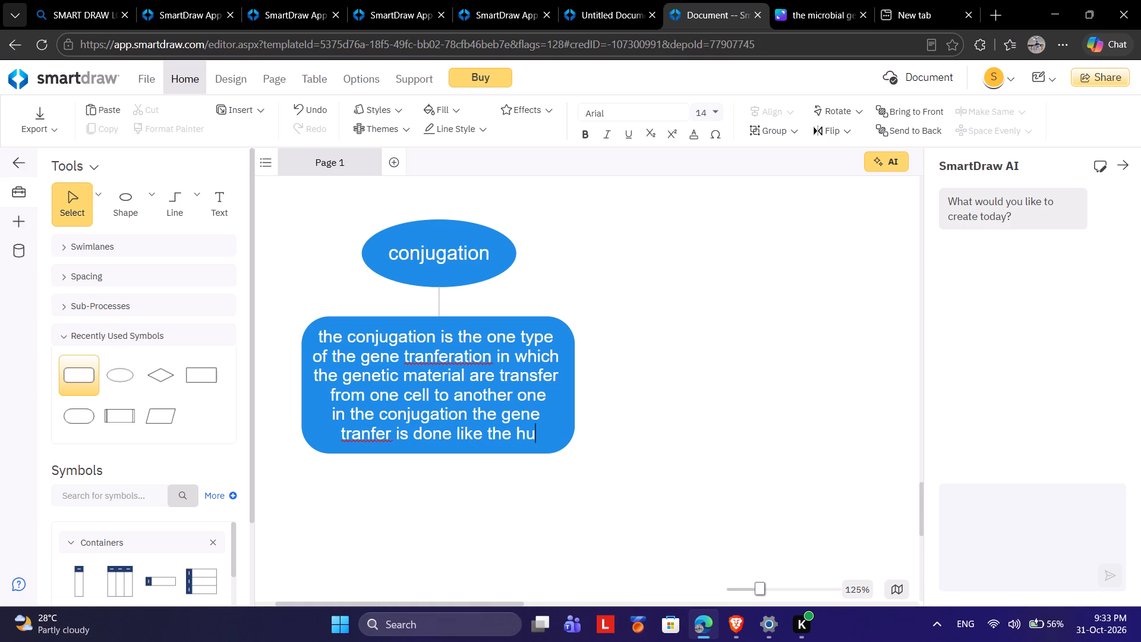
pyautogui.press('BackSpace')
pyautogui.write('un')
pyautogui.press('BackSpace')
pyautogui.write('man ans t')
pyautogui.press('BackSpace')
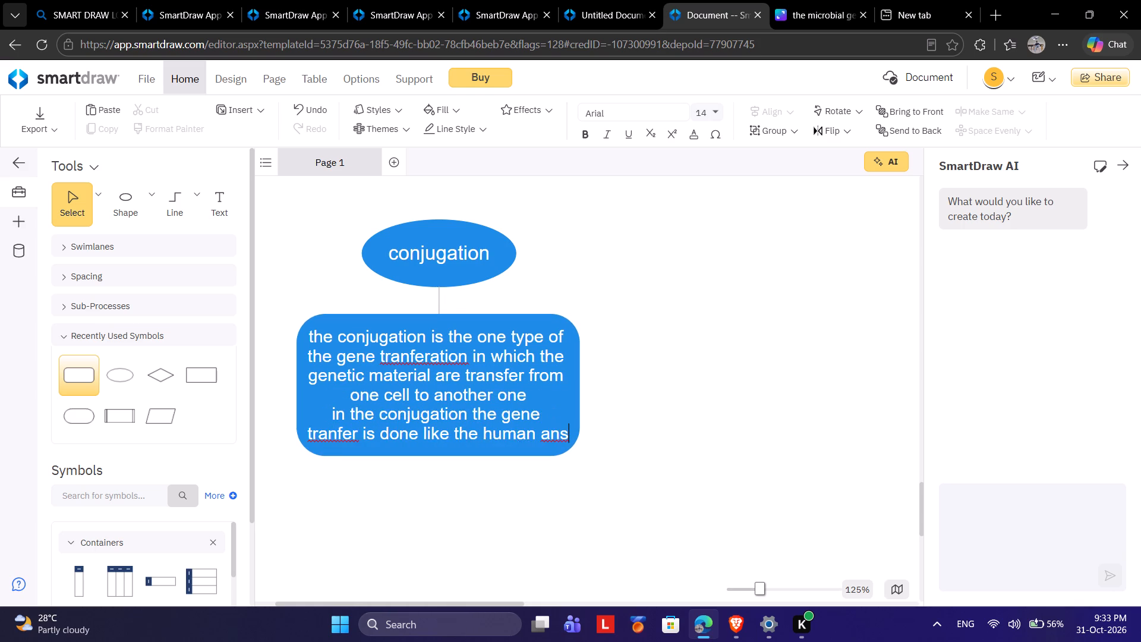
pyautogui.press('BackSpace')
pyautogui.write('d')
pyautogui.press('space')
pyautogui.press('BackSpace')
pyautogui.press('BackSpace')
pyautogui.press('BackSpace')
pyautogui.write('d like the')
pyautogui.press('space')
# Add "animals the" to the rounded rectangle's second sentence.
pyautogui.write('am=ni')
pyautogui.press('BackSpace')
pyautogui.press('BackSpace')
pyautogui.press('BackSpace')
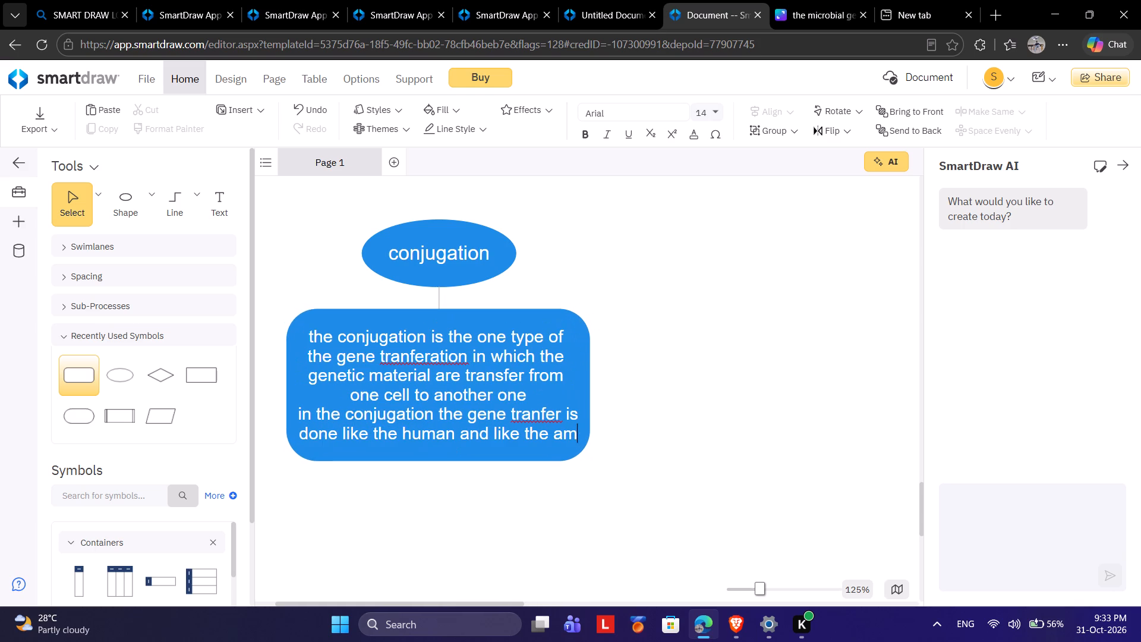
pyautogui.press('BackSpace')
pyautogui.write('nimalw')
pyautogui.press('BackSpace')
pyautogui.write('s the')
# Continue the rounded rectangle's text with "cell are connect with each other and foam a".
pyautogui.press('space')
pyautogui.write('cell are connect whit')
pyautogui.press('BackSpace')
pyautogui.press('BackSpace')
pyautogui.press('BackSpace')
pyautogui.press('t')
pyautogui.press('BackSpace')
pyautogui.write('ith each a')
pyautogui.press('BackSpace')
pyautogui.write('oh')
pyautogui.press('BackSpace')
pyautogui.write('ther and foam a')
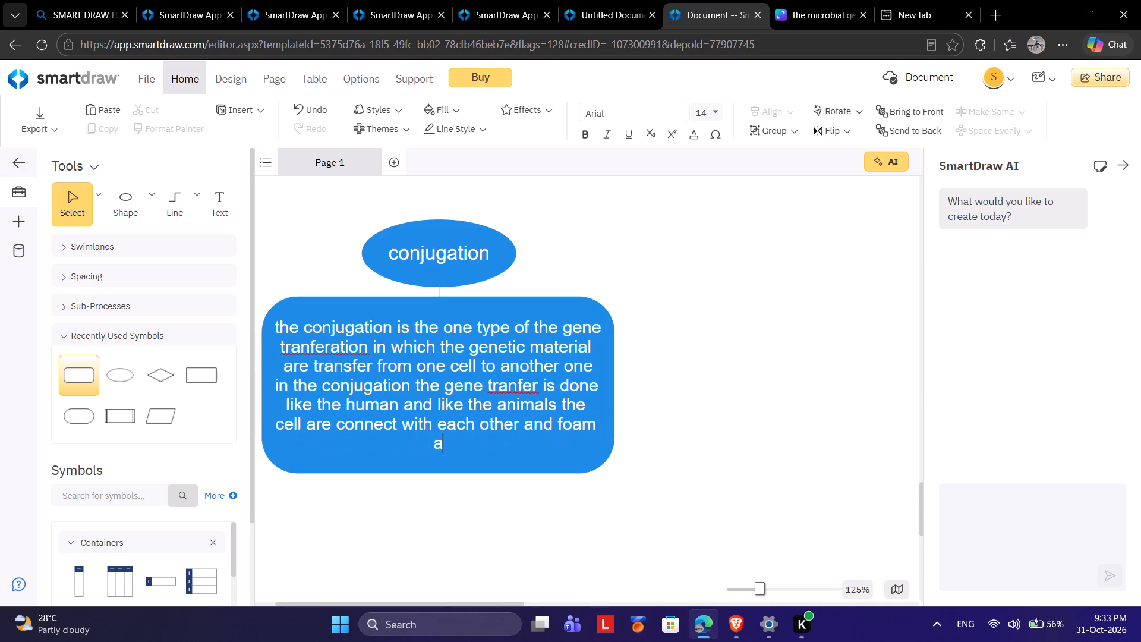
# Continue the rounded rectangle's text with "new cell has the periantal or the".
pyautogui.press('space')
pyautogui.write('nw')
pyautogui.press('BackSpace')
pyautogui.write('ew')
pyautogui.press('space')
pyautogui.write('cell has the pa')
pyautogui.press('BackSpace')
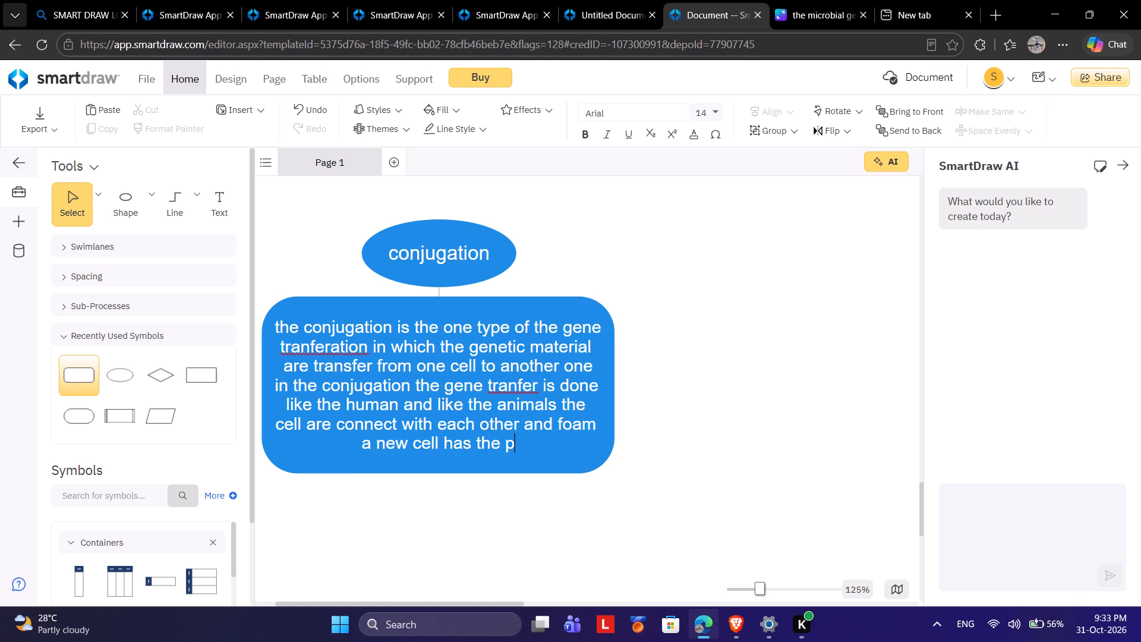
pyautogui.write('eriantal od')
pyautogui.press('BackSpace')
pyautogui.write('f the')
pyautogui.press('BackSpace')
pyautogui.press('BackSpace')
pyautogui.press('BackSpace')
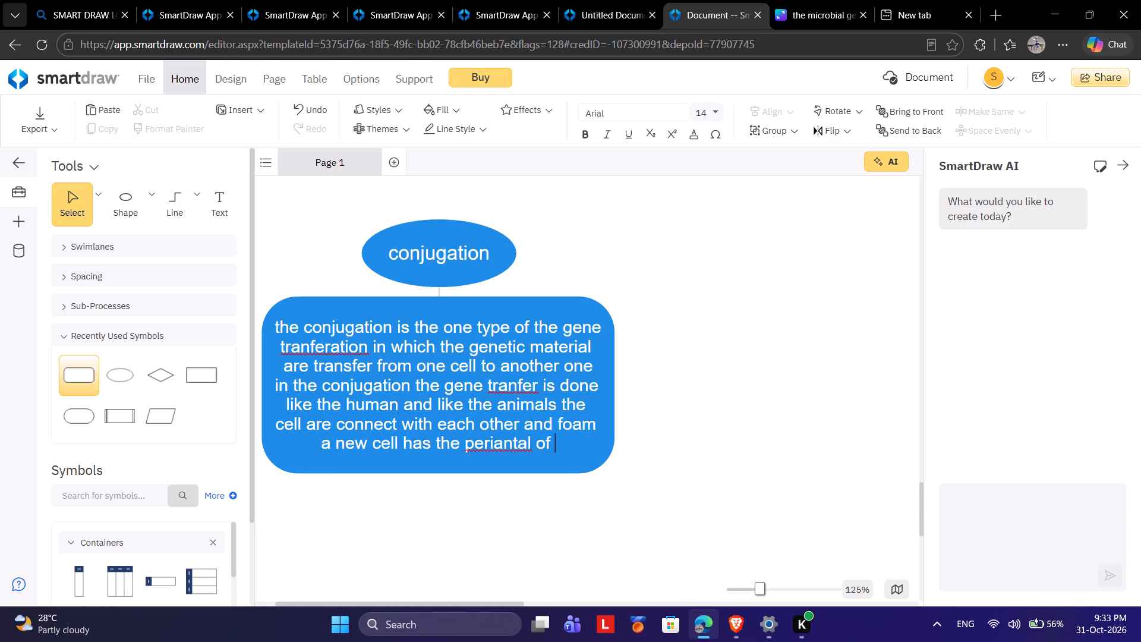
pyautogui.press('BackSpace')
pyautogui.press('r')
pyautogui.press('BackSpace')
pyautogui.press('BackSpace')
pyautogui.write('r the')
pyautogui.press('space')
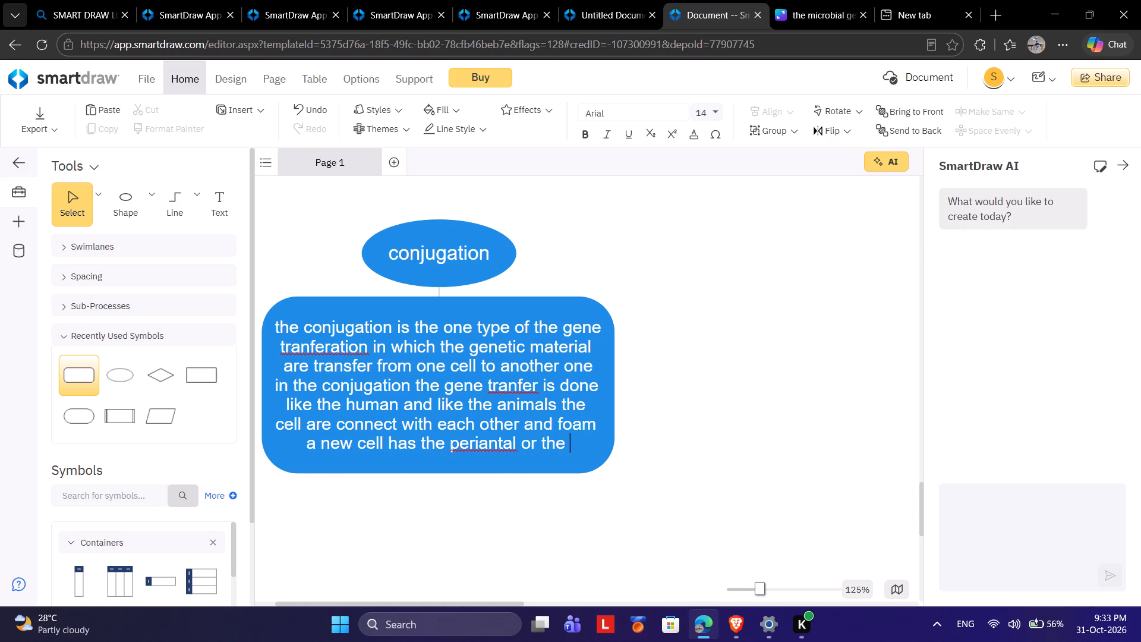
# Complete the rounded rectangle's text with "donor cell properties".
pyautogui.write('donoe')
pyautogui.press('BackSpace')
pyautogui.press('BackSpace')
pyautogui.press('r')
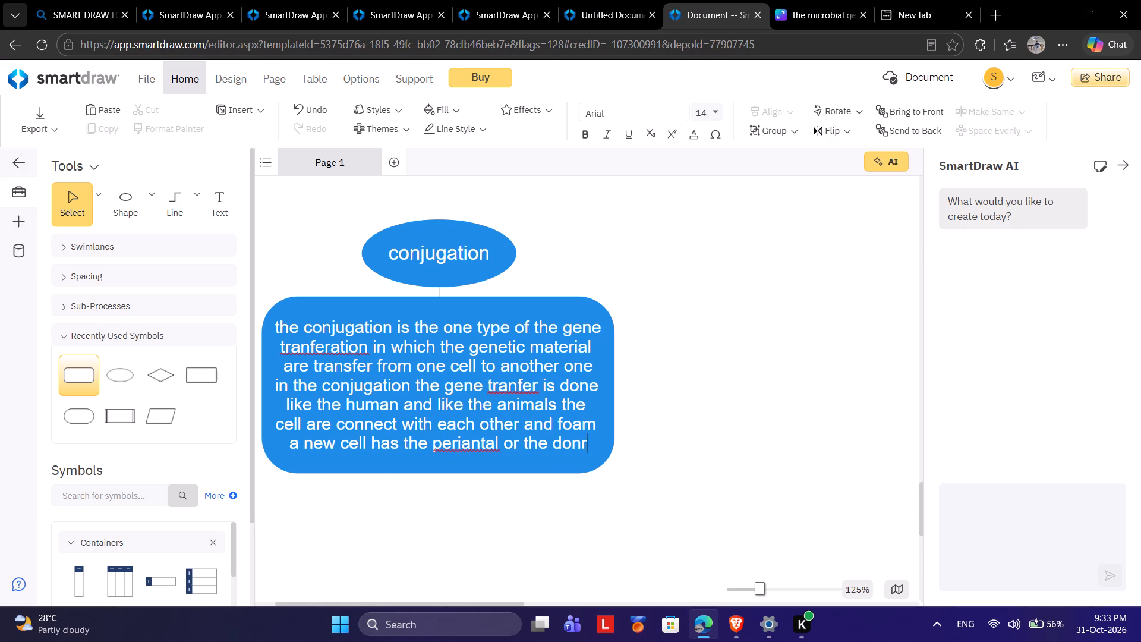
pyautogui.press('BackSpace')
pyautogui.write('or cell prp')
pyautogui.press('BackSpace')
pyautogui.press('\\')
pyautogui.press('BackSpace')
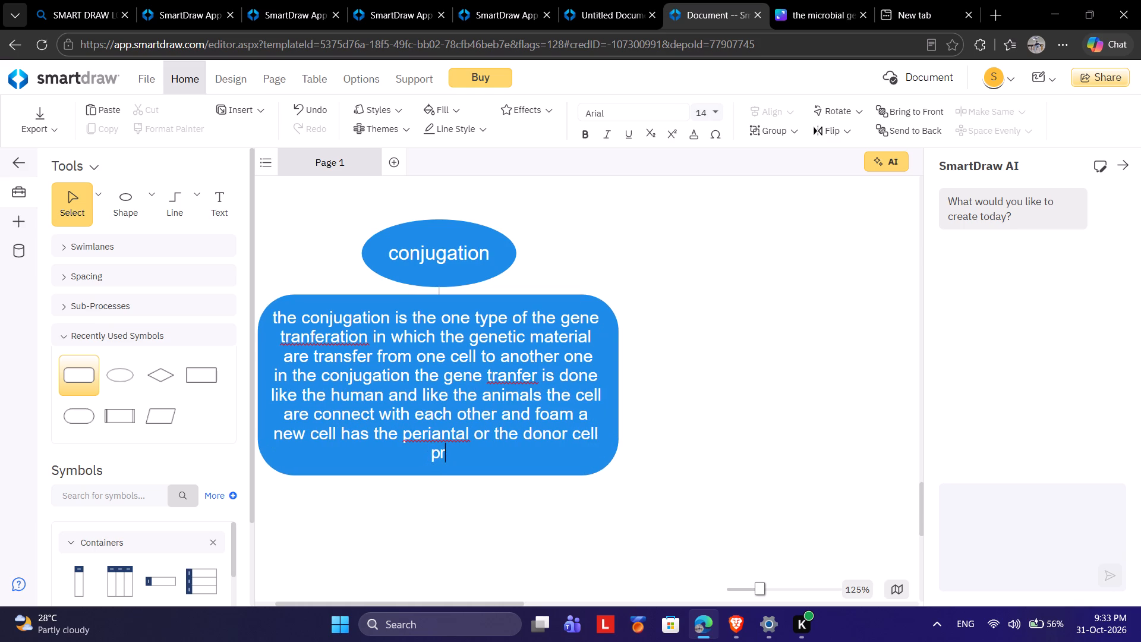
pyautogui.press('e')
pyautogui.press('BackSpace')
pyautogui.write('operties')
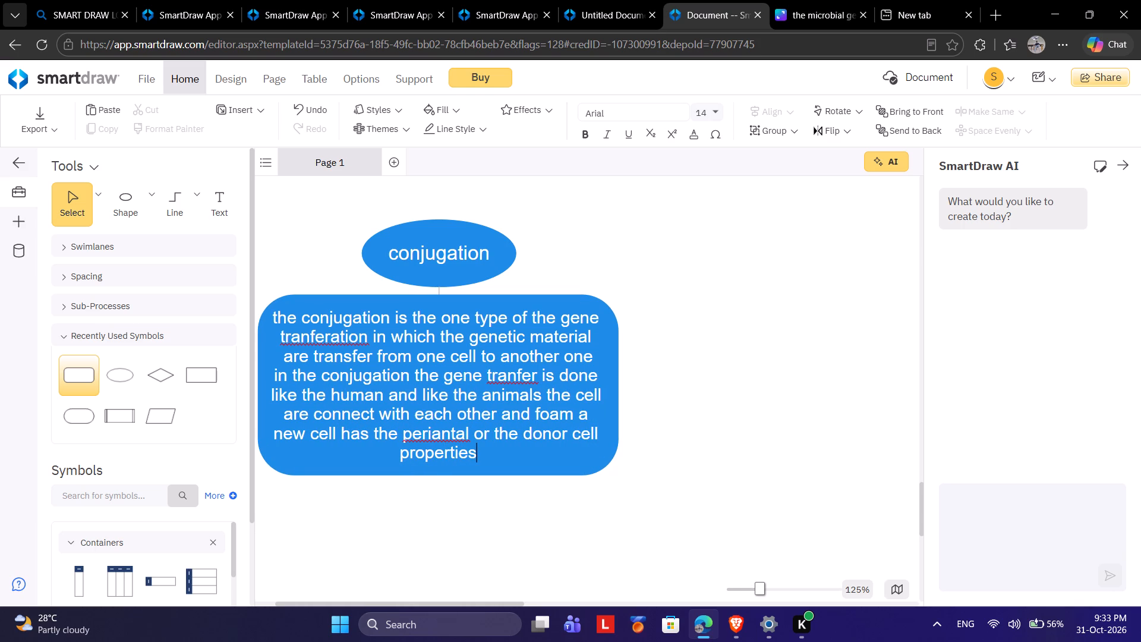
pyautogui.press('space')
# Draw a connector straight down from the rounded rectangle and attach a diamond shape at its end.
pyautogui.scroll(-2, 718, 208)
pyautogui.click(401, 287)
pyautogui.moveTo(455, 391); pyautogui.dragTo(442, 445)
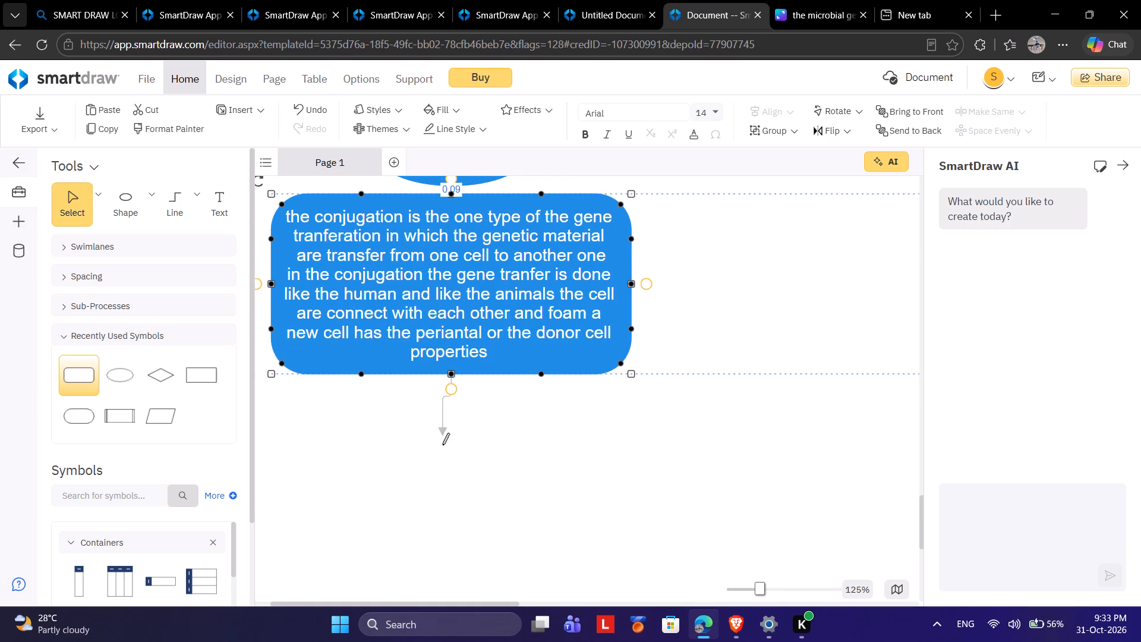
pyautogui.moveTo(442, 445); pyautogui.dragTo(450, 493)
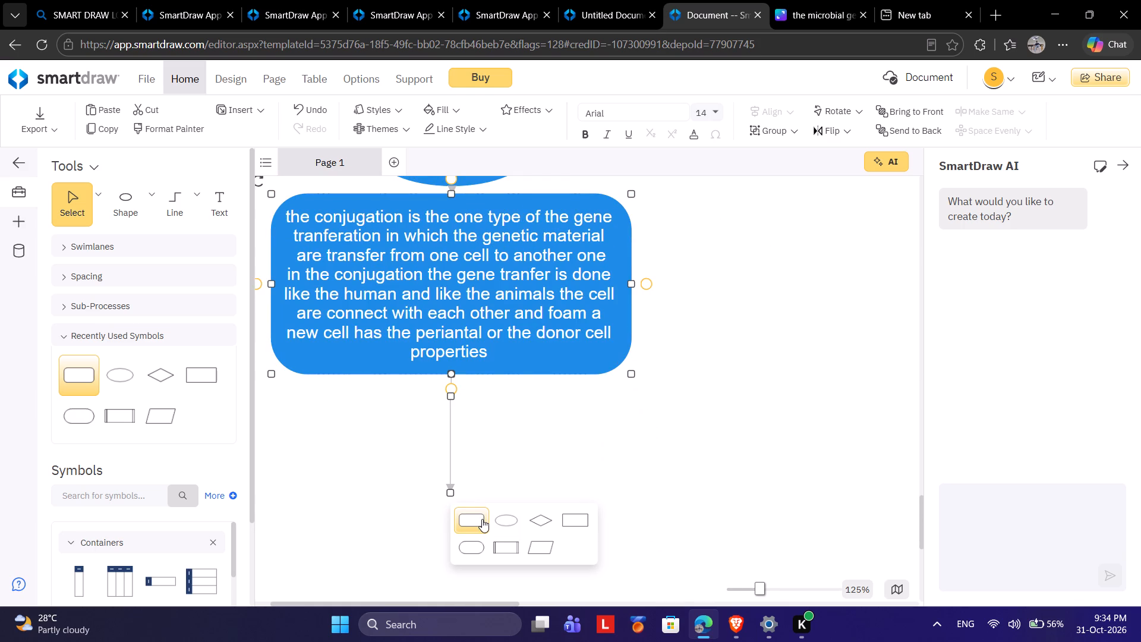
pyautogui.click(543, 517)
# Enter "there are serval steps are follows for the conjugation" in the new diamond.
pyautogui.doubleClick(432, 524)
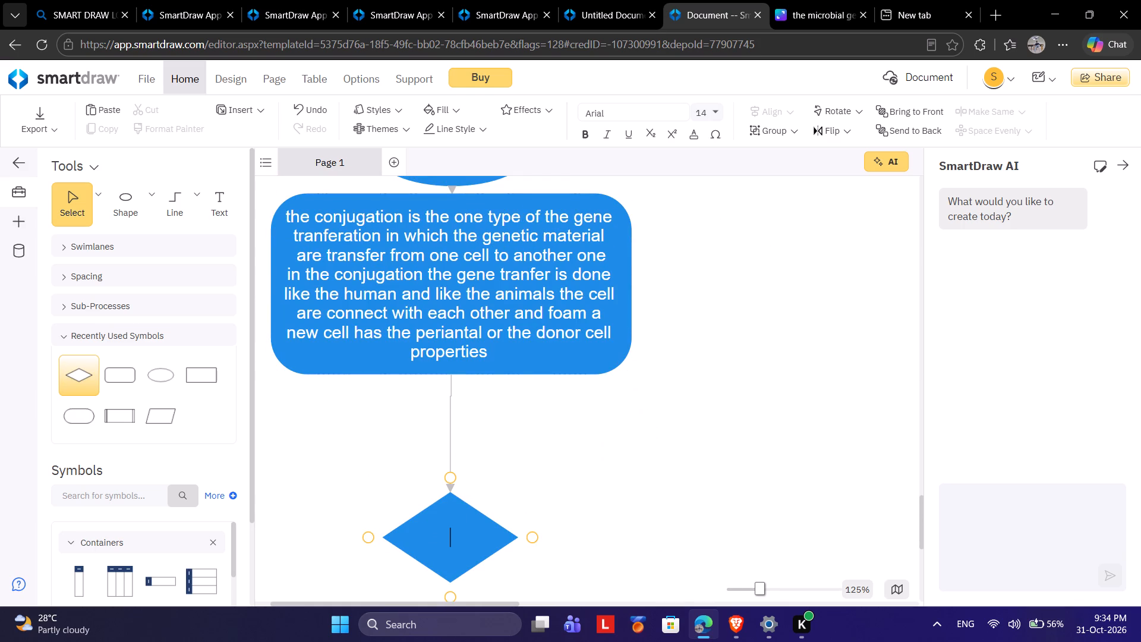
pyautogui.write('there are serval stre')
pyautogui.press('BackSpace')
pyautogui.press('BackSpace')
pyautogui.write('eps are')
pyautogui.press('space')
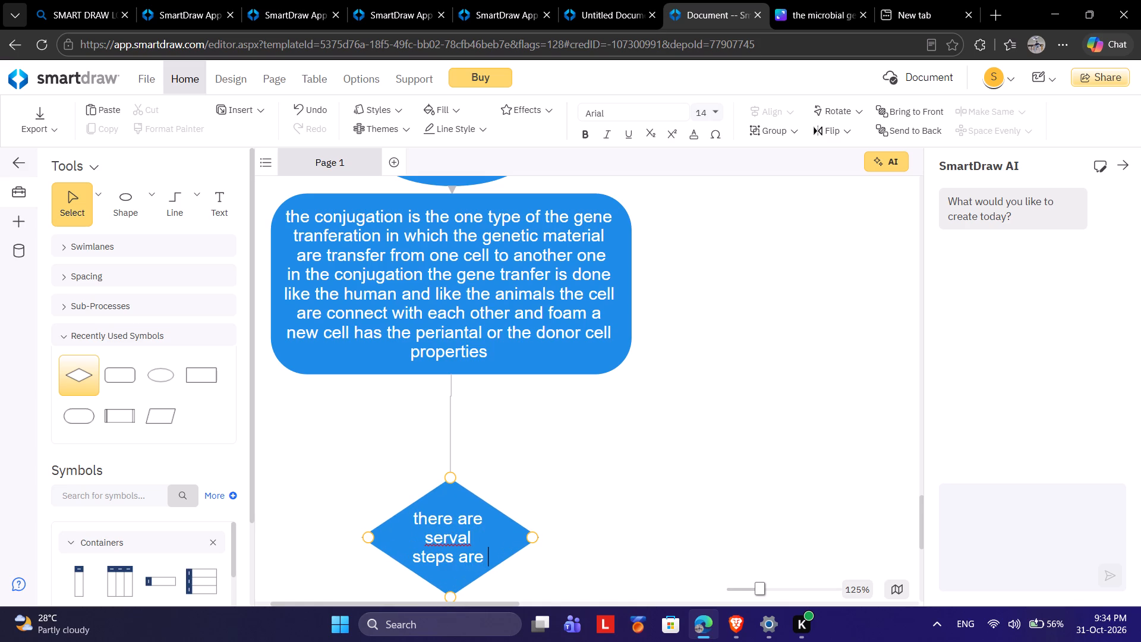
pyautogui.write('follows for the')
pyautogui.press('space')
pyautogui.press('d')
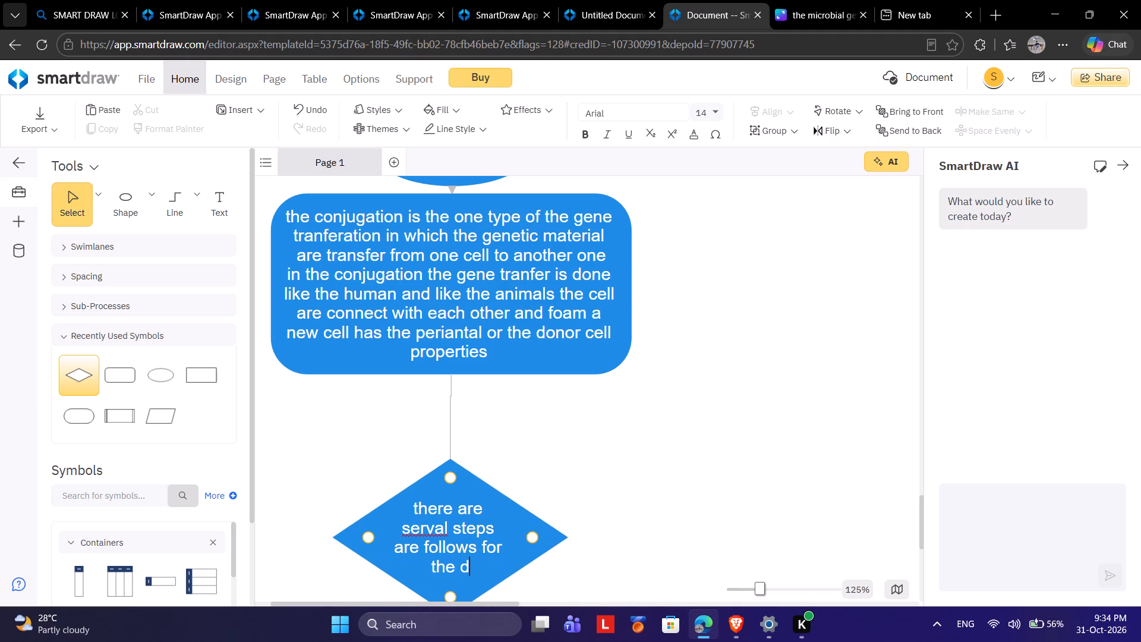
pyautogui.press('BackSpace')
pyautogui.write('cong')
pyautogui.press('BackSpace')
pyautogui.write('jugatopm')
pyautogui.press('BackSpace')
pyautogui.press('BackSpace')
pyautogui.press('BackSpace')
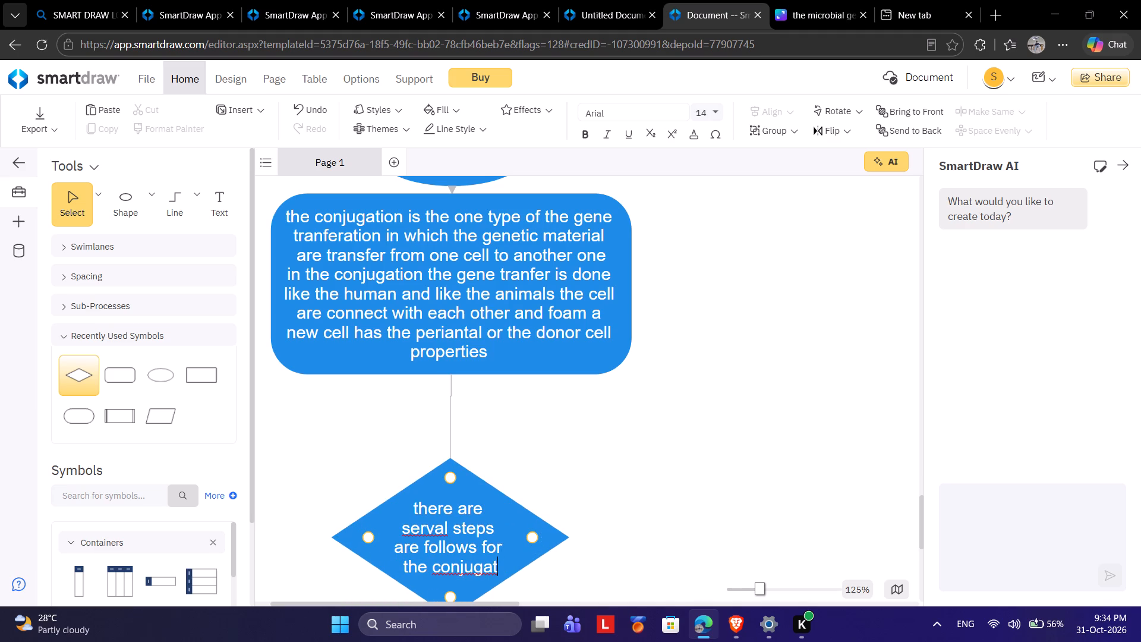
pyautogui.write('ion')
# Draw a connector down from the "there are serval steps" diamond and attach a second diamond at its end.
pyautogui.scroll(-1, 450, 519)
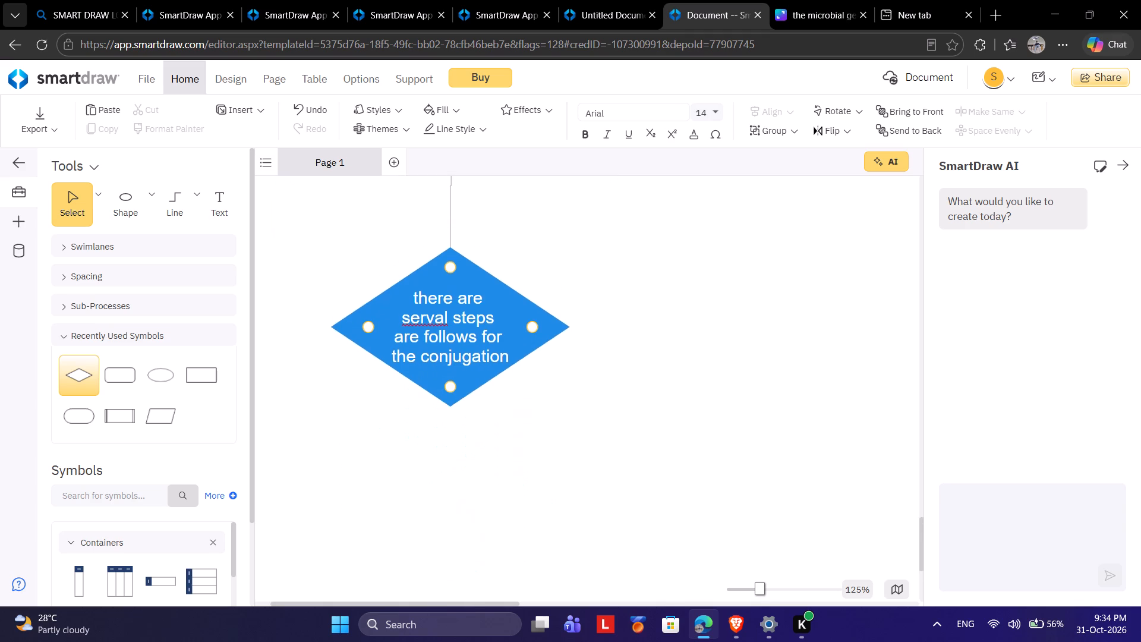
pyautogui.scroll(-2, 450, 519)
pyautogui.moveTo(452, 327); pyautogui.dragTo(445, 448)
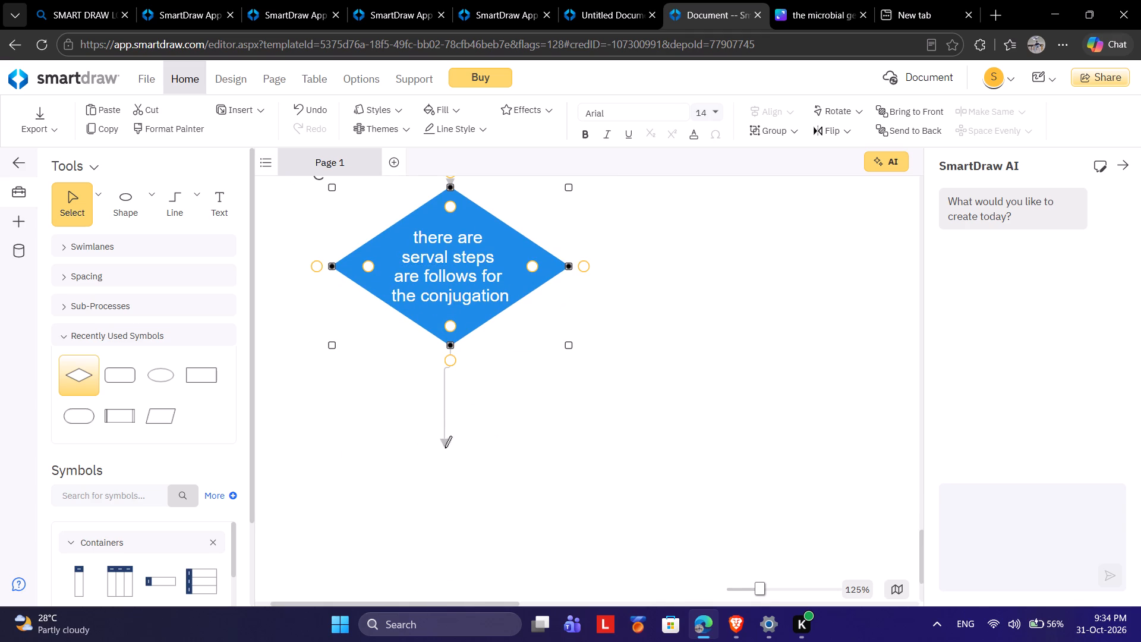
pyautogui.moveTo(445, 448); pyautogui.dragTo(450, 462)
pyautogui.click(481, 489)
# Start the second diamond's text with "the first step is".
pyautogui.doubleClick(433, 490)
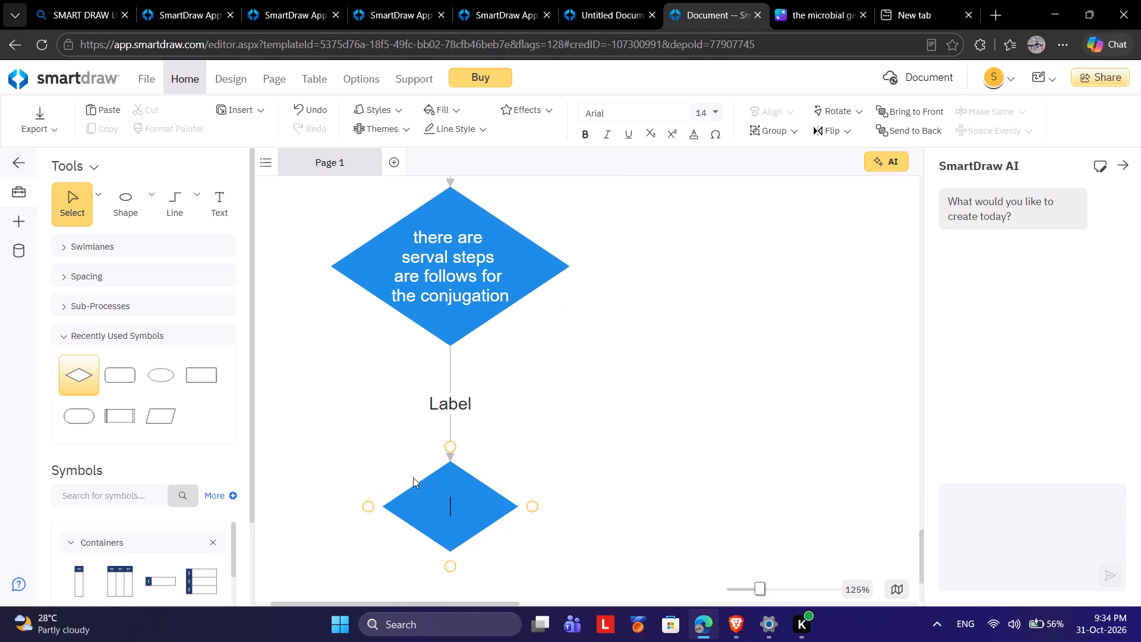
pyautogui.write('the first step os')
pyautogui.press('space')
pyautogui.press('BackSpace')
pyautogui.press('BackSpace')
pyautogui.press('BackSpace')
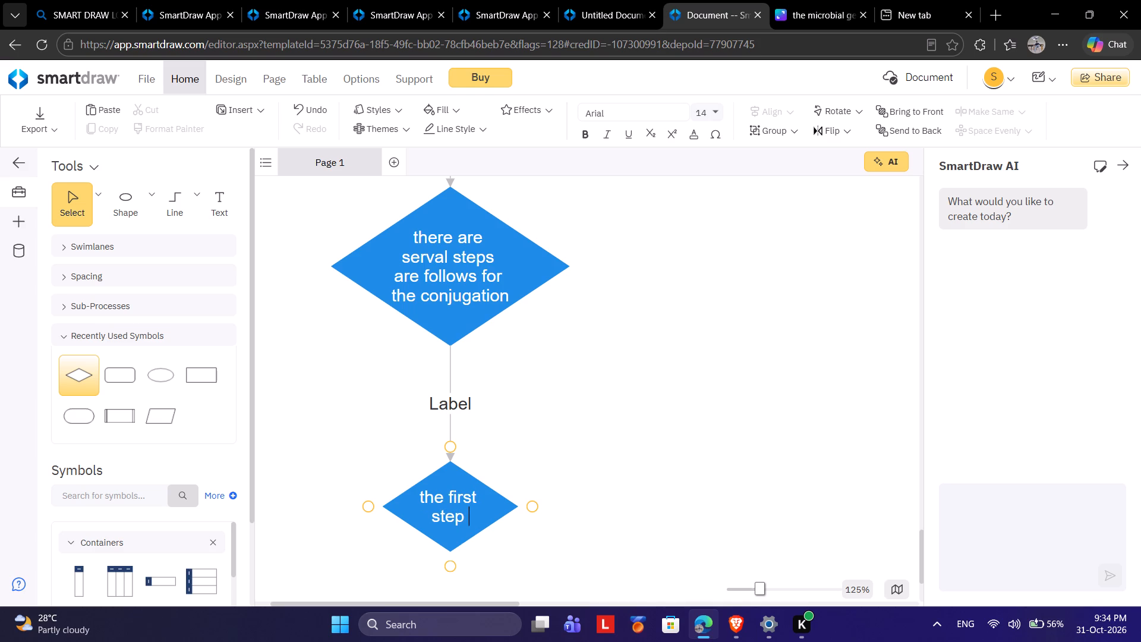
pyautogui.write('id')
pyautogui.press('space')
pyautogui.press('BackSpace')
pyautogui.press('BackSpace')
pyautogui.write('s')
pyautogui.press('space')
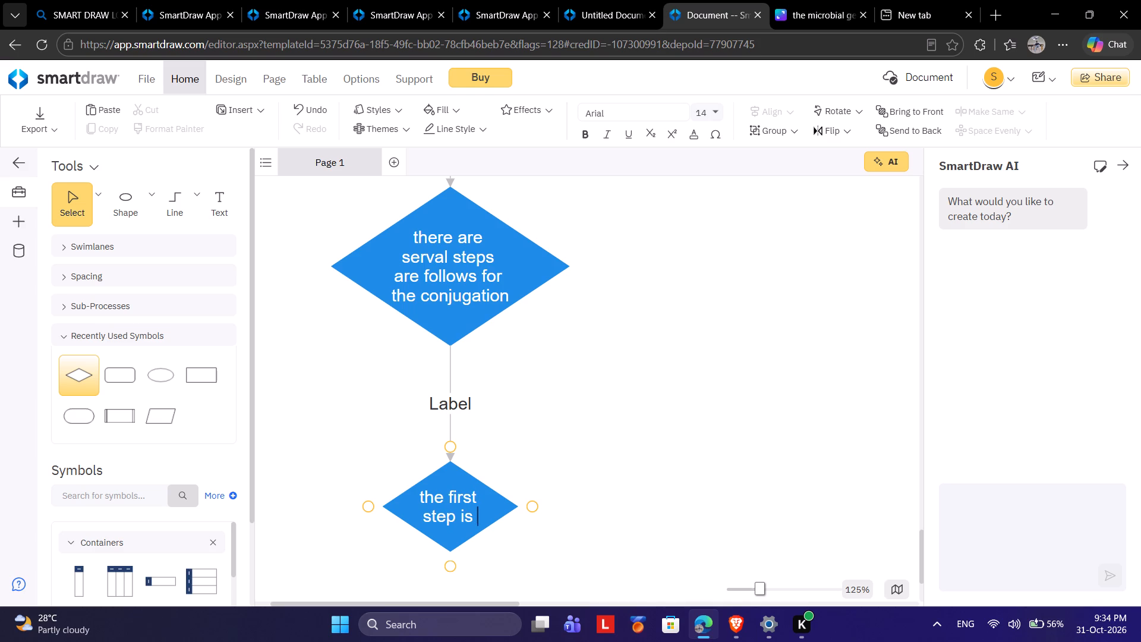
# Continue the second diamond's text with "formation of the".
pyautogui.write('foarma')
pyautogui.press('BackSpace')
pyautogui.press('BackSpace')
pyautogui.press('BackSpace')
pyautogui.press('BackSpace')
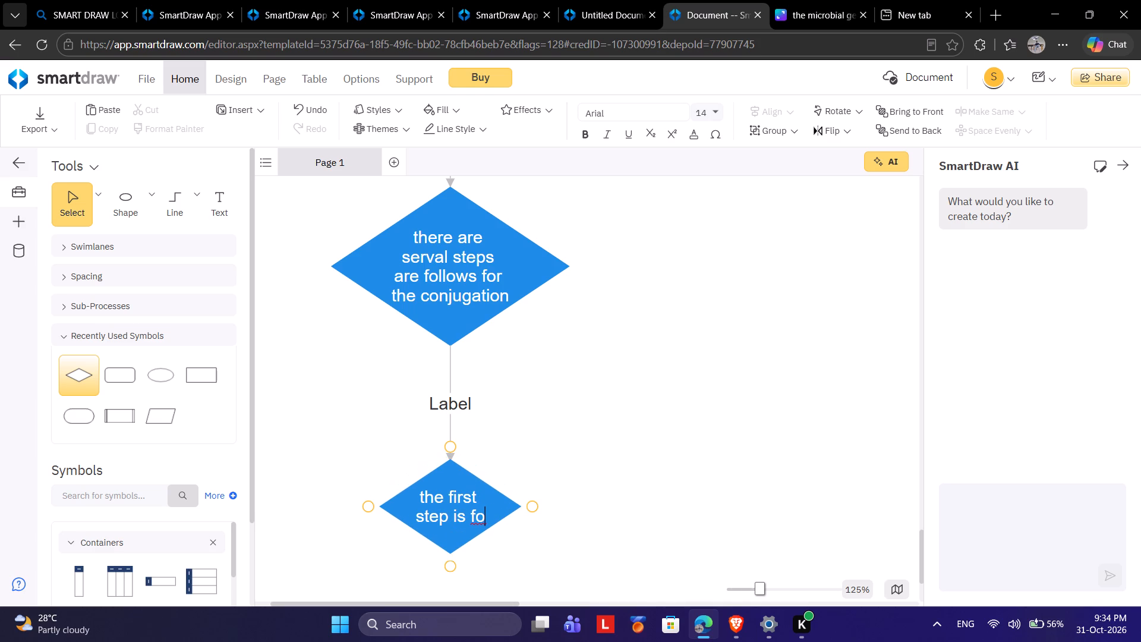
pyautogui.press('a')
pyautogui.press('BackSpace')
pyautogui.write('rmation of the')
pyautogui.press('space')
# Continue the second diamond's text with "sexual pile which are act like a bidge".
pyautogui.write('sexu')
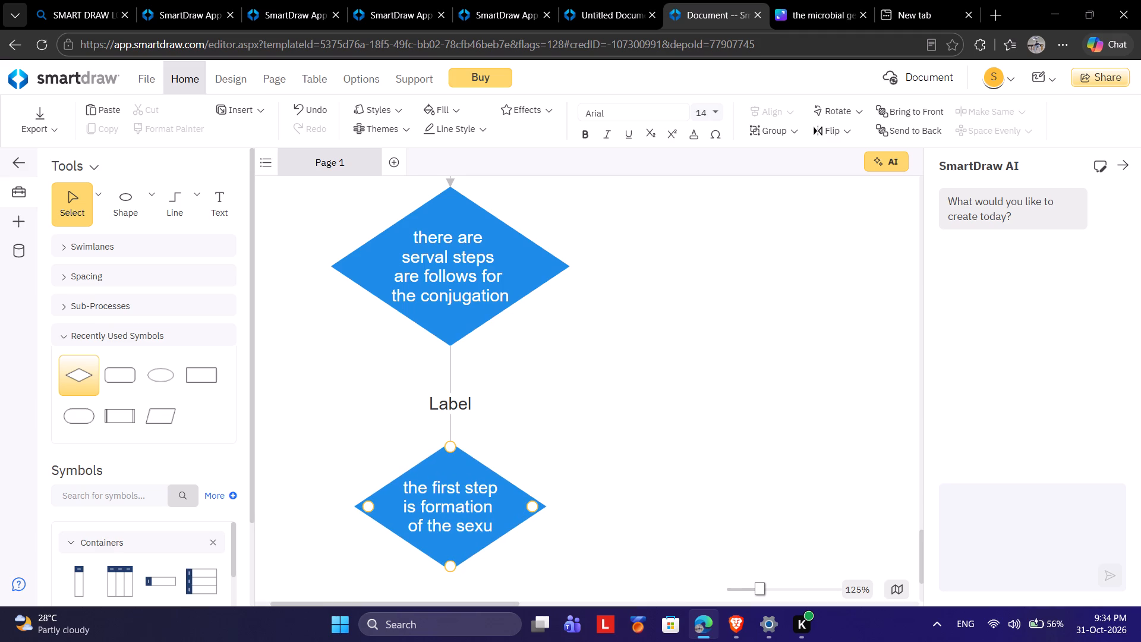
pyautogui.write('la')
pyautogui.press('BackSpace')
pyautogui.press('BackSpace')
pyautogui.write('al pile which aare')
pyautogui.press('space')
pyautogui.press('BackSpace')
pyautogui.press('BackSpace')
pyautogui.press('BackSpace')
pyautogui.press('BackSpace')
pyautogui.write('re aa')
pyautogui.press('BackSpace')
pyautogui.write('ct like a big')
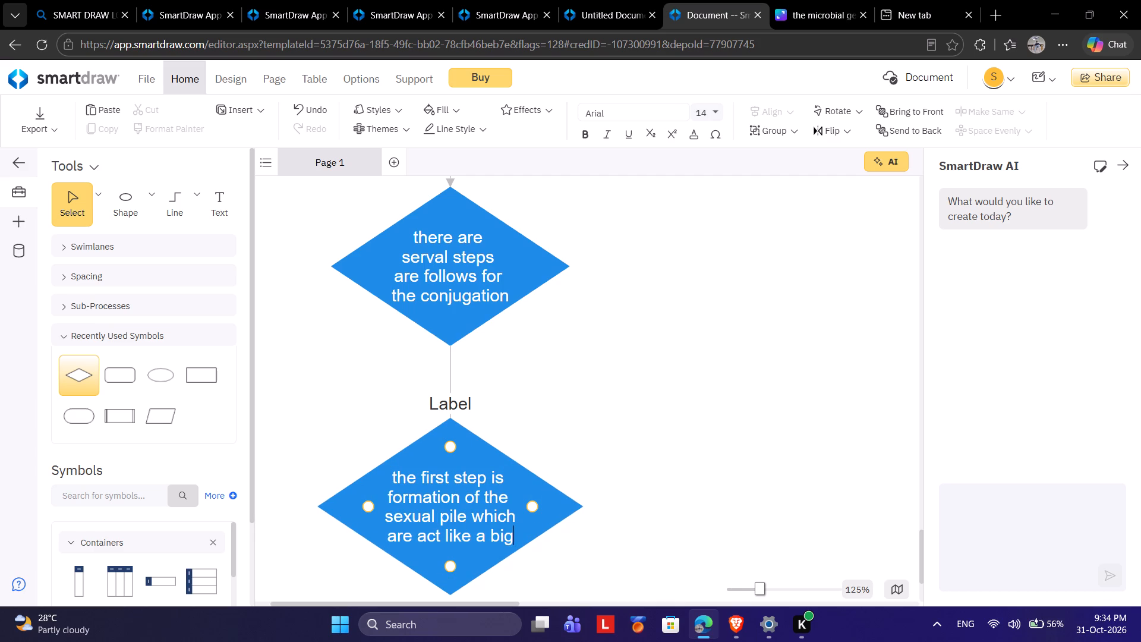
pyautogui.press('BackSpace')
pyautogui.write('dge')
pyautogui.press('space')
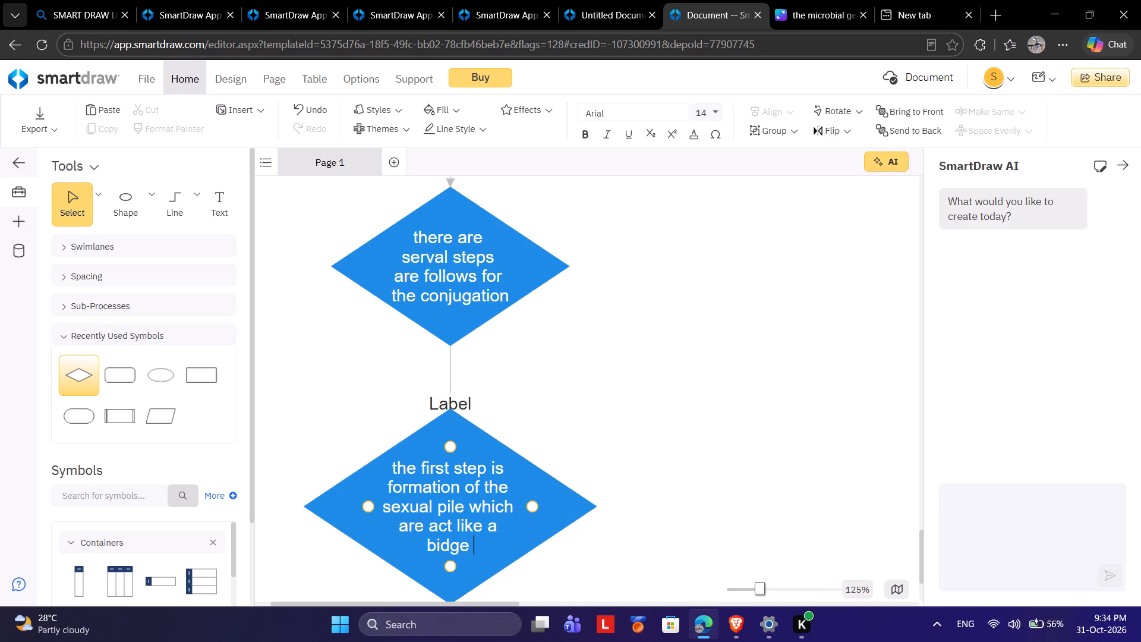
# Complete the second diamond's first sentence with "and connect the cell to another cell".
pyautogui.write('and connne')
pyautogui.press('BackSpace')
pyautogui.press('BackSpace')
pyautogui.press('BackSpace')
pyautogui.write('nect a')
pyautogui.press('BackSpace')
pyautogui.write('teh')
pyautogui.press('space')
pyautogui.press('BackSpace')
pyautogui.press('BackSpace')
pyautogui.press('BackSpace')
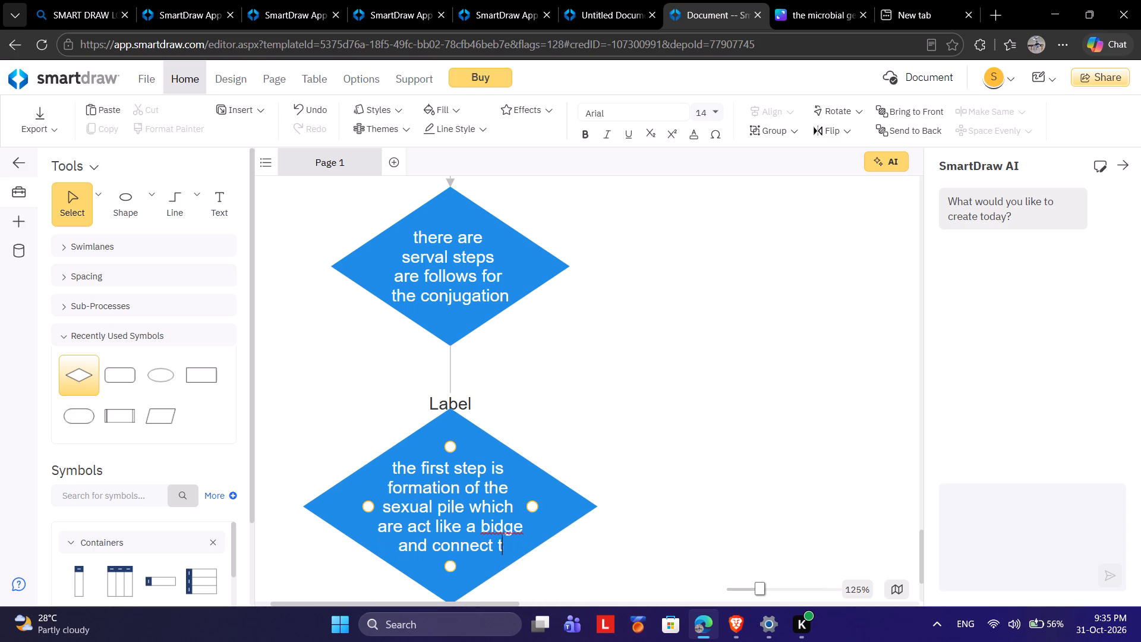
pyautogui.press('BackSpace')
pyautogui.write('the cell to another cell')
# Add a new line to the second diamond's text starting with "it is only form".
pyautogui.scroll(-2, 405, 490)
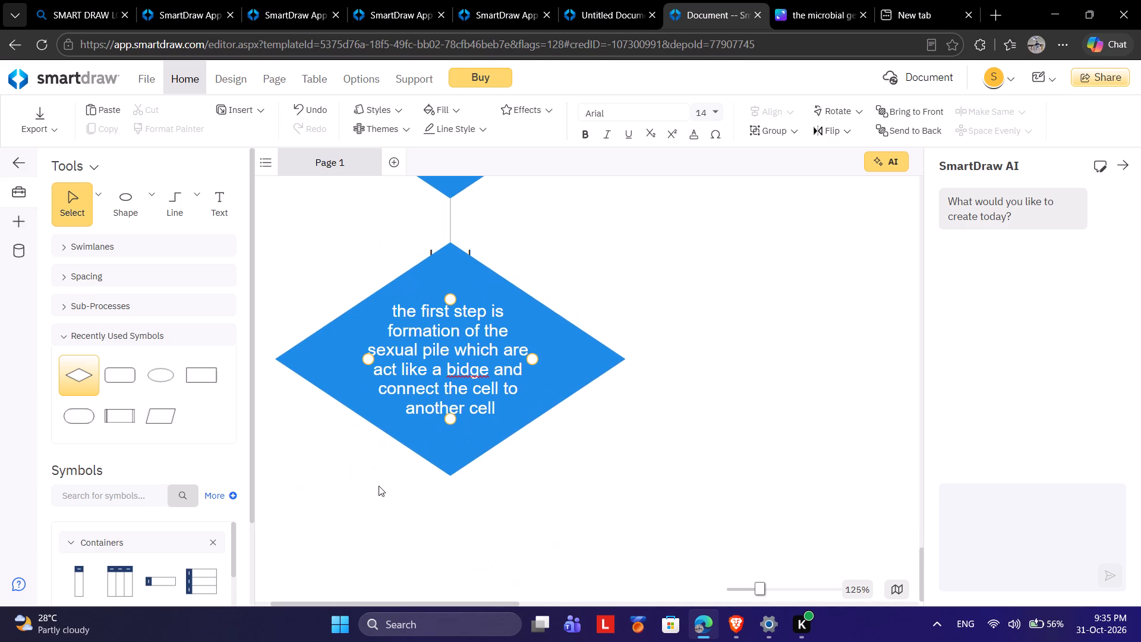
pyautogui.hotkey('shift', 'Return')
pyautogui.write('it is only form isn')
pyautogui.press('BackSpace')
pyautogui.press('BackSpace')
pyautogui.write('mn t')
pyautogui.press('BackSpace')
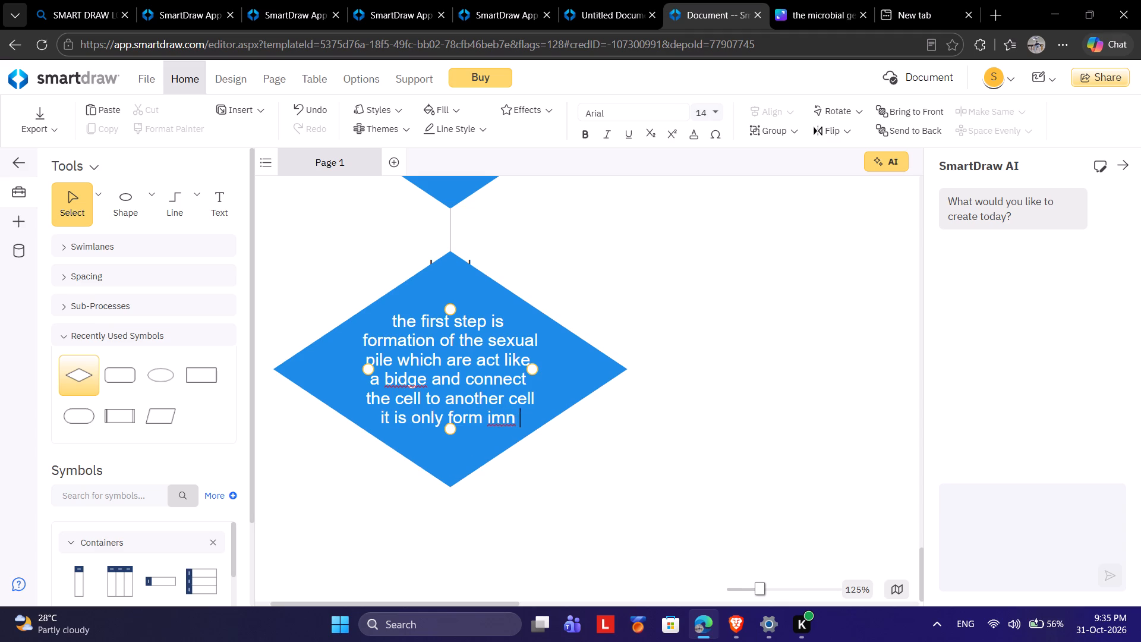
pyautogui.press('BackSpace')
pyautogui.press('BackSpace')
pyautogui.press('BackSpace')
pyautogui.press('BackSpace')
# Complete the second diamond's last sentence with "in the donor cell only".
pyautogui.write('in the donoer')
pyautogui.press('space')
pyautogui.press('BackSpace')
pyautogui.press('BackSpace')
pyautogui.press('BackSpace')
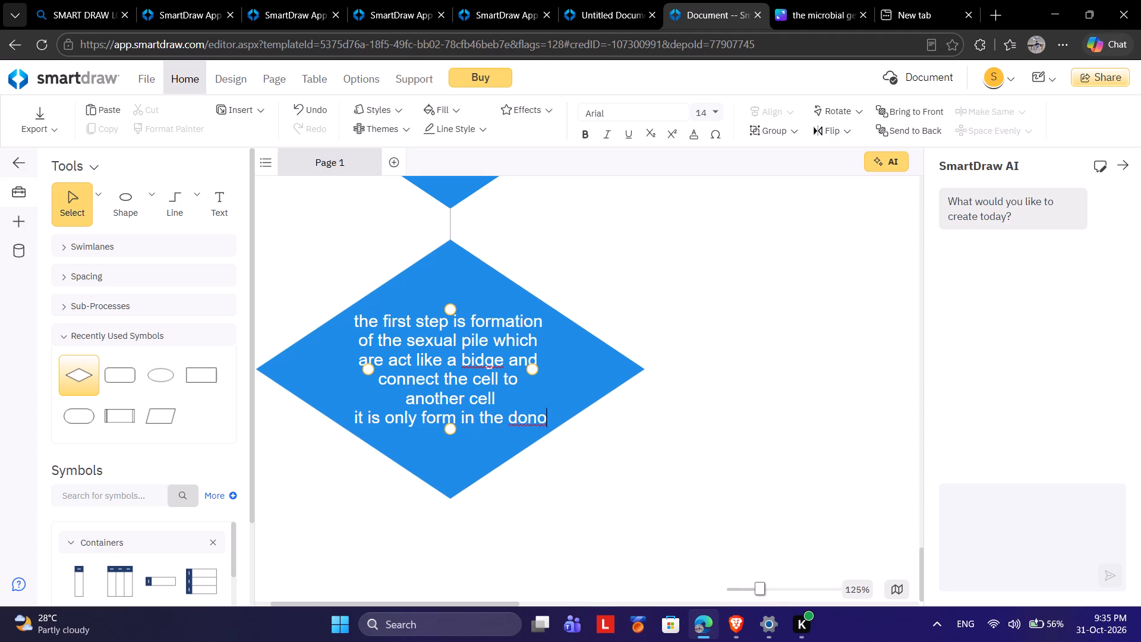
pyautogui.write('r')
pyautogui.press('space')
pyautogui.write('cell onluy')
pyautogui.press('BackSpace')
pyautogui.press('BackSpace')
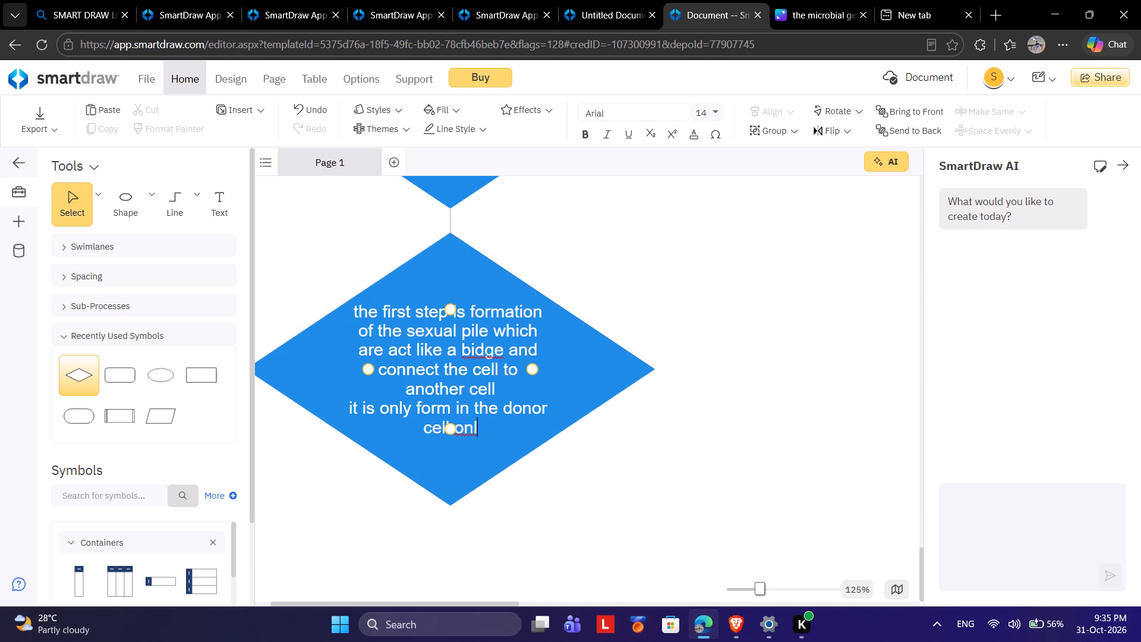
pyautogui.press('u')
pyautogui.press('BackSpace')
pyautogui.press('y')
# Draw a connector down from the second diamond and attach a third diamond at its end.
pyautogui.scroll(-1, 371, 488)
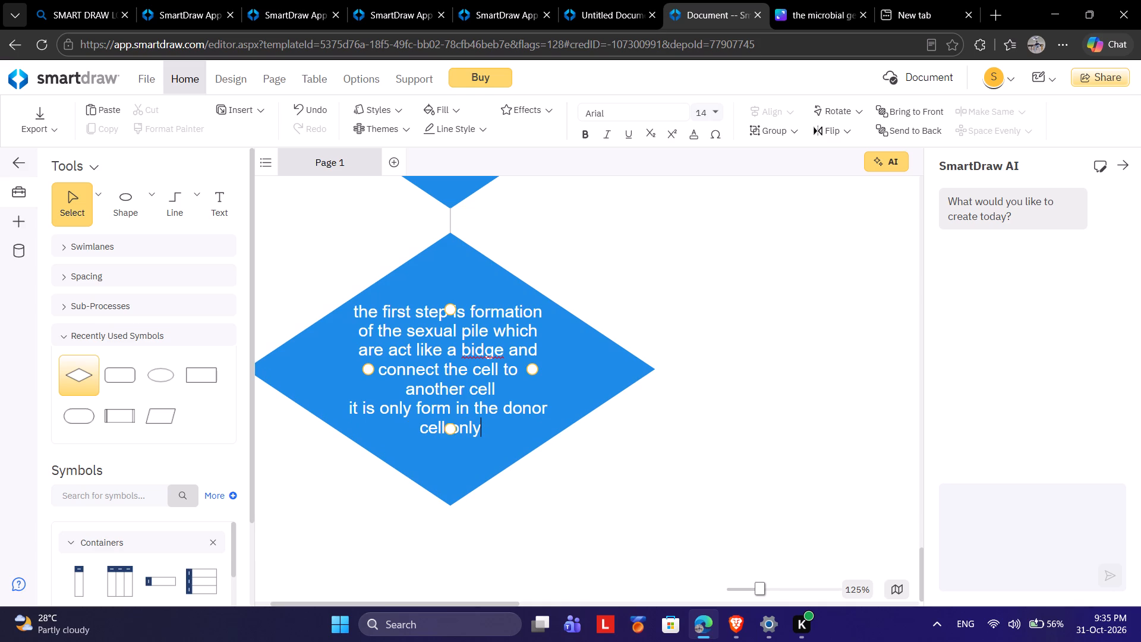
pyautogui.scroll(-1, 371, 488)
pyautogui.click(456, 489)
pyautogui.moveTo(475, 527); pyautogui.dragTo(468, 564)
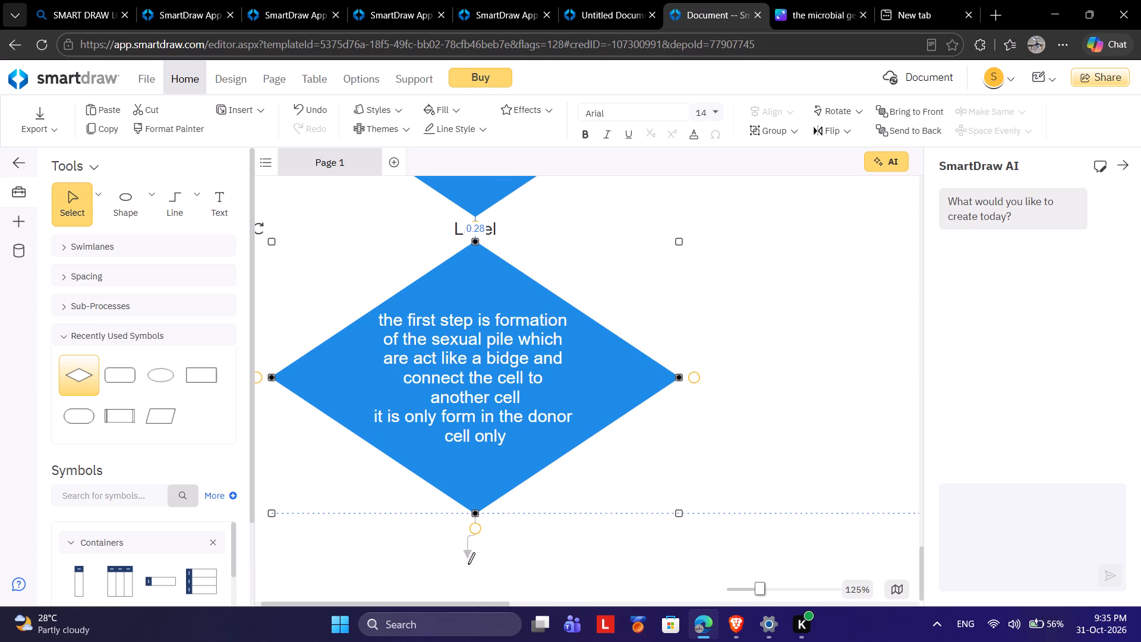
pyautogui.moveTo(468, 564); pyautogui.dragTo(475, 572)
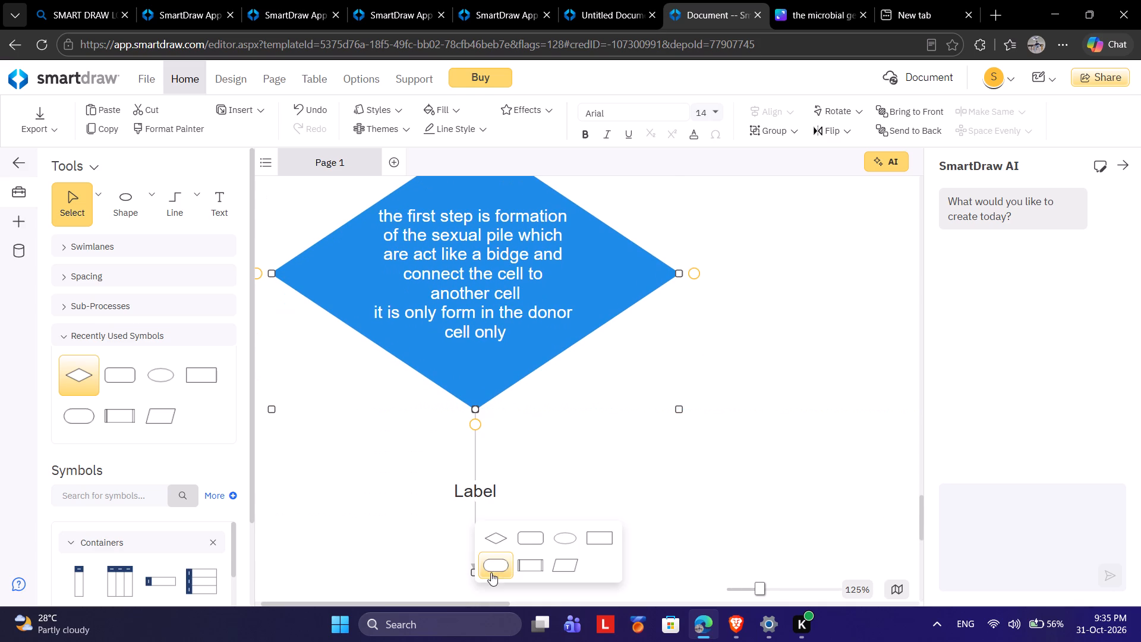
pyautogui.click(504, 543)
# Enter "than the attachment" as the first line of the third diamond's text.
pyautogui.doubleClick(472, 542)
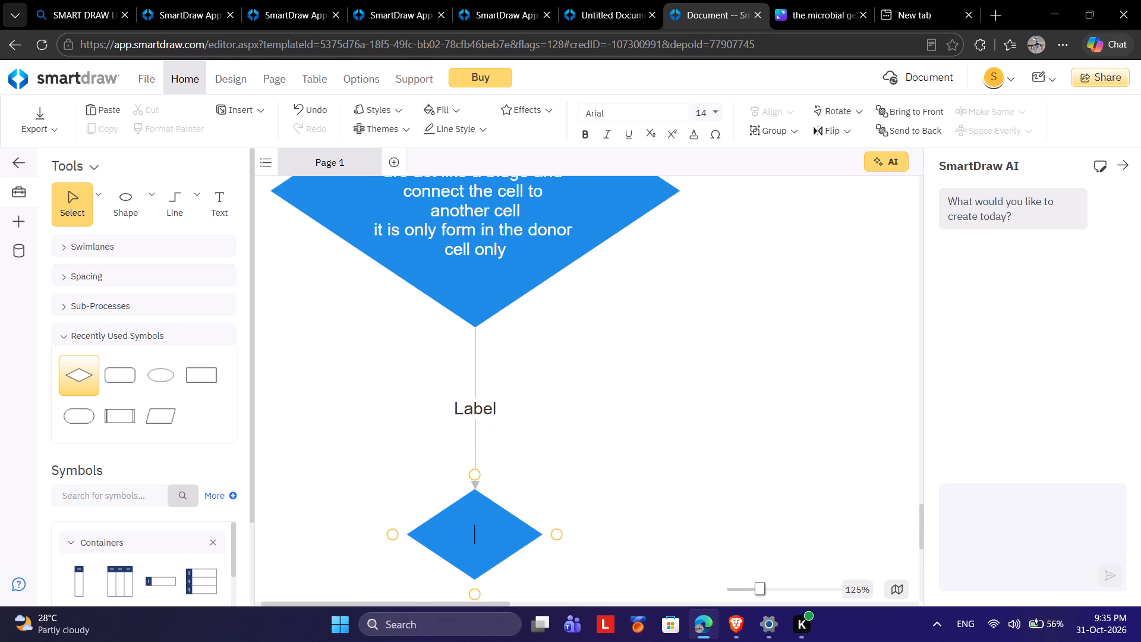
pyautogui.write('than the attae')
pyautogui.press('BackSpace')
pyautogui.write('chment')
pyautogui.press('space')
pyautogui.hotkey('shift', 'Return')
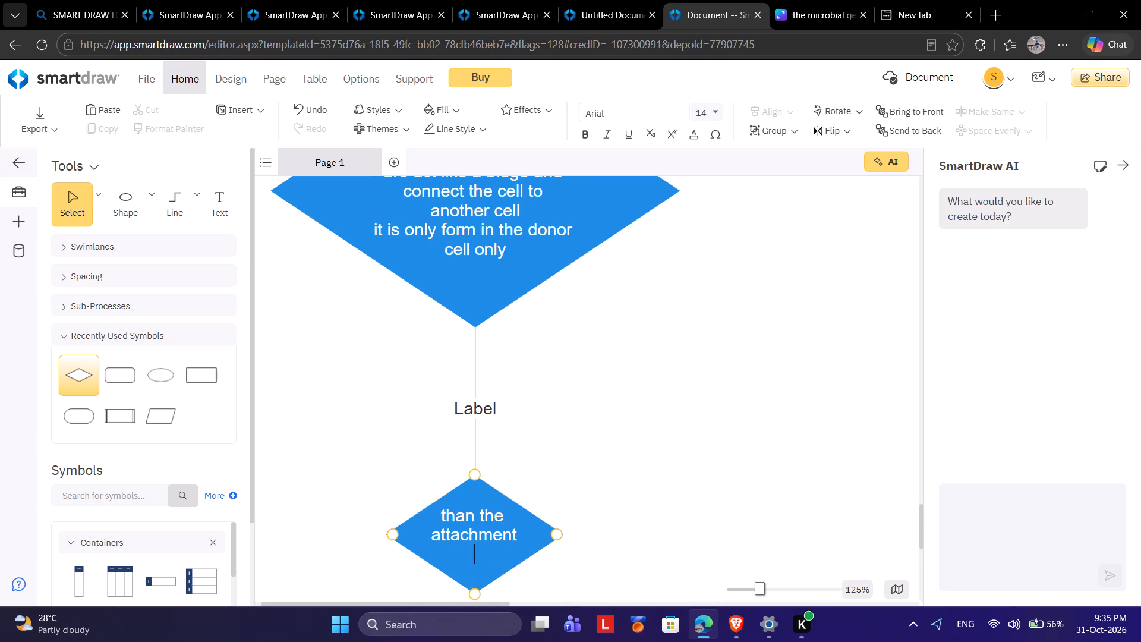
# Continue the third diamond's text on a new line with "in the attachment the cell the donor one and the".
pyautogui.write('in the an')
pyautogui.press('BackSpace')
pyautogui.write('ttach')
pyautogui.write('ment o')
pyautogui.press('BackSpace')
pyautogui.write('the cell')
pyautogui.press('space')
pyautogui.write('the done')
pyautogui.press('BackSpace')
pyautogui.write('or one and the re')
# Continue the third diamond's text with "recipient are".
pyautogui.write('cop')
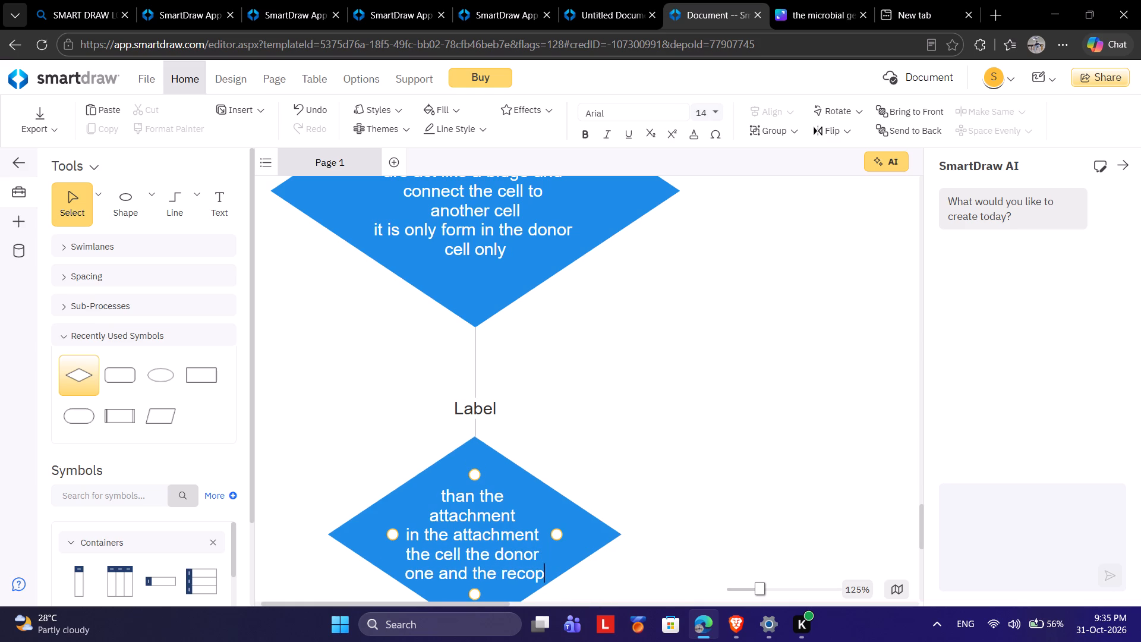
pyautogui.press('BackSpace')
pyautogui.press('BackSpace')
pyautogui.write('ipe')
pyautogui.press('BackSpace')
pyautogui.write('ient ar e')
pyautogui.press('BackSpace')
pyautogui.press('BackSpace')
pyautogui.write('e no')
pyautogui.press('BackSpace')
pyautogui.press('BackSpace')
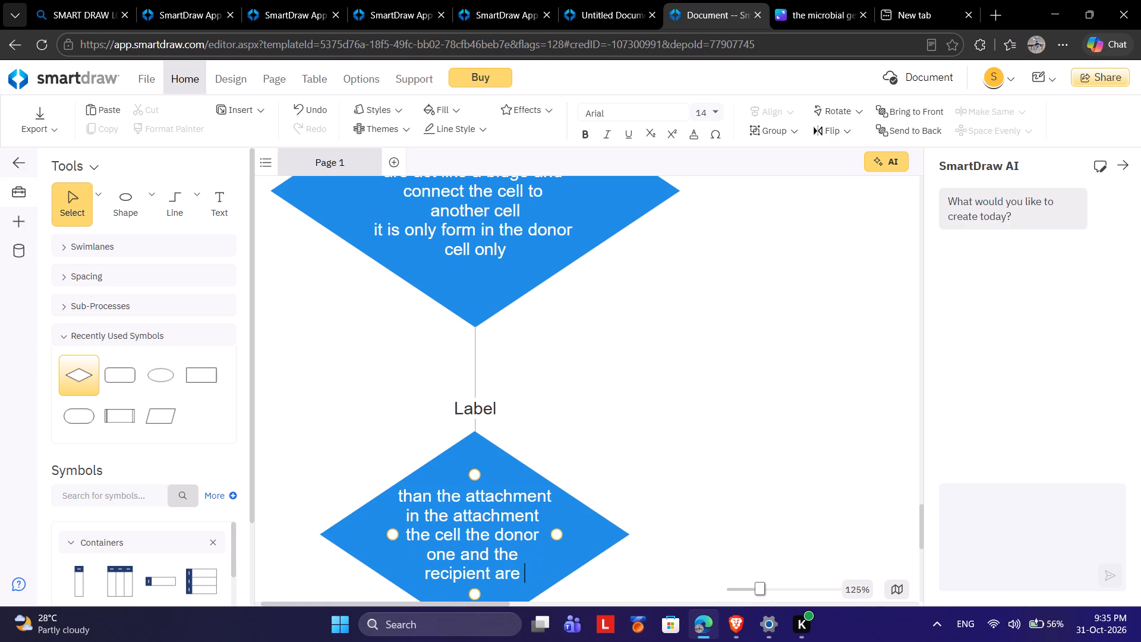
# Continue the third diamond's text with "connect whith each".
pyautogui.write('connect whig')
pyautogui.press('BackSpace')
pyautogui.write('th i')
pyautogui.press('BackSpace')
pyautogui.write('each')
pyautogui.press('space')
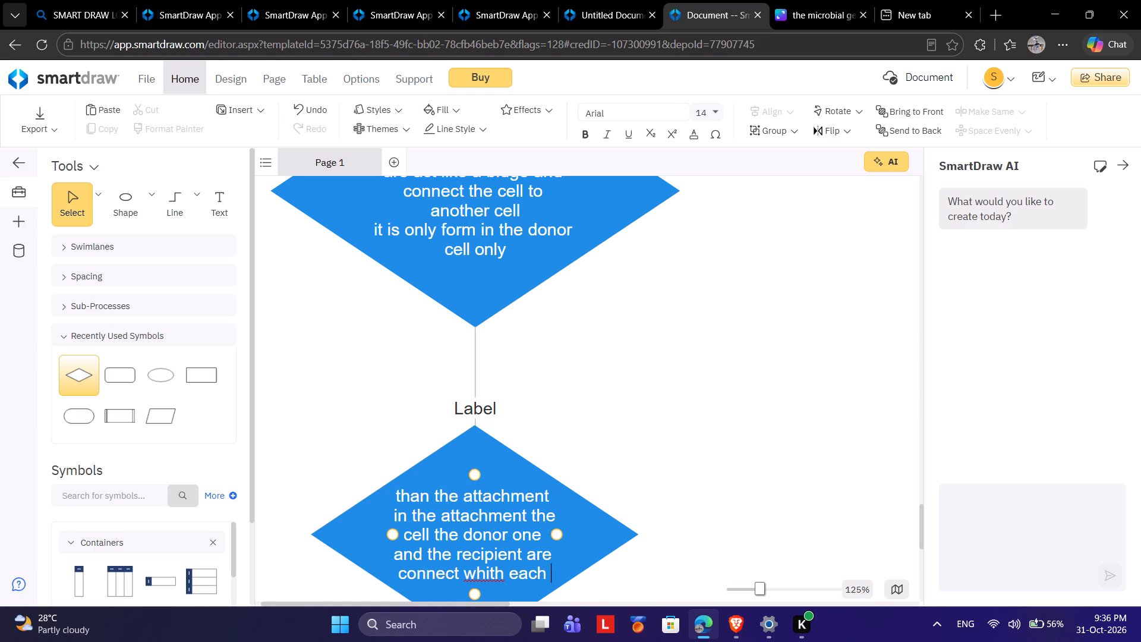
# Correct the misspelled "whith" in the third diamond's text to "with".
pyautogui.press('Left')
pyautogui.press('Left')
pyautogui.press('Left')
pyautogui.press('Left')
pyautogui.press('Left')
pyautogui.press('Left')
pyautogui.press('Left')
pyautogui.press('Left')
pyautogui.press('Left')
pyautogui.press('BackSpace')
# Finish the third diamond's text with "other and foam a connection between two cells".
pyautogui.press('Right')
pyautogui.press('Right')
pyautogui.press('Right')
pyautogui.press('Right')
pyautogui.press('Right')
pyautogui.press('Right')
pyautogui.press('Right')
pyautogui.press('Right')
pyautogui.press('Right')
pyautogui.press('Right')
pyautogui.press('Right')
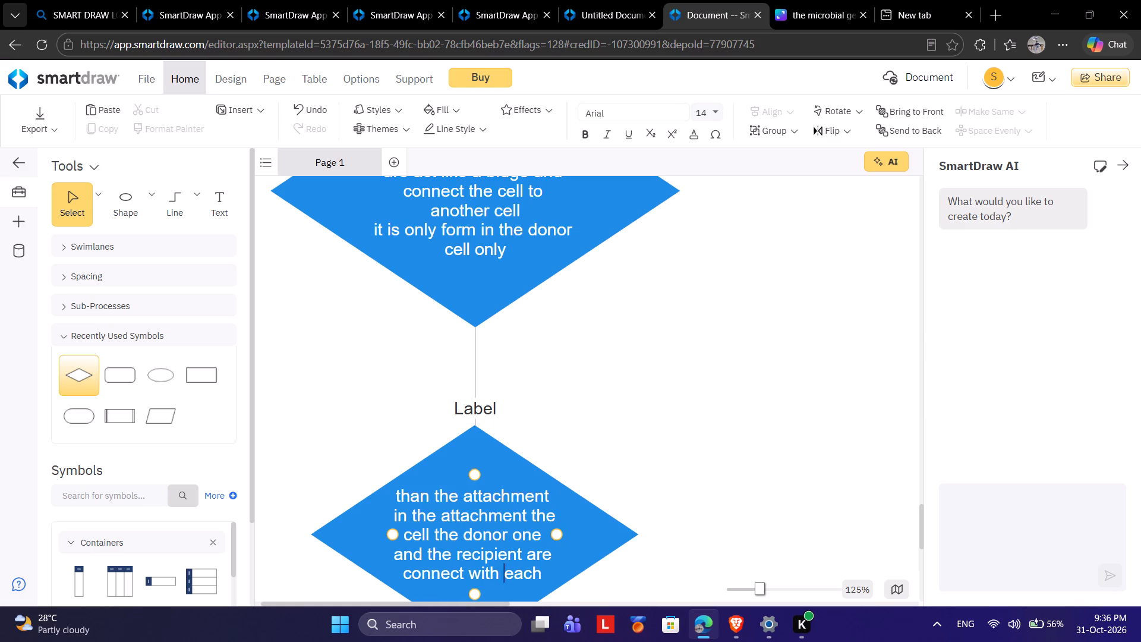
pyautogui.write('other and')
pyautogui.press('space')
pyautogui.write('foam a connection between two c')
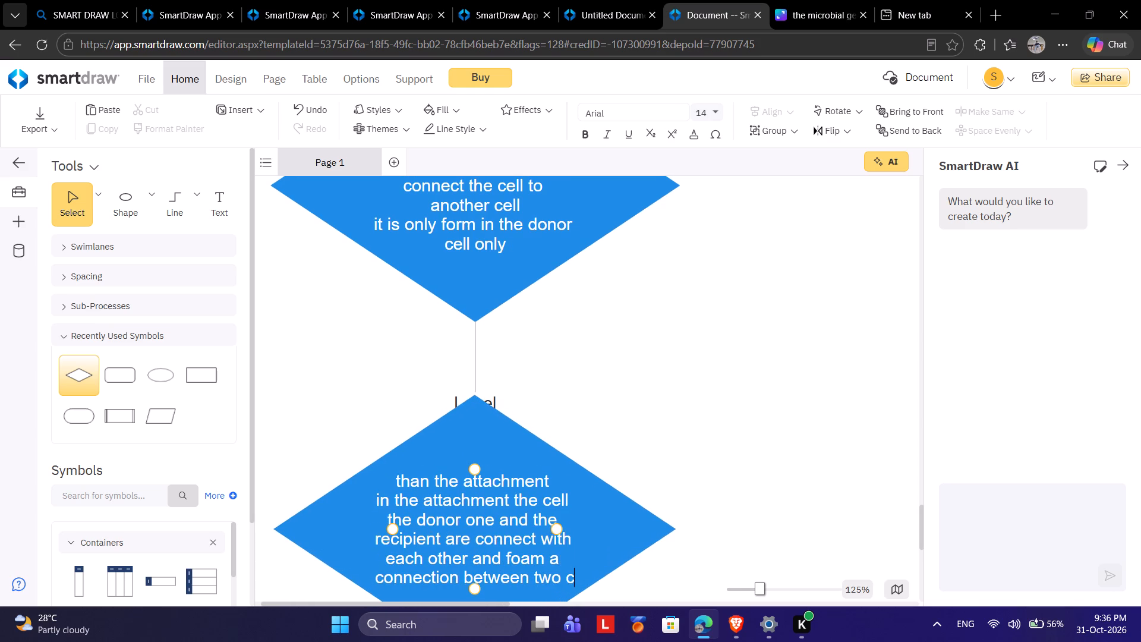
pyautogui.write('ells')
# Draw a connector down from the third diamond and attach a fourth diamond at its end.
pyautogui.scroll(-4, 481, 552)
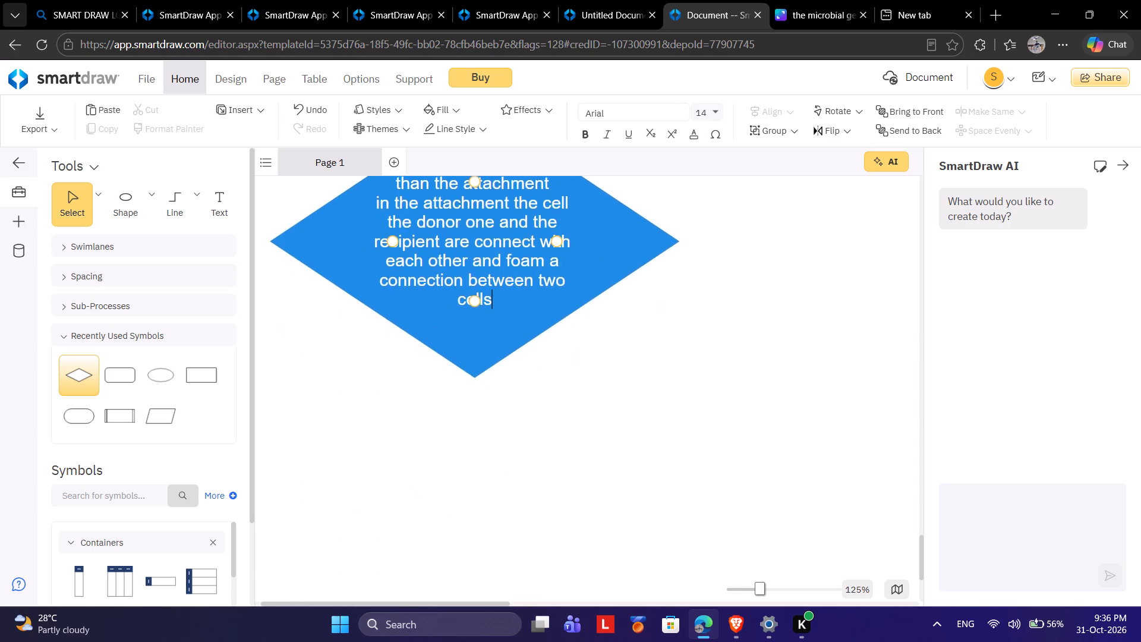
pyautogui.moveTo(474, 307); pyautogui.dragTo(472, 605)
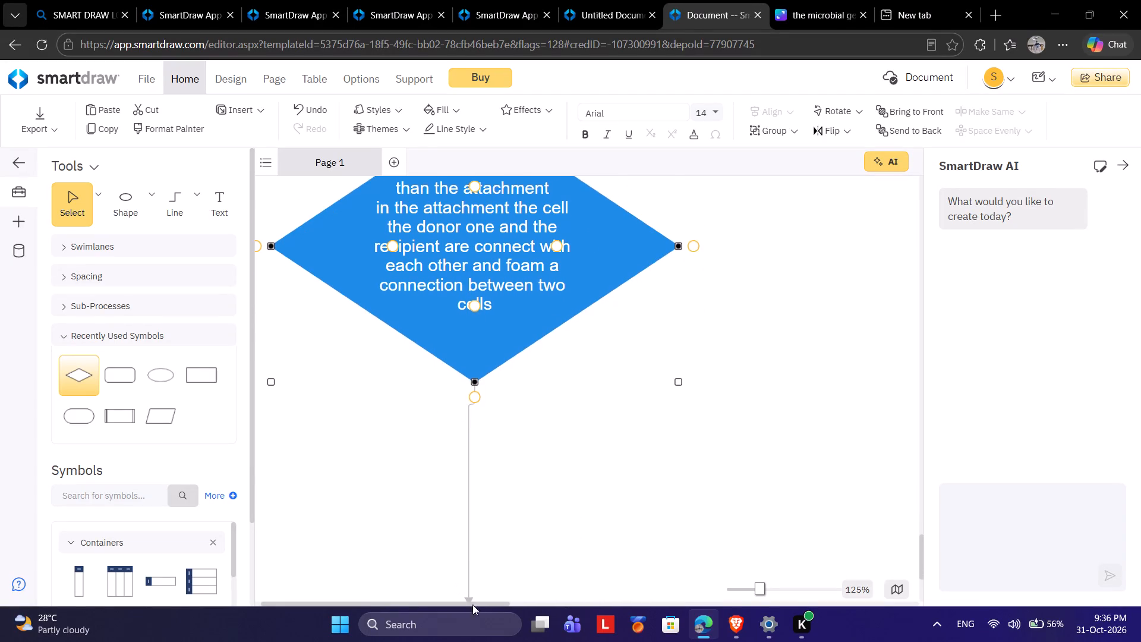
pyautogui.moveTo(472, 605); pyautogui.dragTo(477, 575)
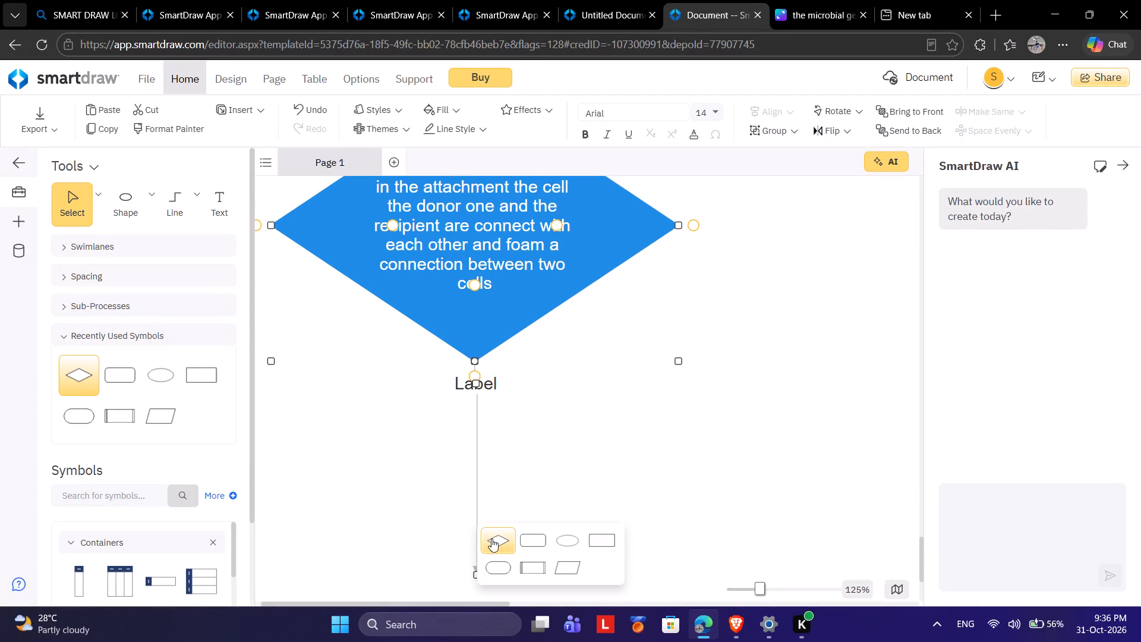
pyautogui.click(491, 539)
# Adjust the conjugation flowchart's spacing by moving the empty fourth diamond up, nudging the third, and moving the second down.
pyautogui.moveTo(453, 574); pyautogui.dragTo(453, 553)
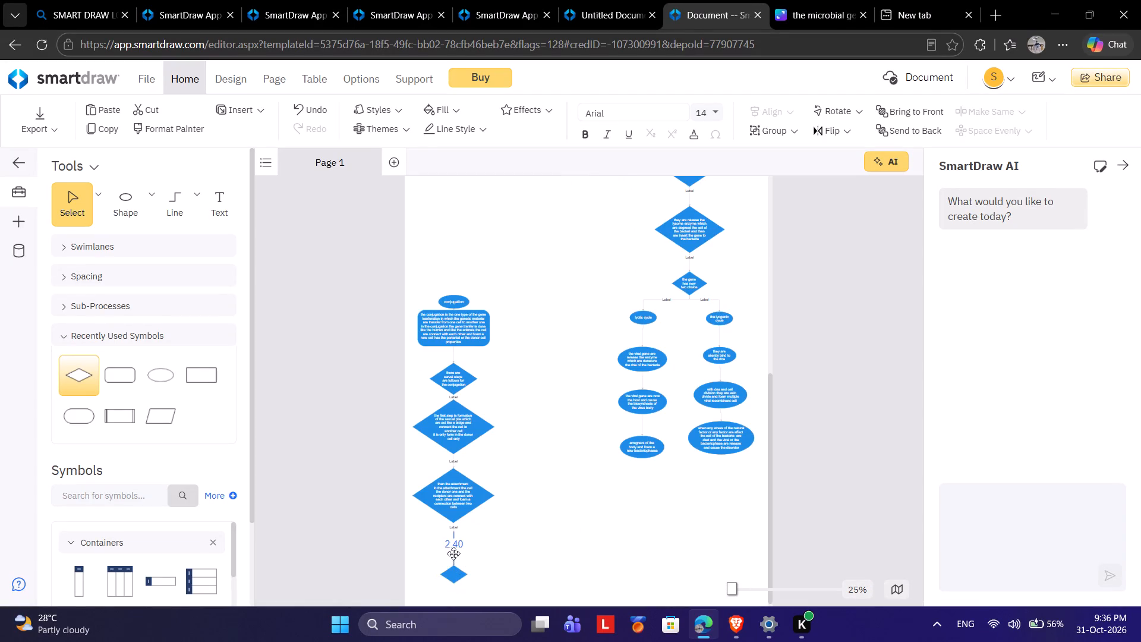
pyautogui.moveTo(453, 553); pyautogui.dragTo(455, 550)
pyautogui.click(455, 493)
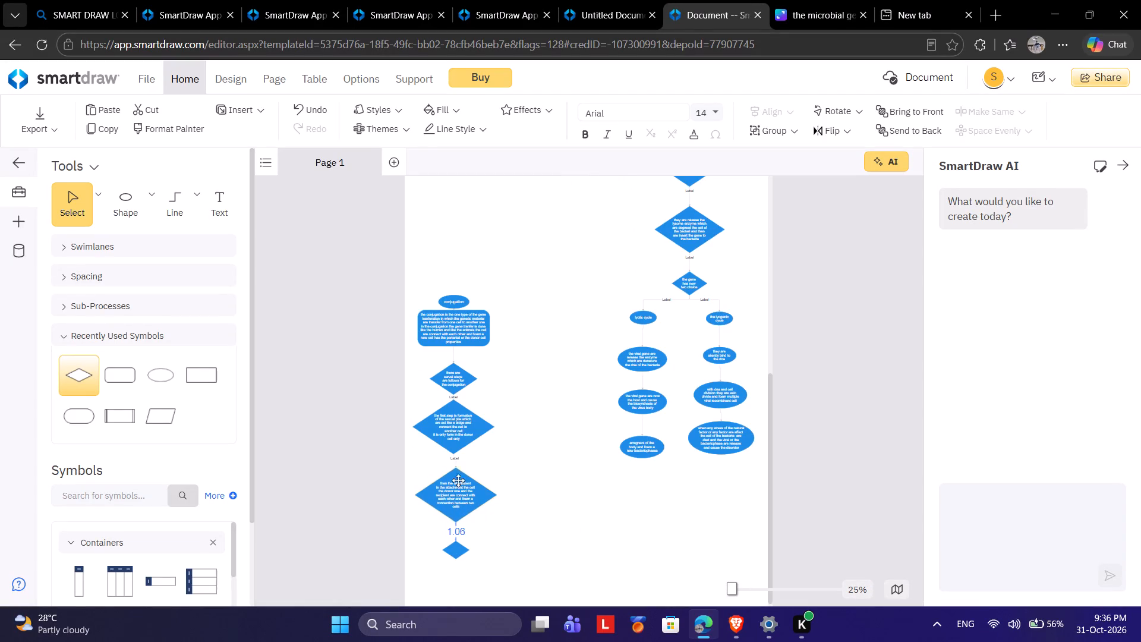
pyautogui.moveTo(461, 424); pyautogui.dragTo(462, 435)
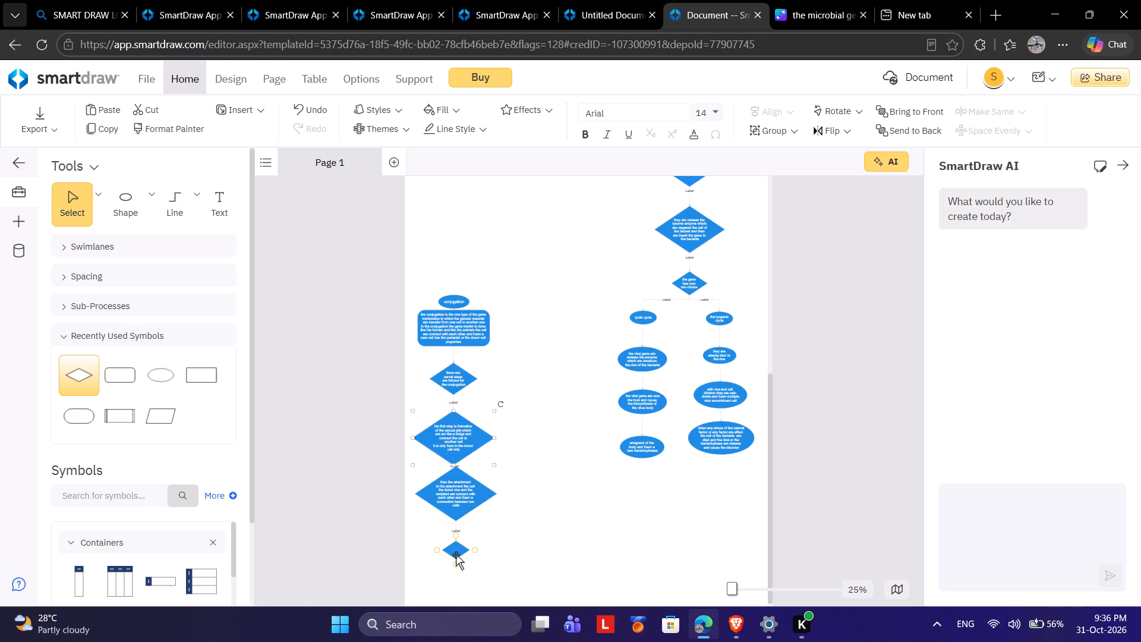
# Start the fourth diamond's text with "the cells are now connected and the plasmid are now".
pyautogui.scroll(-1, 456, 555)
pyautogui.scroll(1, 456, 555)
pyautogui.hscroll(3, 456, 555)
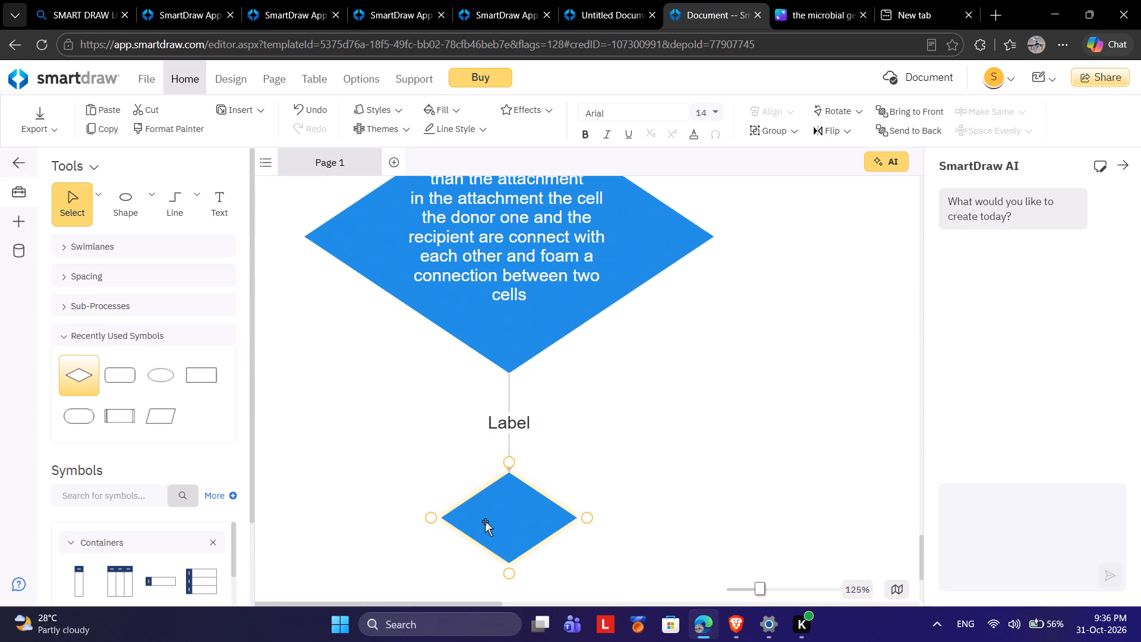
pyautogui.doubleClick(485, 521)
pyautogui.write('the cells are now connev')
pyautogui.press('BackSpace')
pyautogui.write('ctye')
pyautogui.press('BackSpace')
pyautogui.press('BackSpace')
pyautogui.write('ed and the plasmid are now')
pyautogui.press('space')
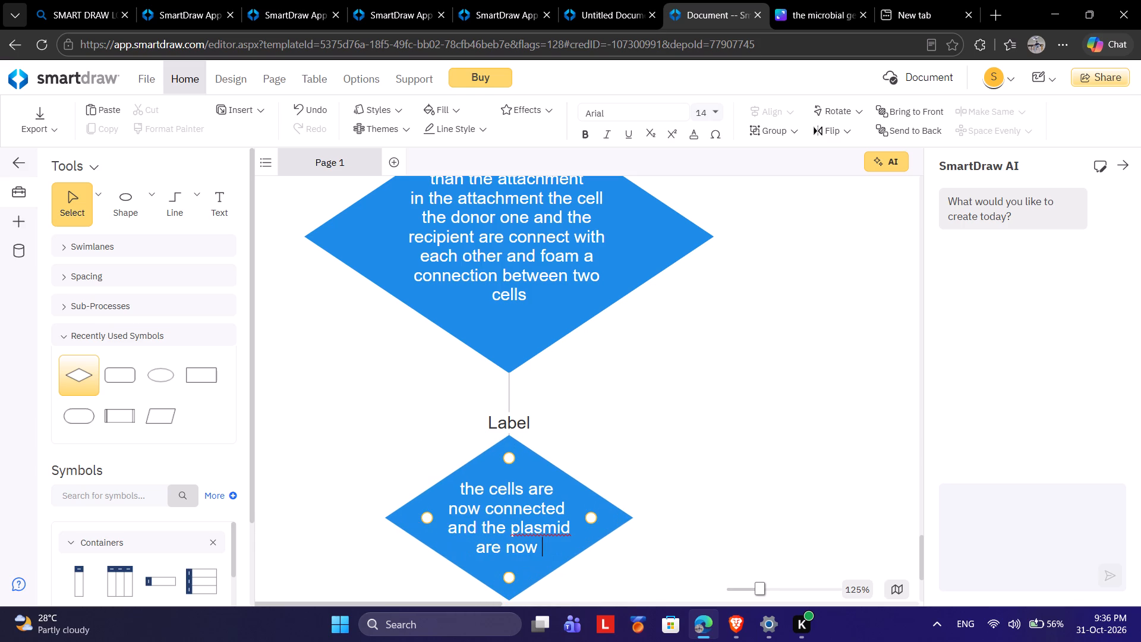
# Complete the fourth diamond's first sentence with "transfer from the donor cell".
pyautogui.write('trand')
pyautogui.press('BackSpace')
pyautogui.write('sfer from the donoer')
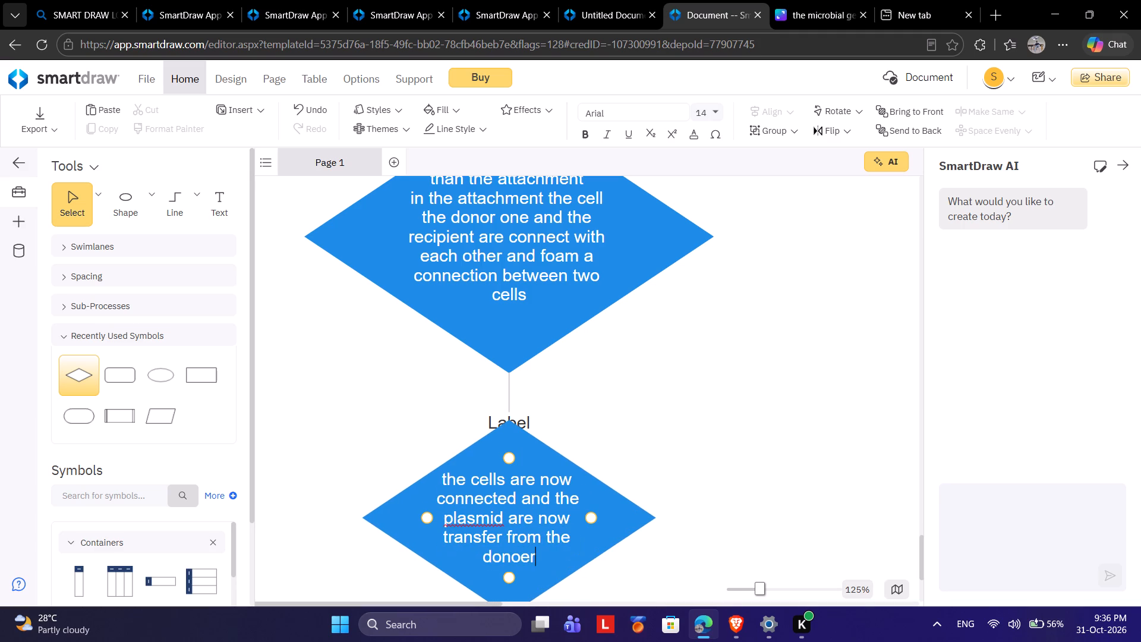
pyautogui.press('BackSpace')
pyautogui.press('BackSpace')
pyautogui.write('r cell')
pyautogui.press('space')
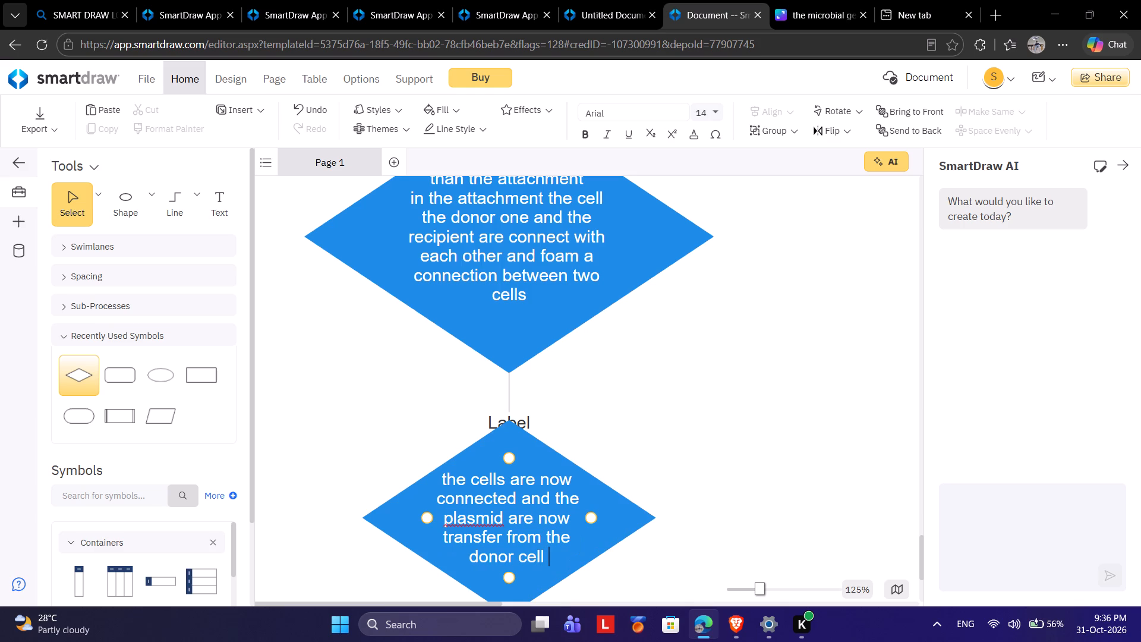
# Add a new line to the fourth diamond's text starting with "the single stranded dna are foam and".
pyautogui.hotkey('shift', 'Return')
pyautogui.write('the single ster')
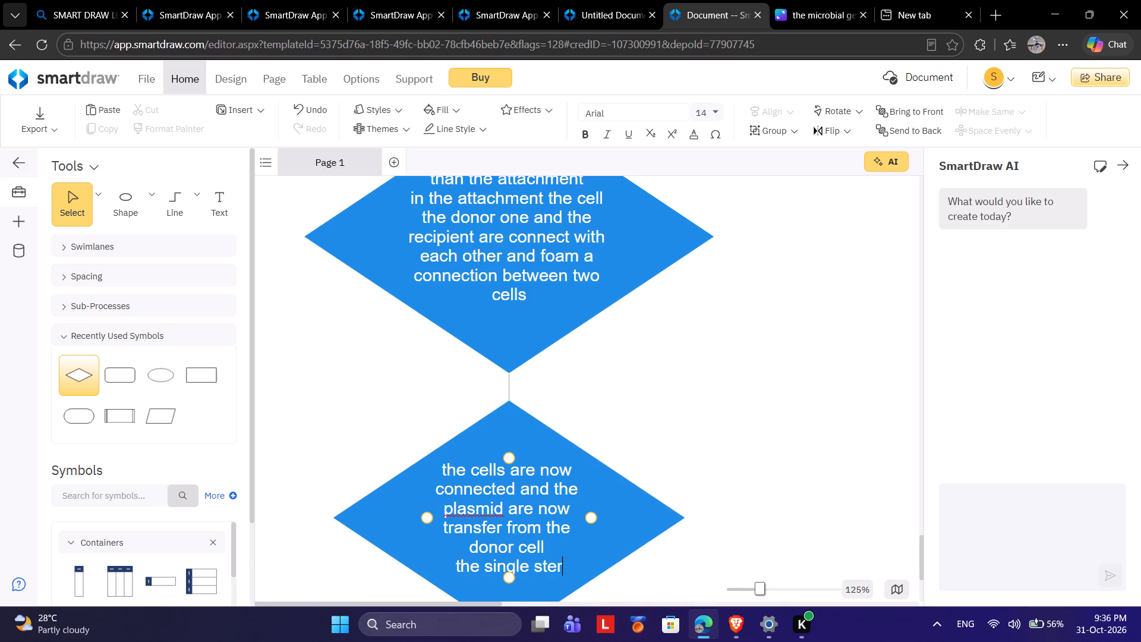
pyautogui.press('BackSpace')
pyautogui.press('BackSpace')
pyautogui.write('randed')
pyautogui.press('space')
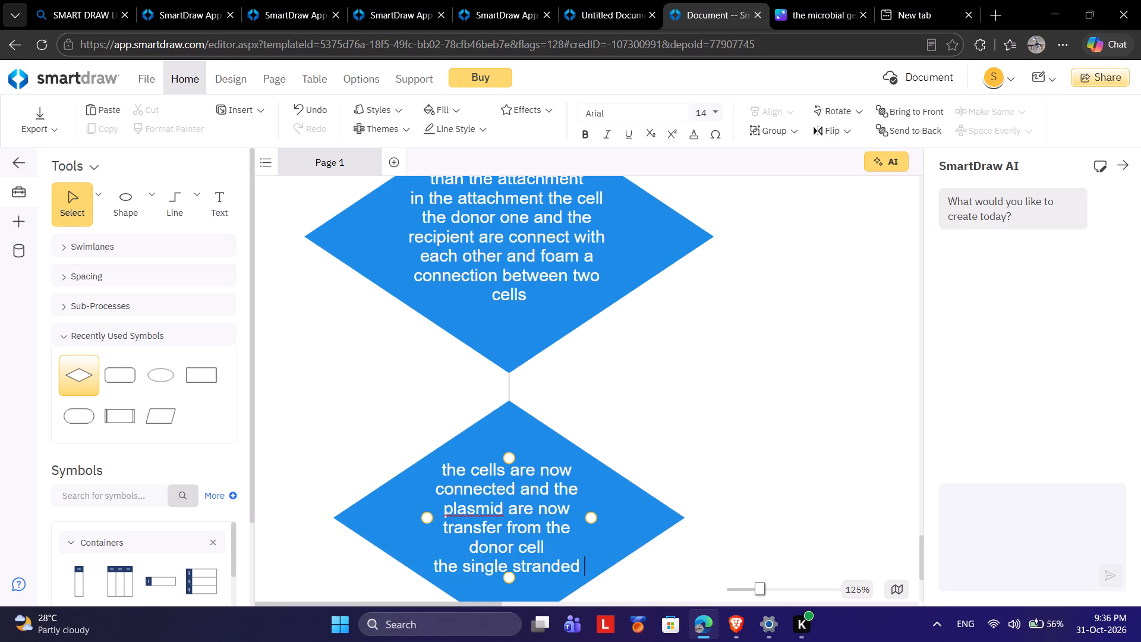
pyautogui.write('dna are foam and')
pyautogui.press('space')
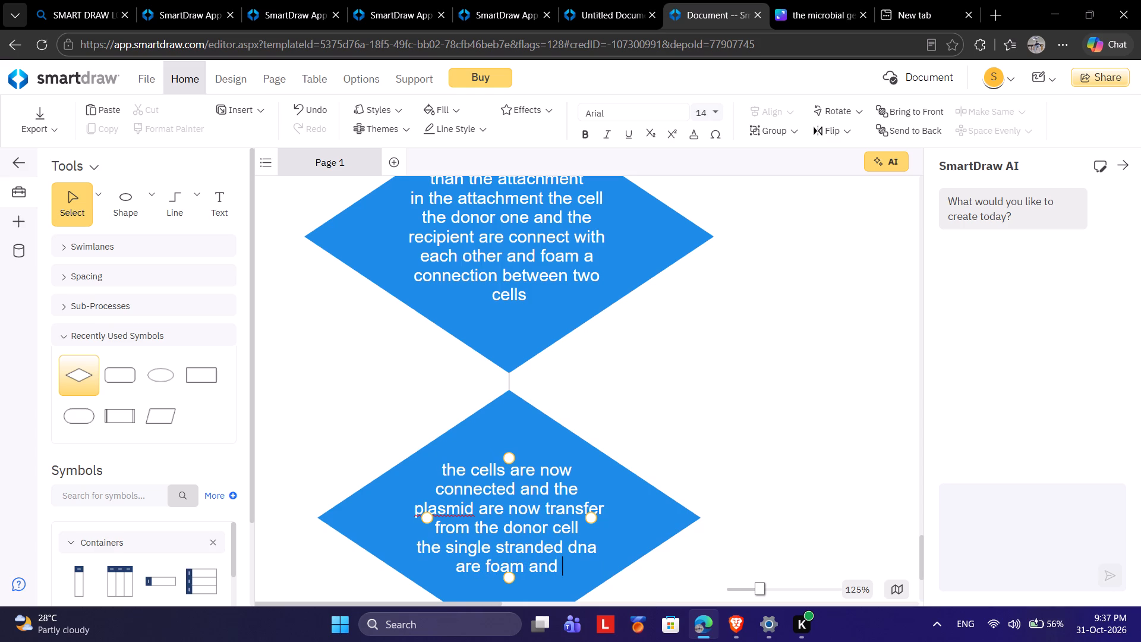
# Continue the fourth diamond's text with "transfer to the".
pyautogui.write('te')
pyautogui.press('BackSpace')
pyautogui.write('rand')
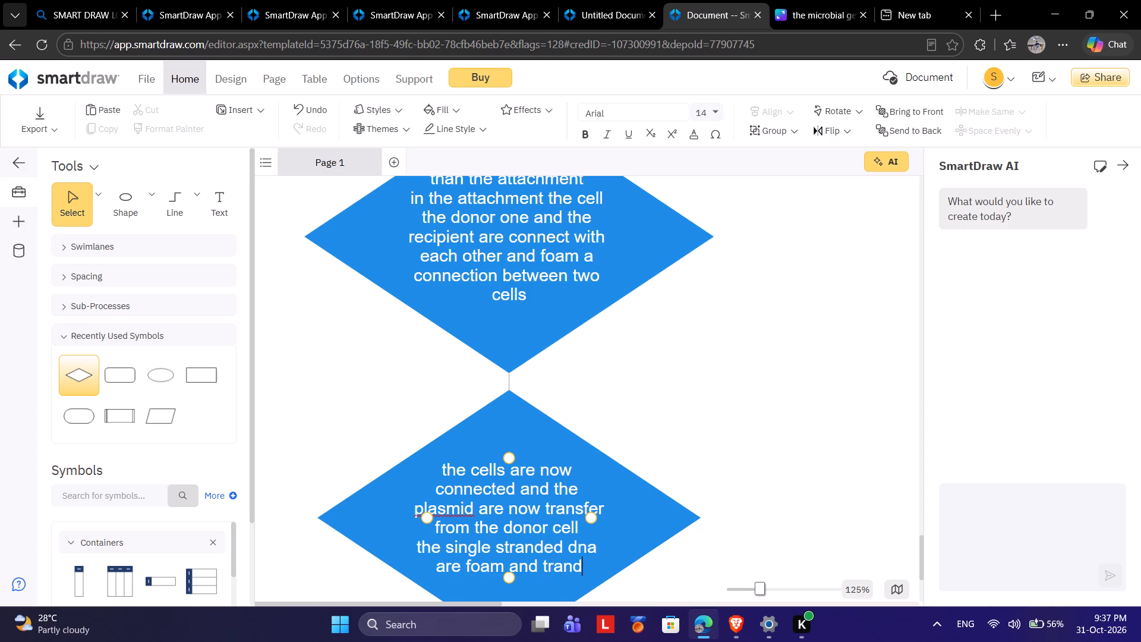
pyautogui.press('BackSpace')
pyautogui.write('sfer to the')
pyautogui.press('space')
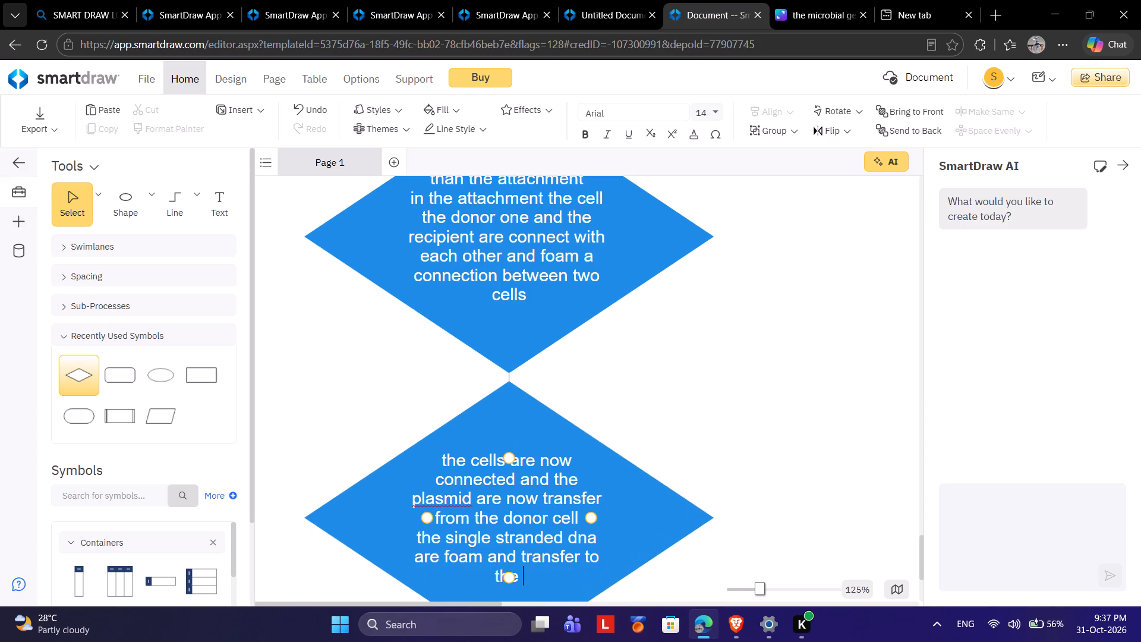
# Continue the fourth diamond's text with "recipient cell".
pyautogui.press('e')
pyautogui.press('BackSpace')
pyautogui.write('recop')
pyautogui.press('BackSpace')
pyautogui.press('BackSpace')
pyautogui.write('ipe')
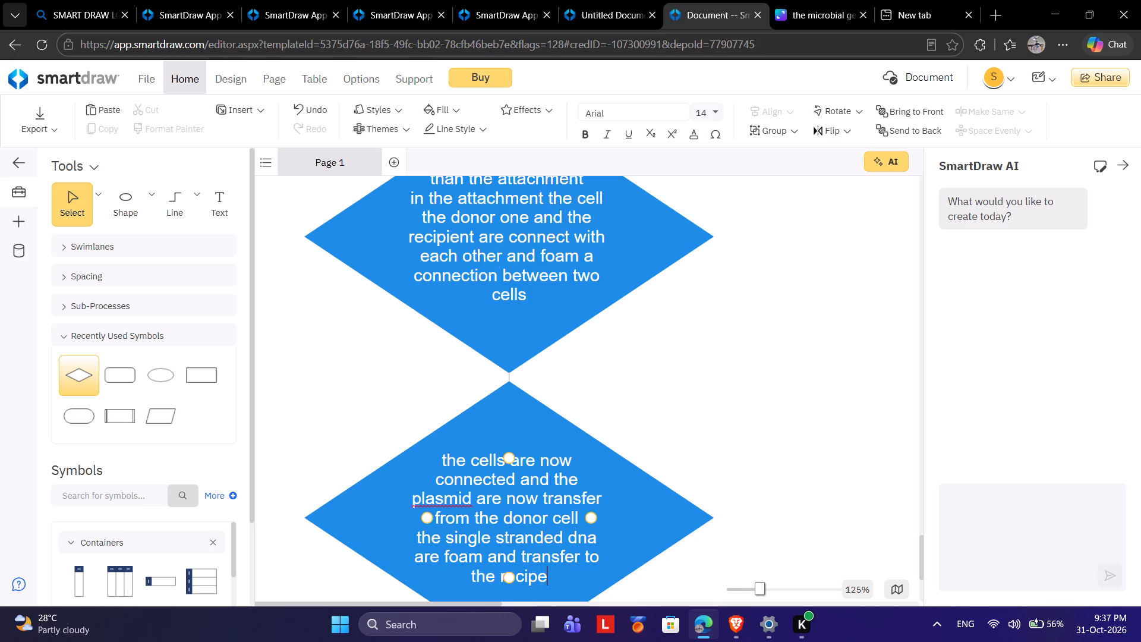
pyautogui.press('BackSpace')
pyautogui.write('oe')
pyautogui.press('BackSpace')
pyautogui.press('BackSpace')
pyautogui.write('ienty')
pyautogui.press('space')
pyautogui.press('BackSpace')
pyautogui.press('BackSpace')
pyautogui.press('space')
pyautogui.write('cell')
pyautogui.press('space')
# Finish the fourth diamond's text with "by the pilux cojugation".
pyautogui.scroll(-2, 516, 491)
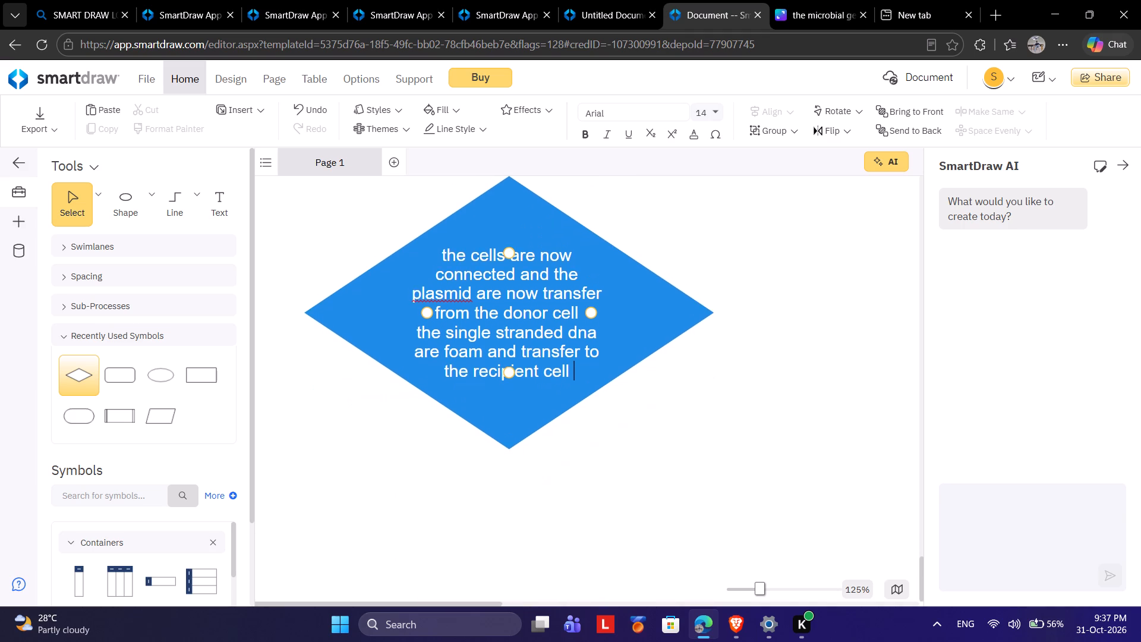
pyautogui.write('by the')
pyautogui.press('space')
pyautogui.write('pilu')
pyautogui.write('x')
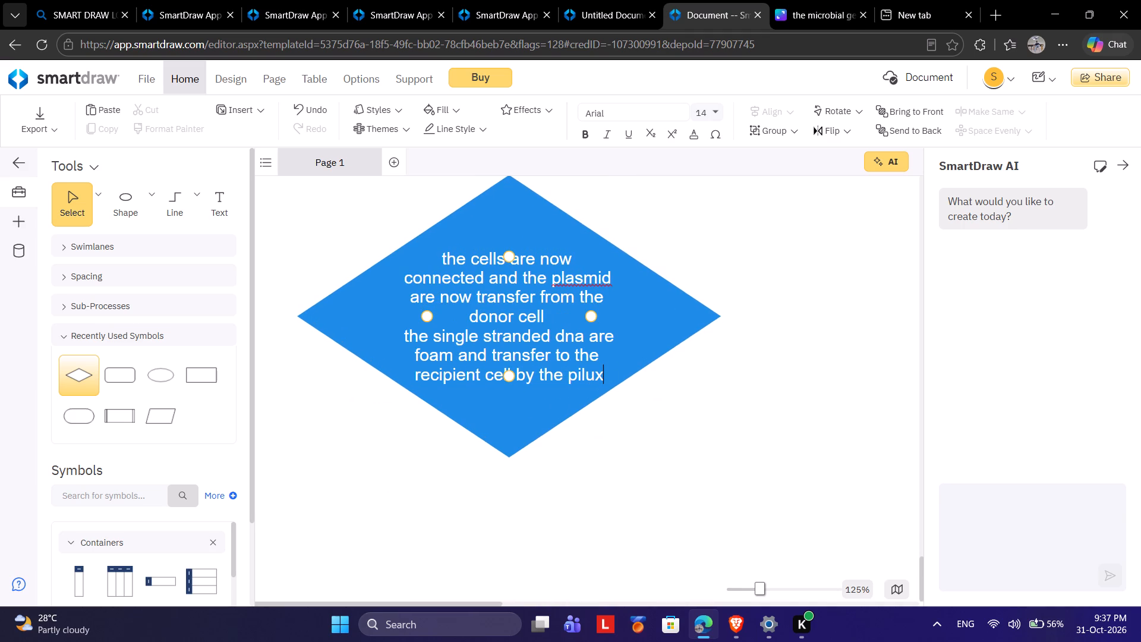
pyautogui.press('space')
pyautogui.write('cojugation')
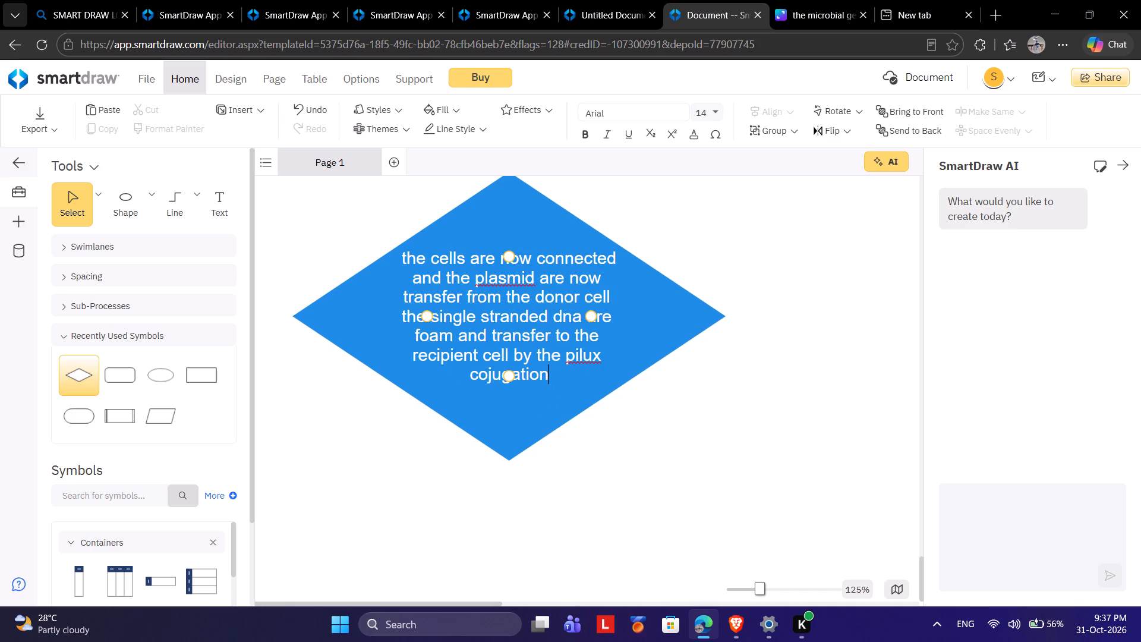
# Add a fifth diamond below the fourth diamond, joined to it by a vertical arrow connector.
pyautogui.moveTo(496, 474); pyautogui.dragTo(496, 493)
pyautogui.click(512, 460)
pyautogui.moveTo(511, 480); pyautogui.dragTo(513, 549)
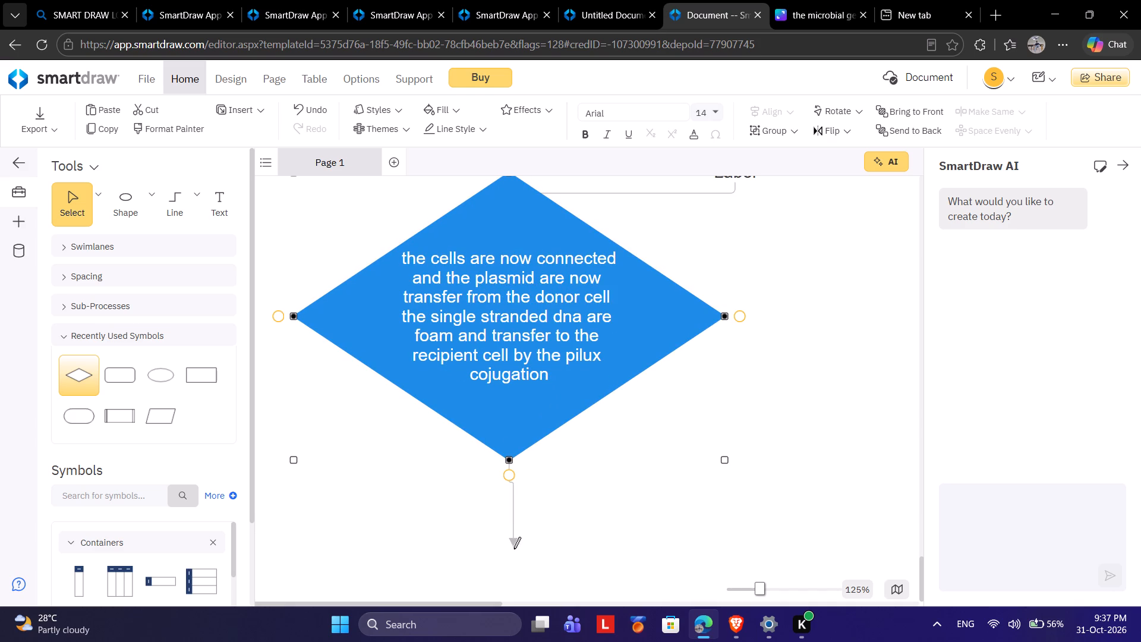
pyautogui.moveTo(513, 549); pyautogui.dragTo(509, 559)
pyautogui.click(518, 519)
# Begin the fifth diamond's text with "now these plasmid or the single".
pyautogui.doubleClick(503, 539)
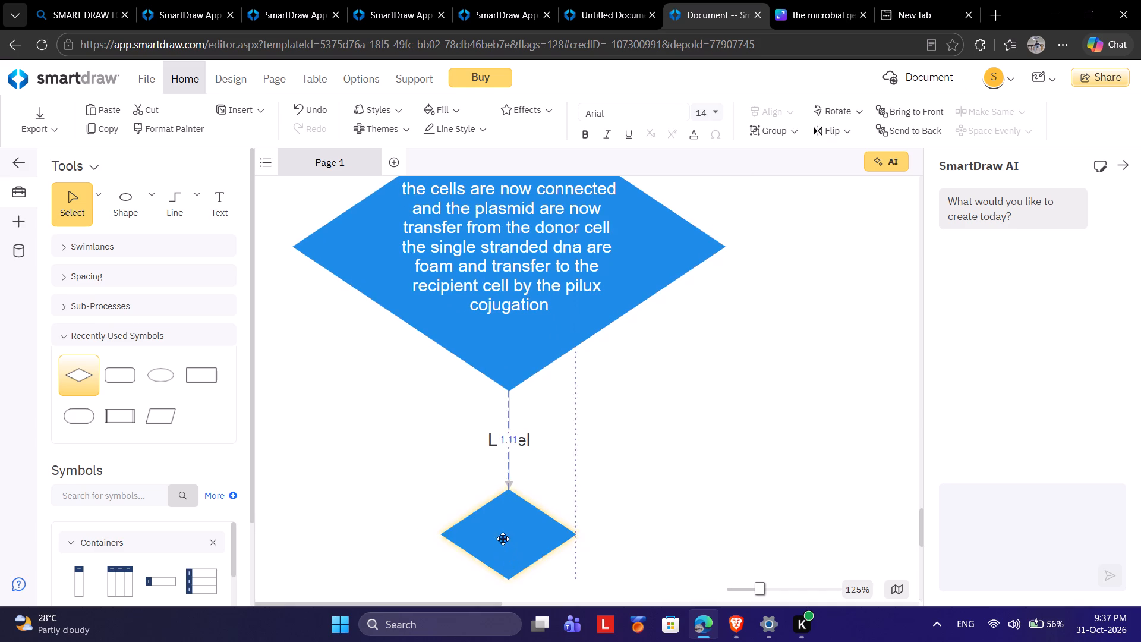
pyautogui.write('now these plasmoi')
pyautogui.press('BackSpace')
pyautogui.press('BackSpace')
pyautogui.write('id of t')
pyautogui.press('BackSpace')
pyautogui.press('BackSpace')
pyautogui.press('BackSpace')
pyautogui.write('r the din')
pyautogui.press('BackSpace')
pyautogui.press('BackSpace')
pyautogui.press('s')
pyautogui.press('BackSpace')
pyautogui.press('BackSpace')
pyautogui.write('single s')
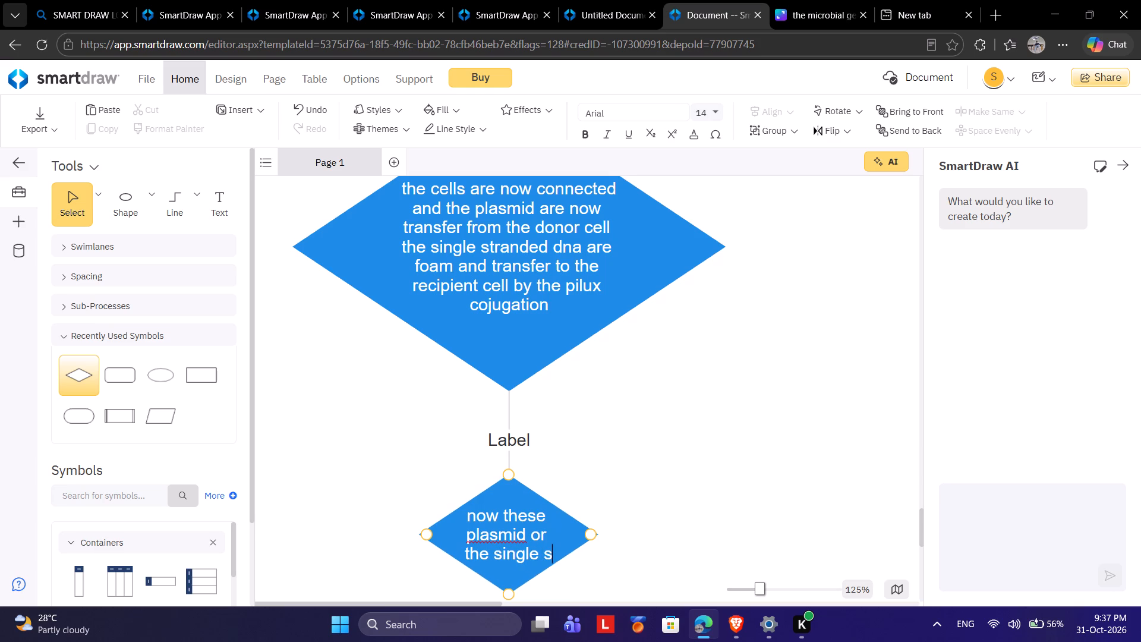
# Continue the fifth diamond's text with "dna are connect to the cell plasmid and foam a new".
pyautogui.press('BackSpace')
pyautogui.write('dna are connect to the')
pyautogui.press('space')
pyautogui.write('cell plasmid and foam an')
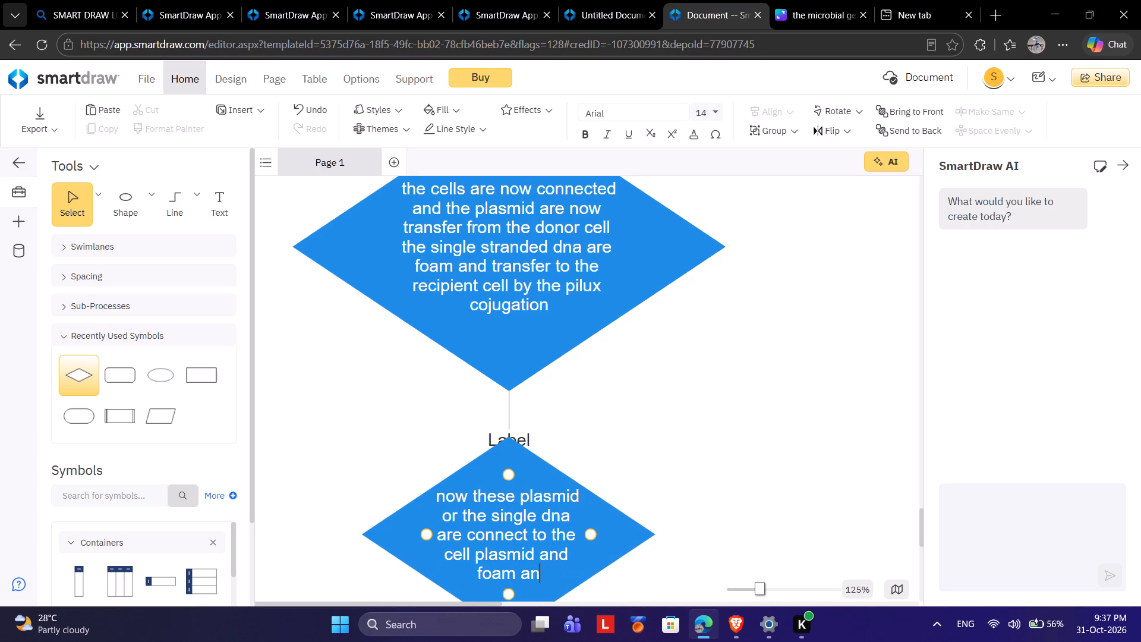
pyautogui.press('space')
pyautogui.press('BackSpace')
pyautogui.press('BackSpace')
pyautogui.press('space')
pyautogui.write('nwq')
pyautogui.press('BackSpace')
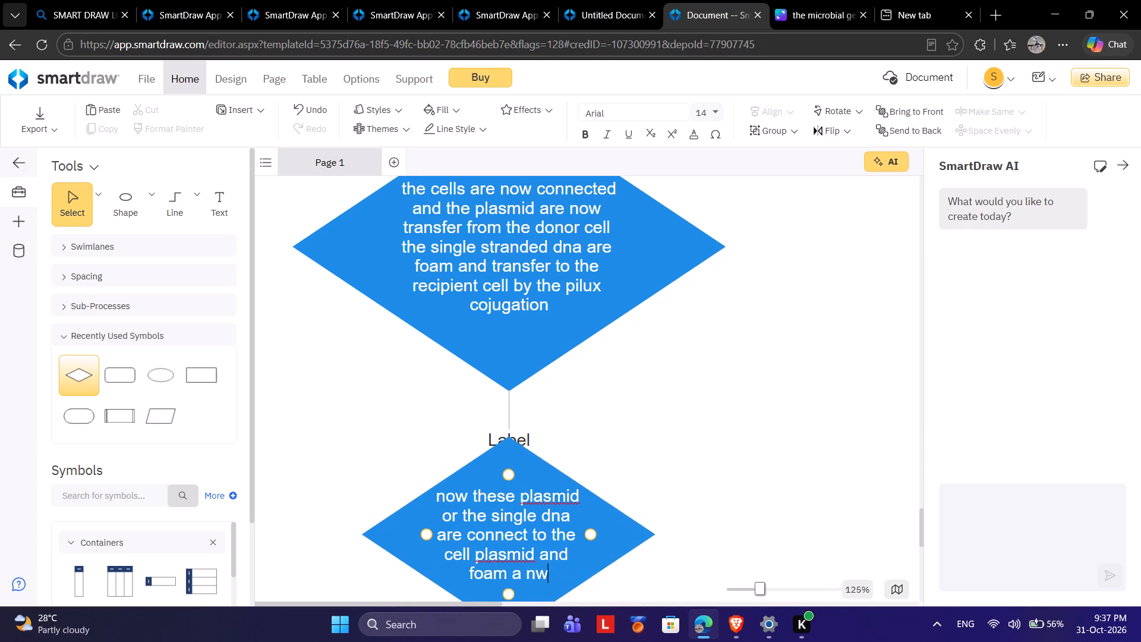
pyautogui.press('BackSpace')
pyautogui.press('w')
pyautogui.press('BackSpace')
pyautogui.write('ew')
pyautogui.press('space')
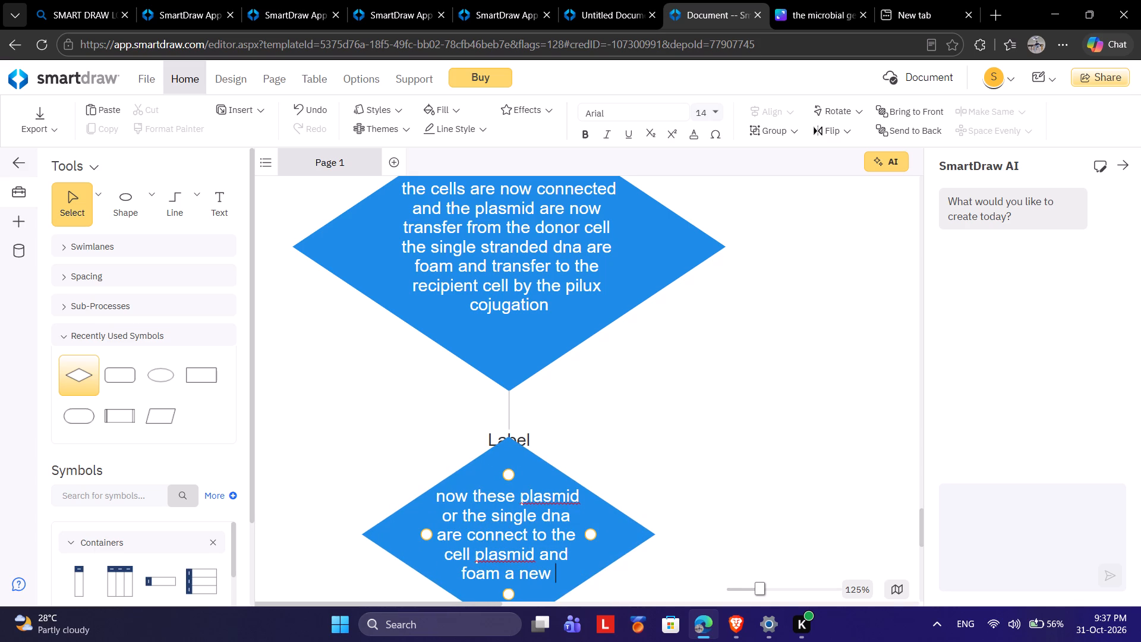
# Continue the fifth diamond's text with "plasmid which has now the donor cell".
pyautogui.write('pk')
pyautogui.press('BackSpace')
pyautogui.write('lasmid which hasd')
pyautogui.press('BackSpace')
pyautogui.press('space')
pyautogui.write('now the ff')
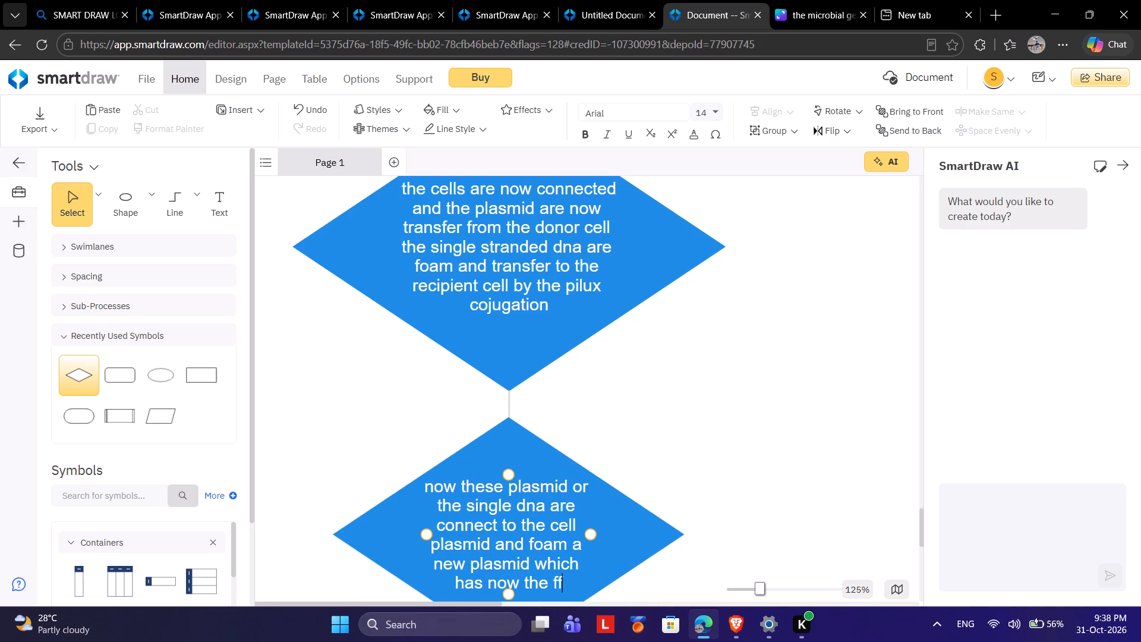
pyautogui.press('BackSpace')
pyautogui.press('g')
pyautogui.press('BackSpace')
pyautogui.press('BackSpace')
pyautogui.write('donoer')
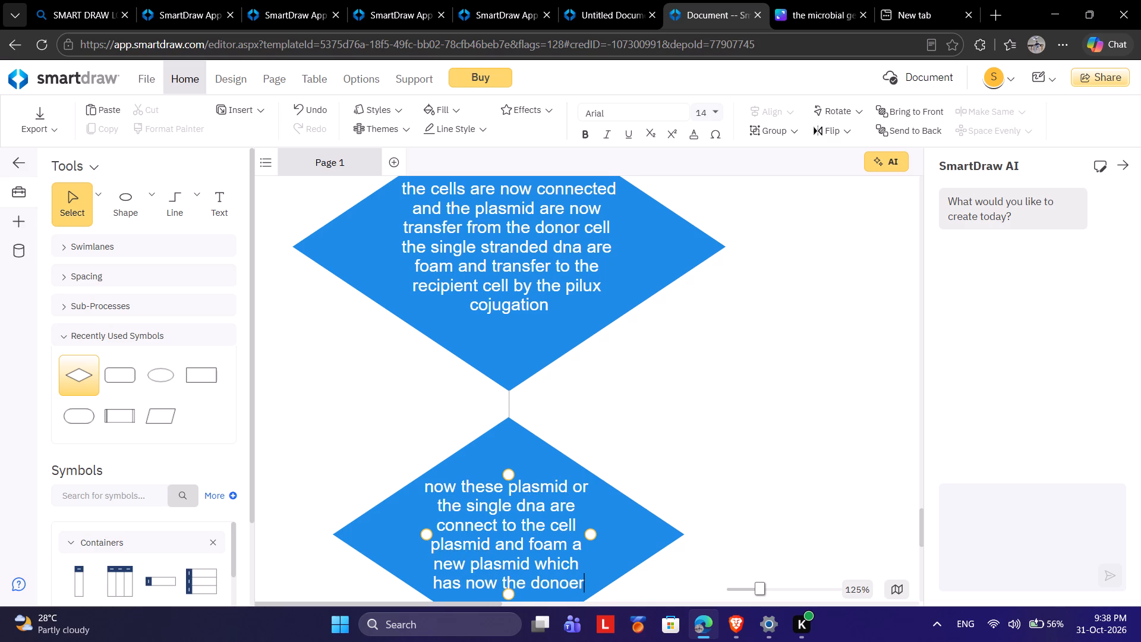
pyautogui.press('BackSpace')
pyautogui.press('BackSpace')
pyautogui.write('r cell h')
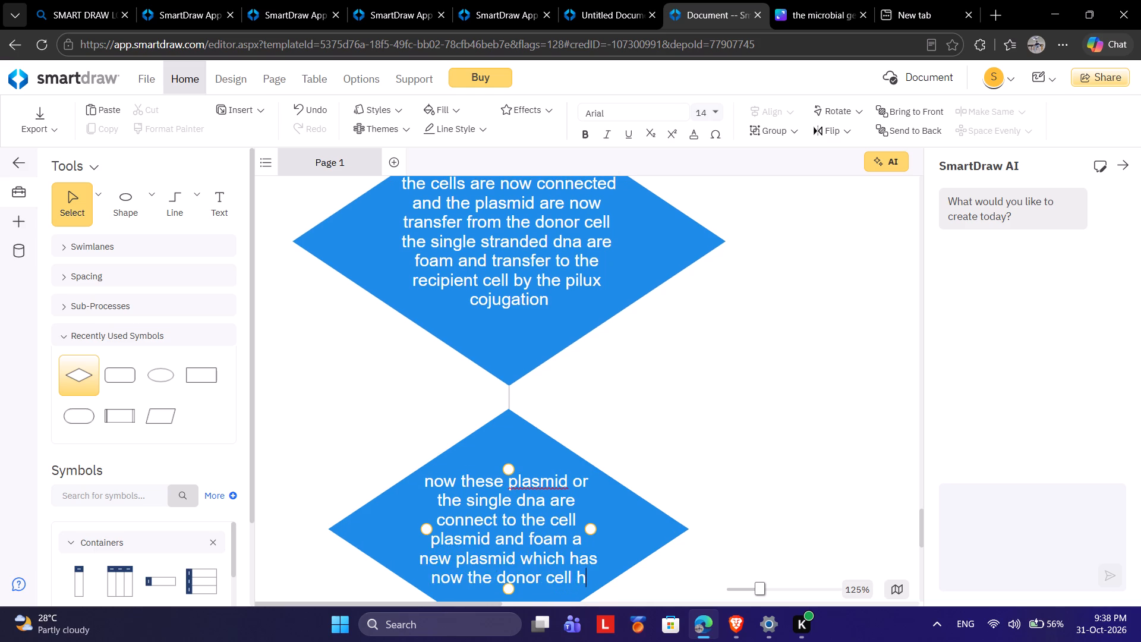
# Complete the fifth diamond's first sentence with "charactrastics".
pyautogui.press('BackSpace')
pyautogui.write('charae')
pyautogui.press('BackSpace')
pyautogui.write('ctrds')
pyautogui.press('BackSpace')
pyautogui.press('t')
pyautogui.press('BackSpace')
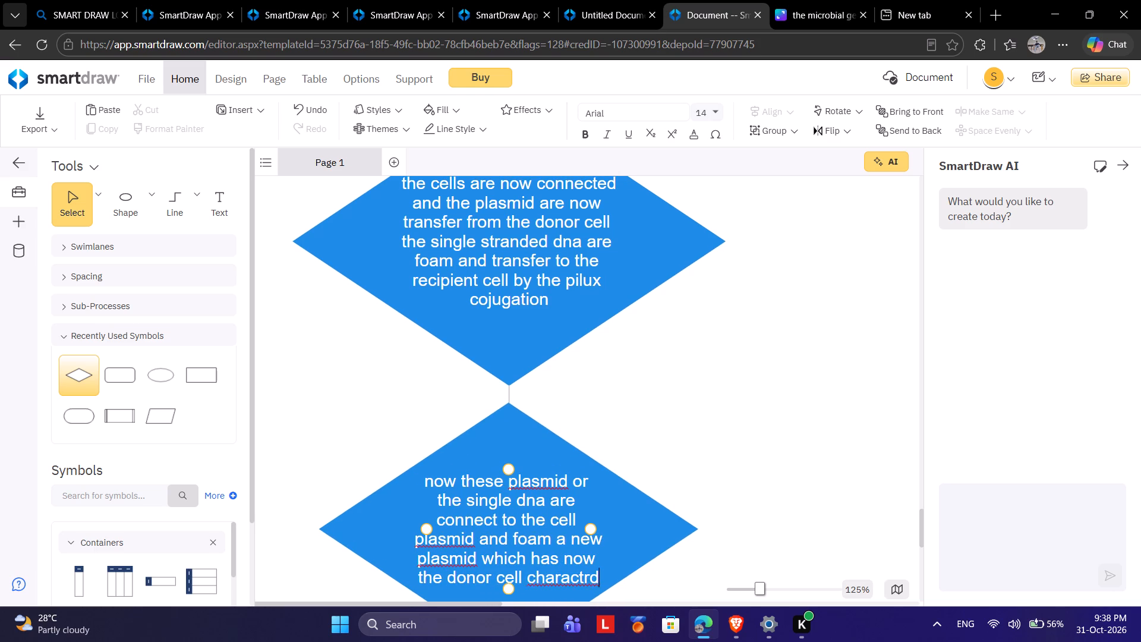
pyautogui.press('BackSpace')
pyautogui.press('s')
pyautogui.press('BackSpace')
pyautogui.write('ast')
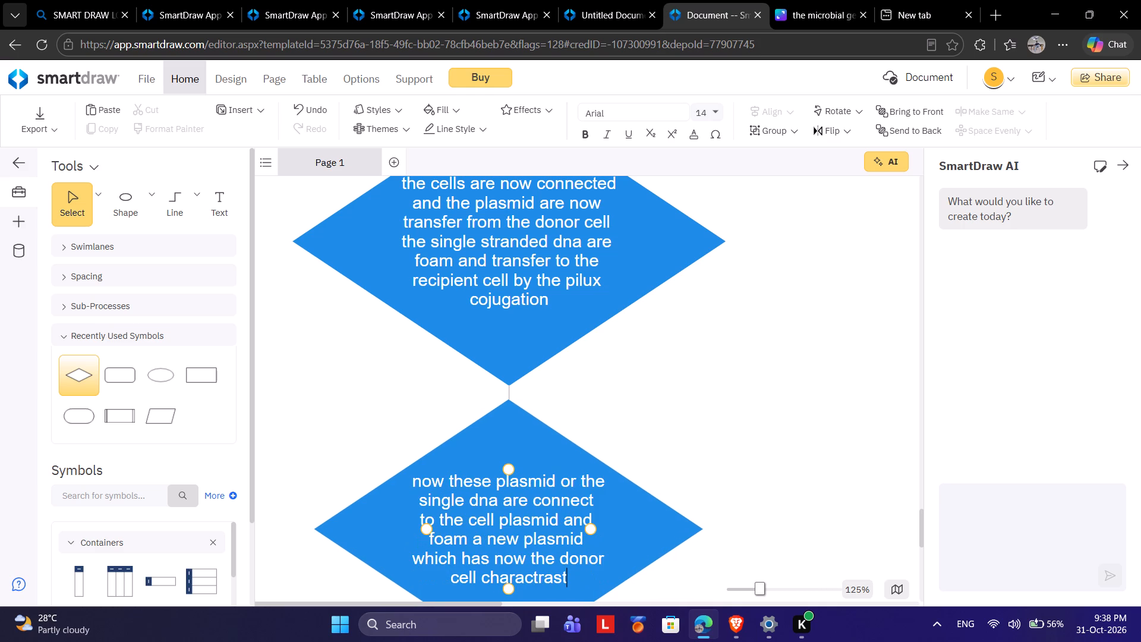
pyautogui.write('ice')
pyautogui.press('BackSpace')
pyautogui.write('s')
pyautogui.press('space')
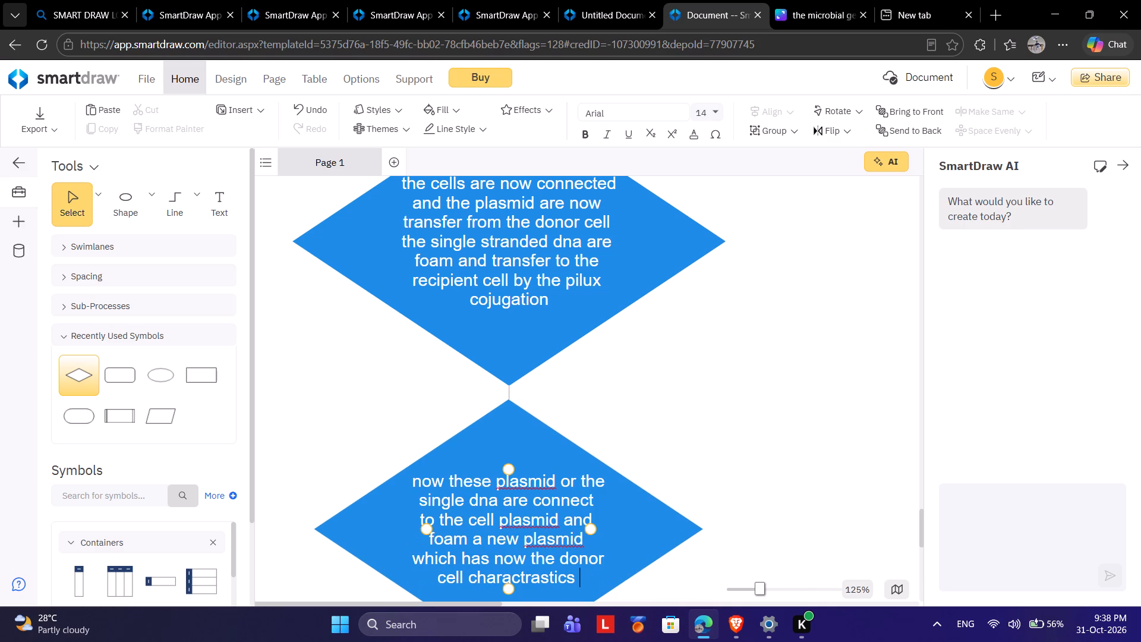
# Add a new line to the fifth diamond's text starting with "they can be now act".
pyautogui.hotkey('shift', 'Return')
pyautogui.write('they cna')
pyautogui.press('BackSpace')
pyautogui.press('BackSpace')
pyautogui.write('an be mo')
pyautogui.press('BackSpace')
pyautogui.press('BackSpace')
pyautogui.write('now act ki')
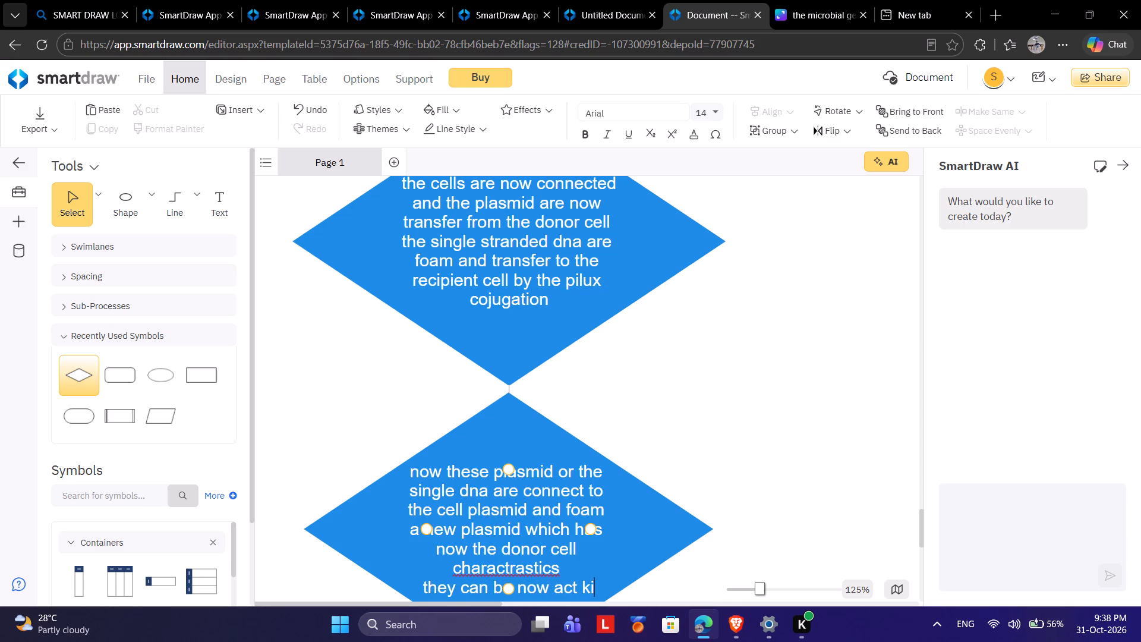
# Finish the fifth diamond's text with "like a donor and foam a new donor cells".
pyautogui.press('BackSpace')
pyautogui.press('BackSpace')
pyautogui.write('like a donor and foa')
pyautogui.press('space')
pyautogui.press('BackSpace')
pyautogui.write('m a nww')
pyautogui.press('BackSpace')
pyautogui.press('e')
pyautogui.press('BackSpace')
pyautogui.press('e')
pyautogui.press('BackSpace')
pyautogui.press('BackSpace')
pyautogui.write('ew donor cells')
pyautogui.press('space')
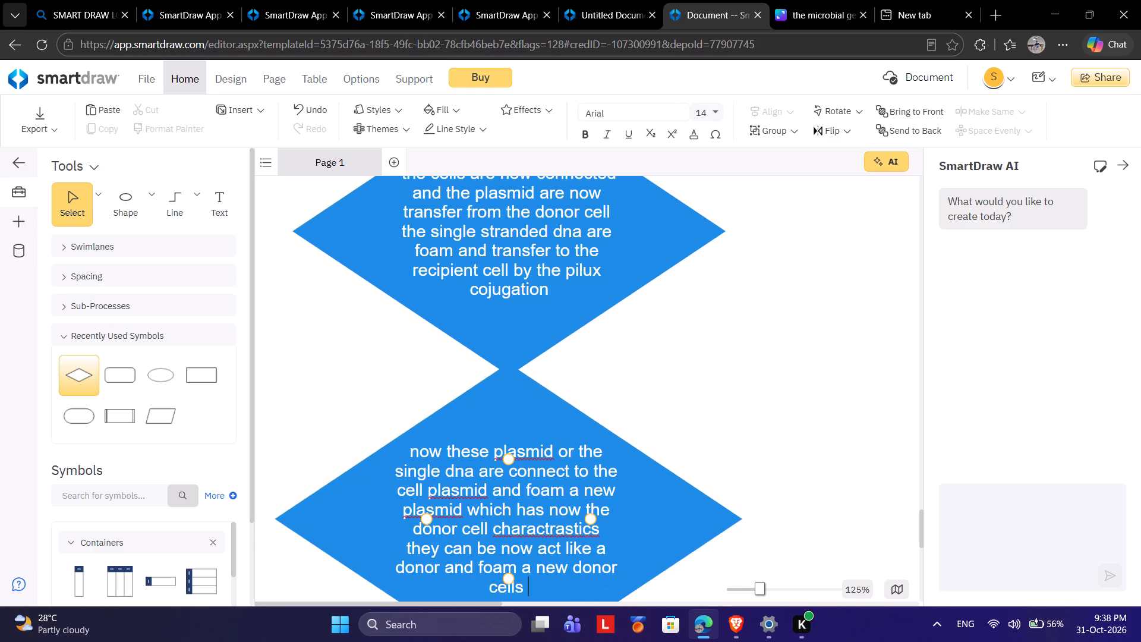
# Move the fifth diamond down to open a gap for the connector below the fourth diamond.
pyautogui.scroll(-1, 520, 534)
pyautogui.click(668, 336)
pyautogui.moveTo(513, 375); pyautogui.dragTo(518, 439)
# Add an ellipse below the fifth diamond, joined to it by a vertical arrow connector.
pyautogui.scroll(-1, 595, 426)
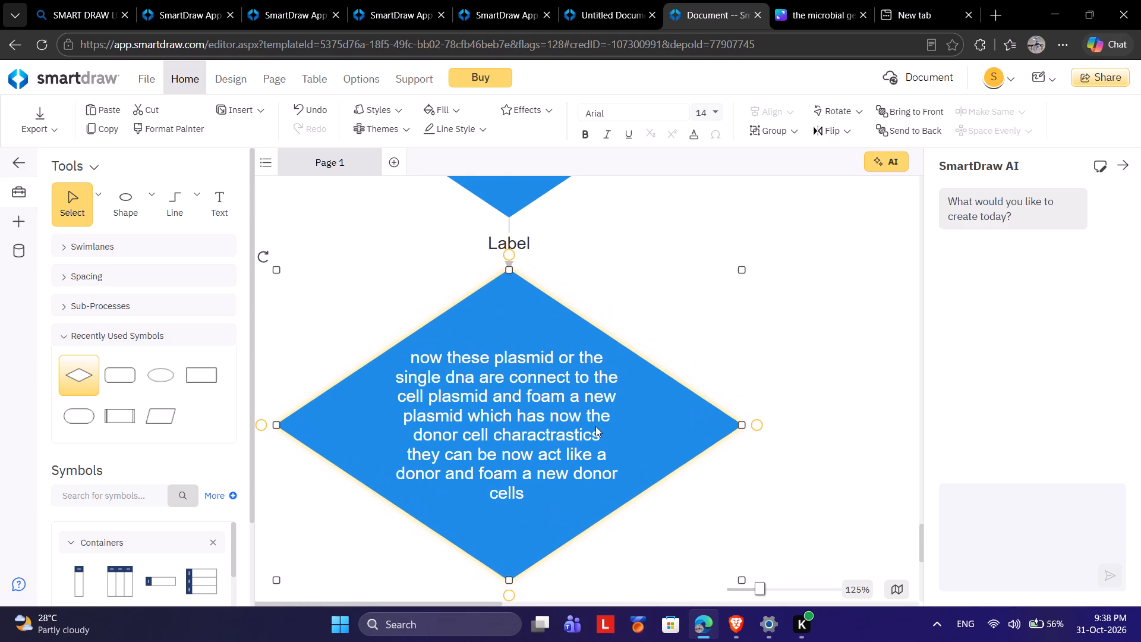
pyautogui.scroll(-1, 595, 426)
pyautogui.moveTo(509, 412); pyautogui.dragTo(510, 492)
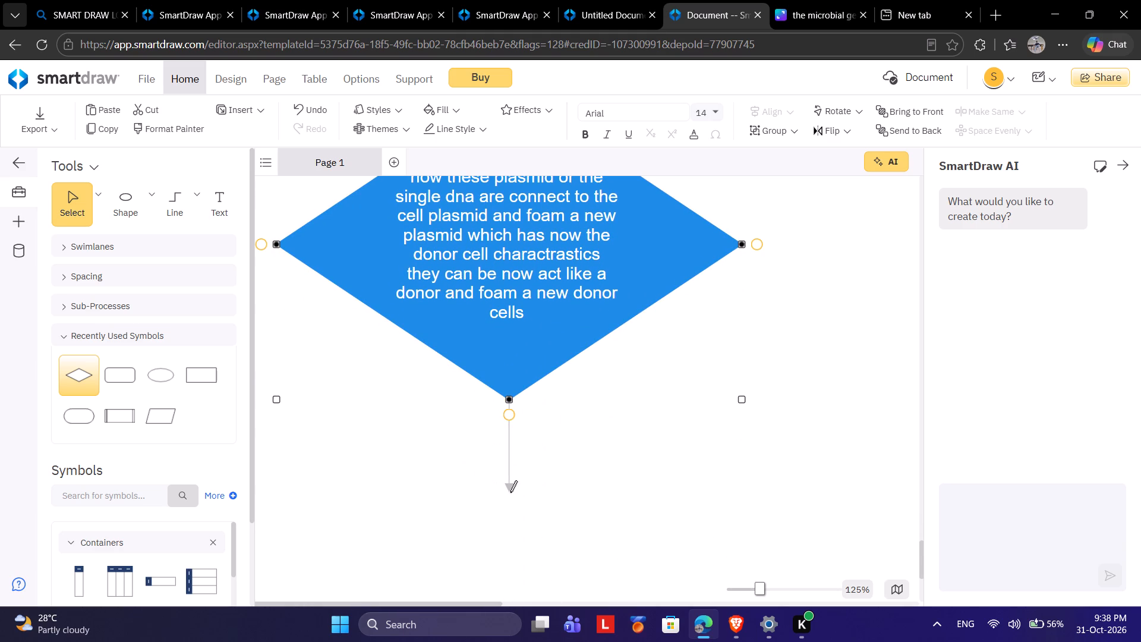
pyautogui.moveTo(510, 492); pyautogui.dragTo(510, 492)
pyautogui.click(600, 524)
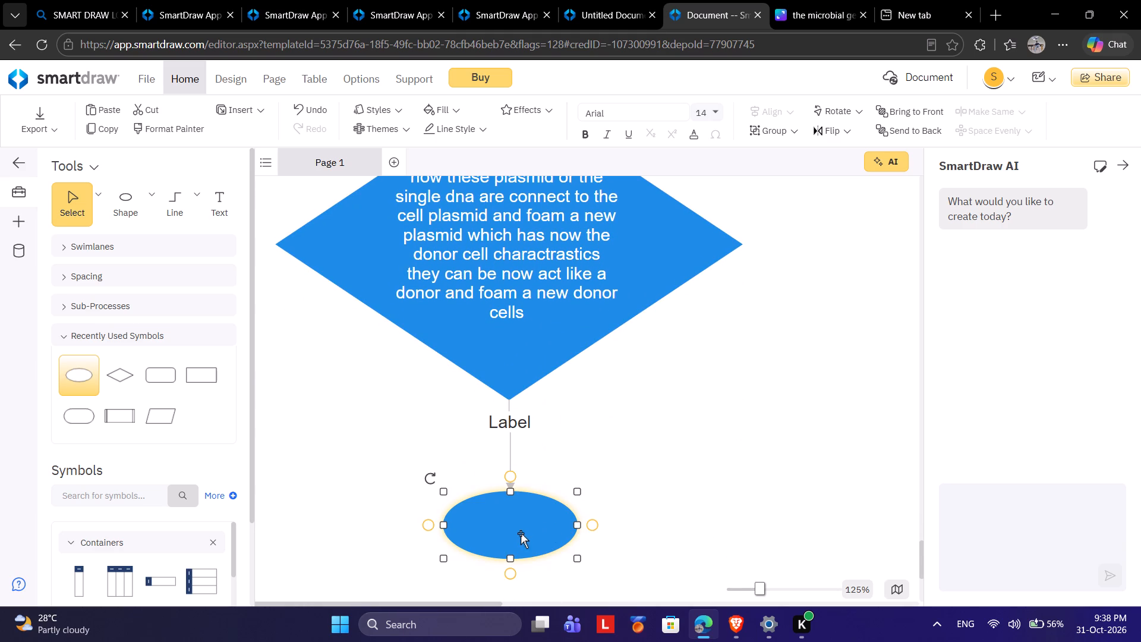
# Enter "the cell which is donor is F cell" as the ellipse's first sentence.
pyautogui.doubleClick(521, 533)
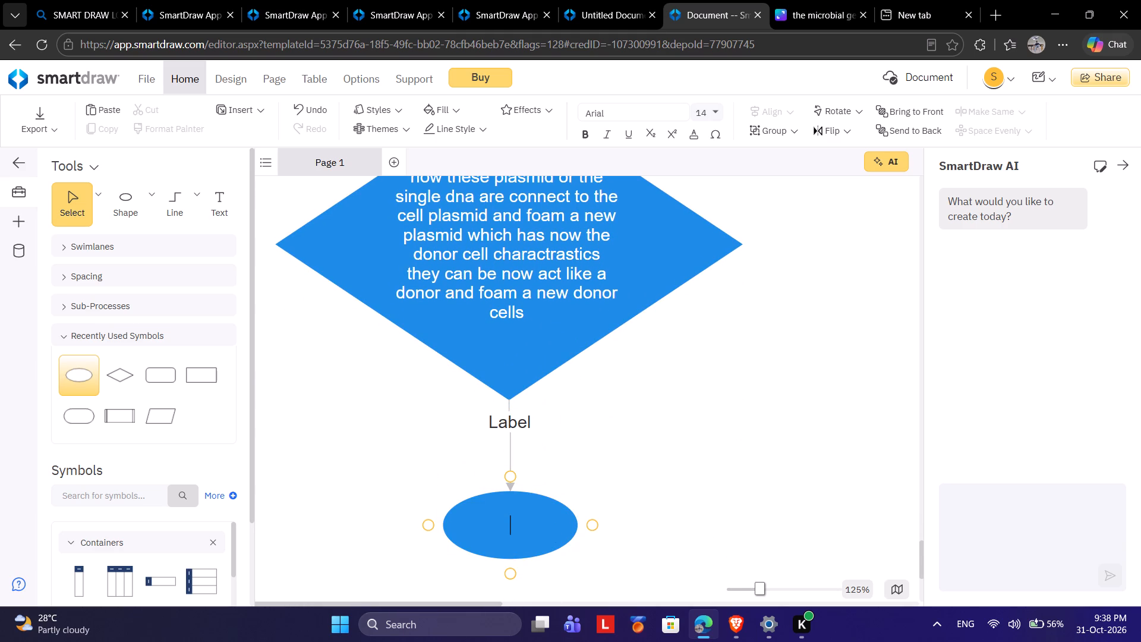
pyautogui.write('the cell')
pyautogui.press('space')
pyautogui.write('which is donoe')
pyautogui.press('BackSpace')
pyautogui.write('r is')
pyautogui.press('space')
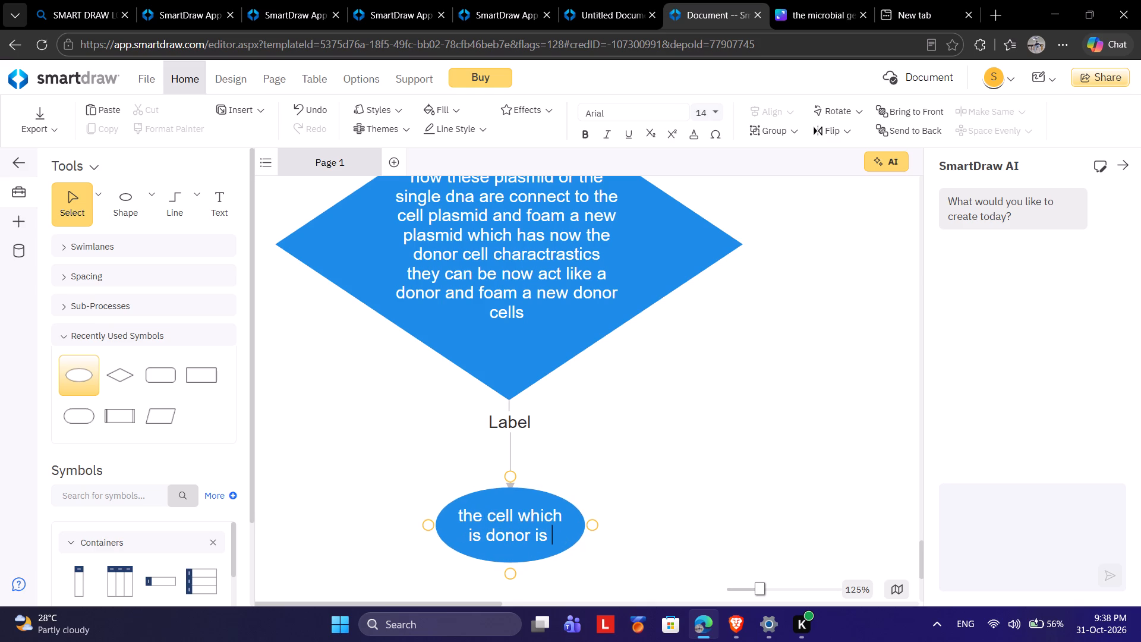
pyautogui.write('f')
pyautogui.press('space')
pyautogui.press('BackSpace')
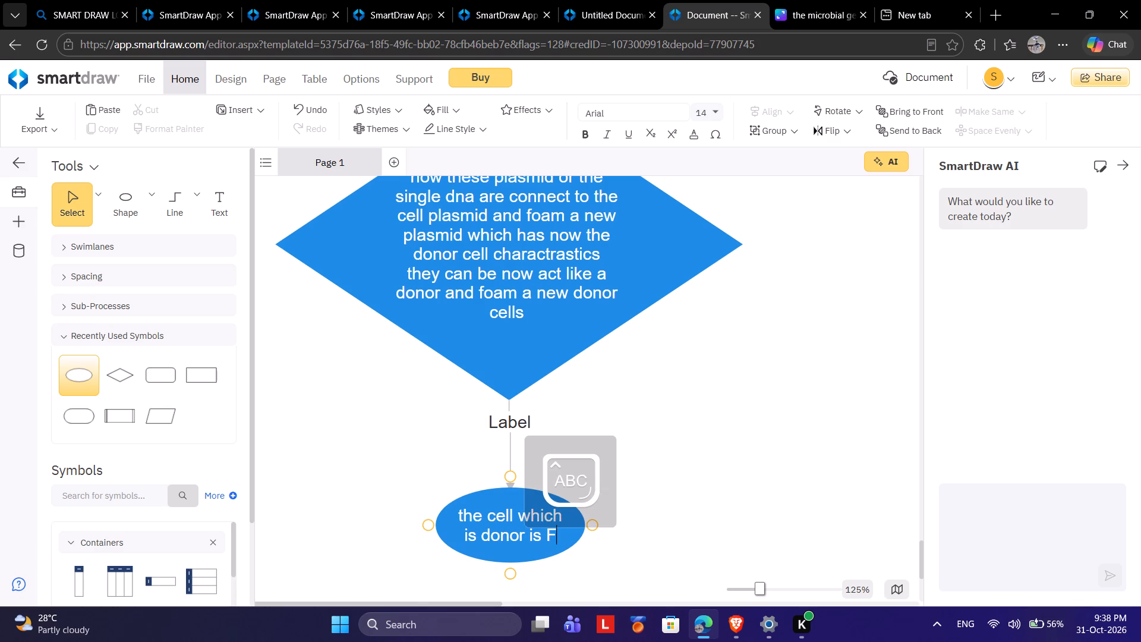
pyautogui.press('space')
pyautogui.write('xe')
pyautogui.press('BackSpace')
pyautogui.press('BackSpace')
pyautogui.write('cell')
pyautogui.press('space')
# Add a new line to the ellipse's text starting with "the recipient cell are the".
pyautogui.hotkey('shift', 'Return')
pyautogui.write('the recipient cell are the')
pyautogui.press('space')
# Insert "+" after the F in the ellipse's first sentence so it reads "F+ cell".
pyautogui.press('Up')
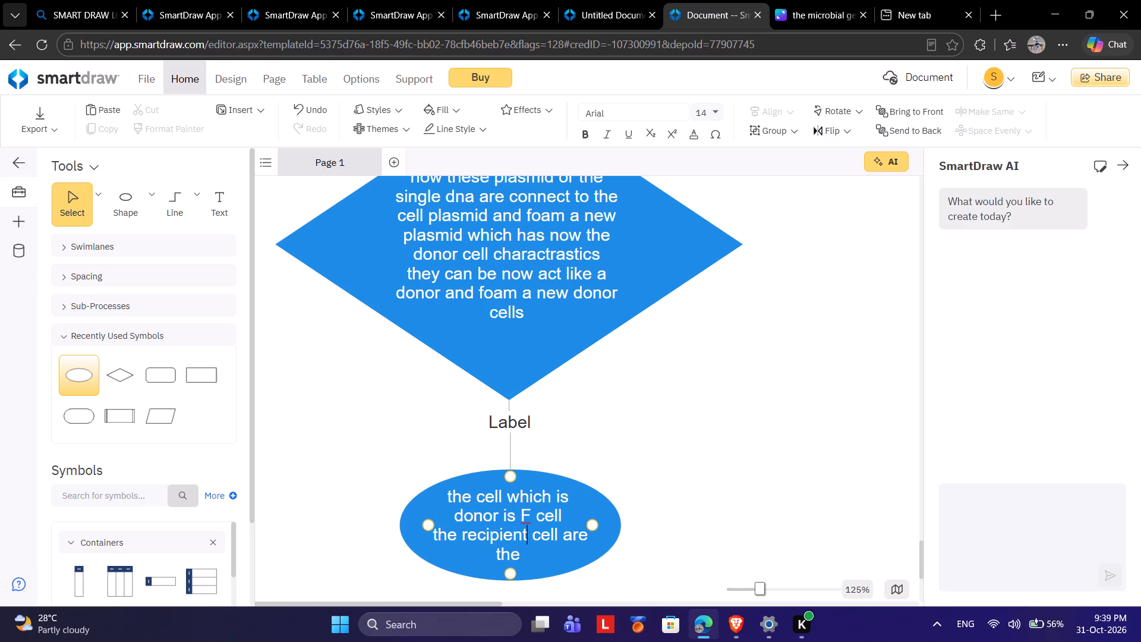
pyautogui.press('Up')
pyautogui.press('+')
# Complete the ellipse's recipient cell sentence with "f- cell".
pyautogui.press('Down')
pyautogui.press('Down')
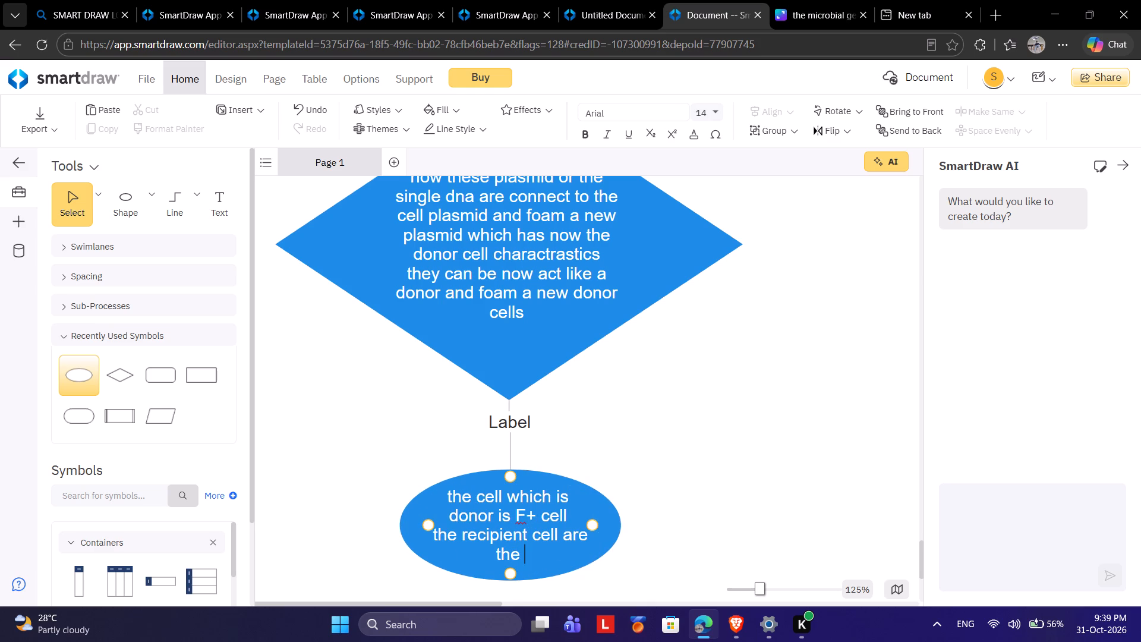
pyautogui.write('f+')
pyautogui.press('BackSpace')
pyautogui.write('- cell')
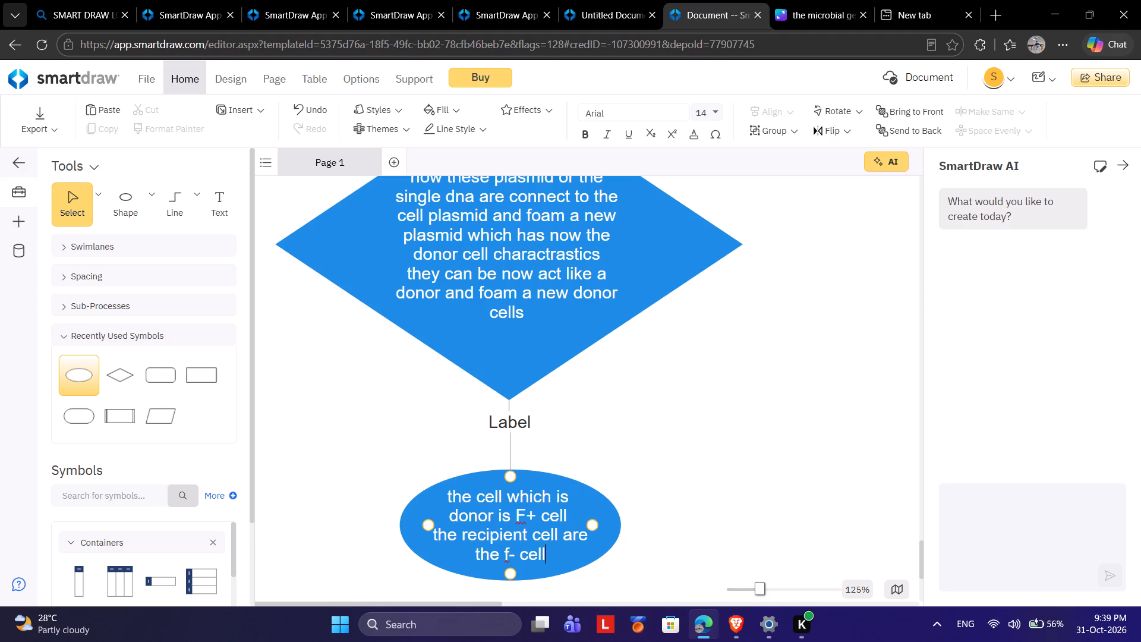
# Add "a new cell is the f cell" as the last line of the ellipse's text.
pyautogui.hotkey('shift', 'Return')
pyautogui.write('an')
pyautogui.press('BackSpace')
pyautogui.press('space')
pyautogui.write('nwe')
pyautogui.press('space')
pyautogui.press('BackSpace')
pyautogui.press('BackSpace')
pyautogui.press('BackSpace')
pyautogui.write('ew cekk')
pyautogui.press('space')
pyautogui.press('BackSpace')
pyautogui.press('BackSpace')
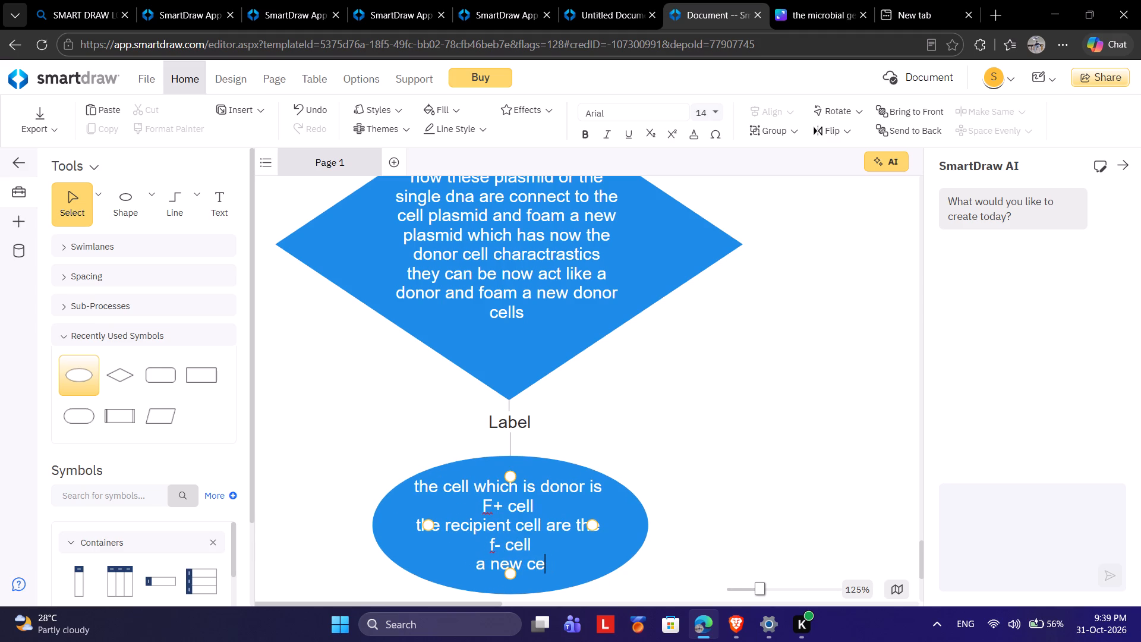
pyautogui.press('BackSpace')
pyautogui.write('lk')
pyautogui.press('BackSpace')
pyautogui.write('l is the')
pyautogui.press('space')
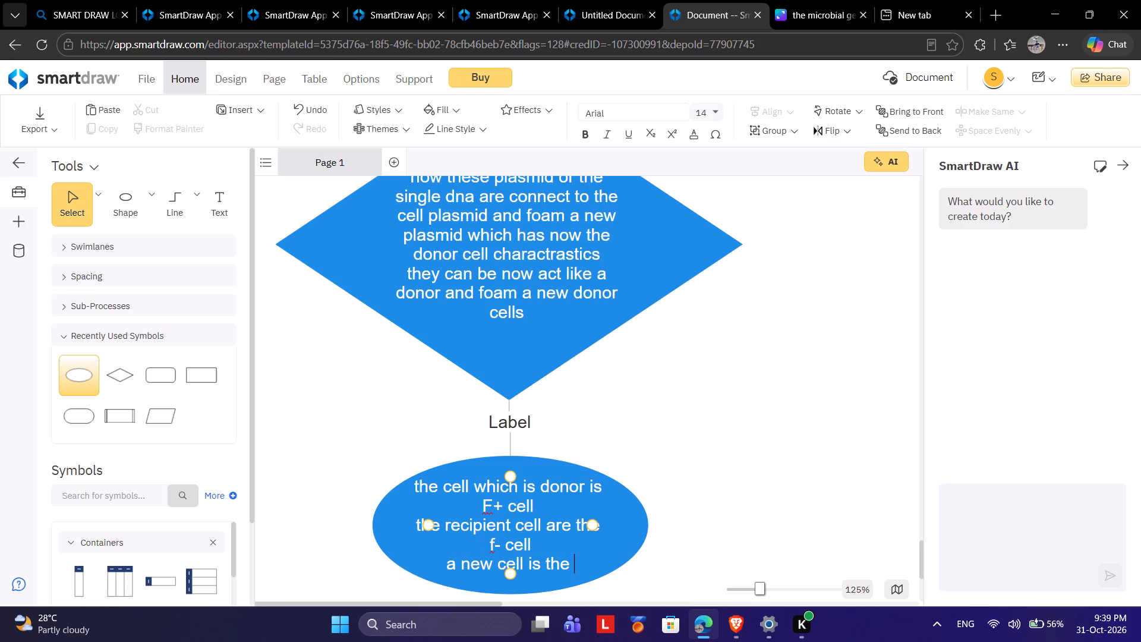
pyautogui.write('f cell')
pyautogui.click(627, 480)
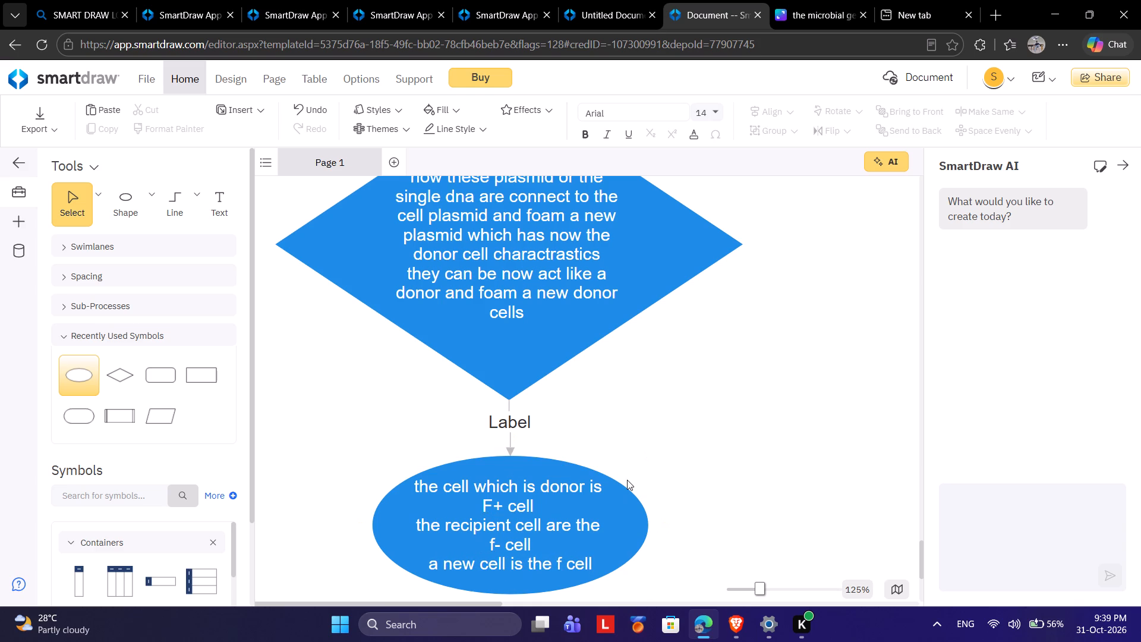
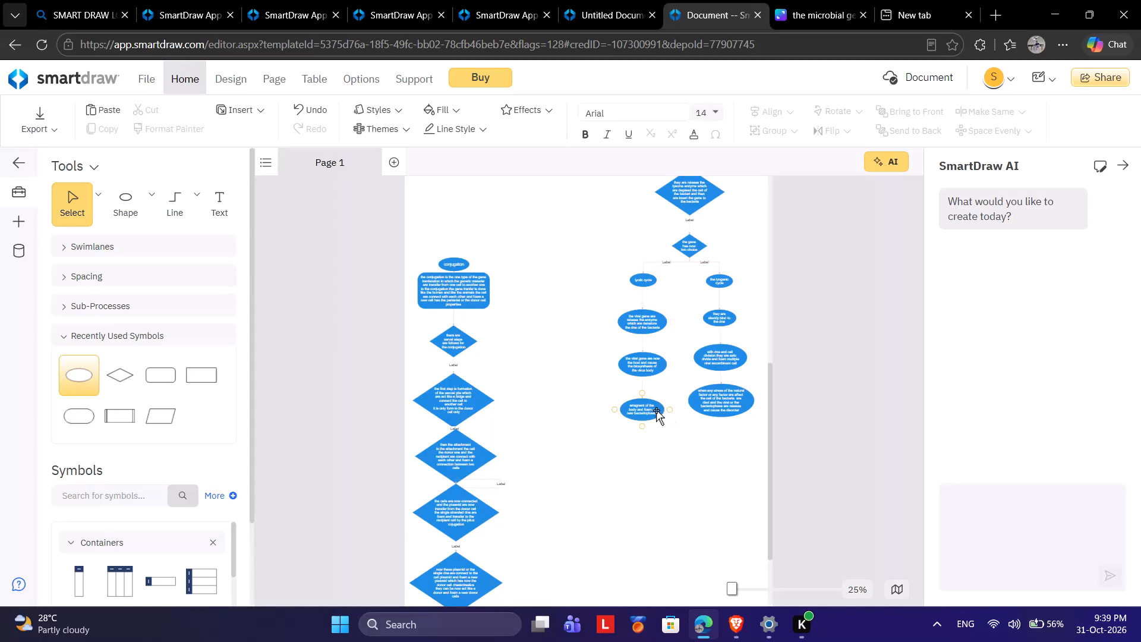
# Move the last lytic-cycle ellipse, about forming new bacteriophages, further down below its branch.
pyautogui.moveTo(656, 410); pyautogui.dragTo(645, 426)
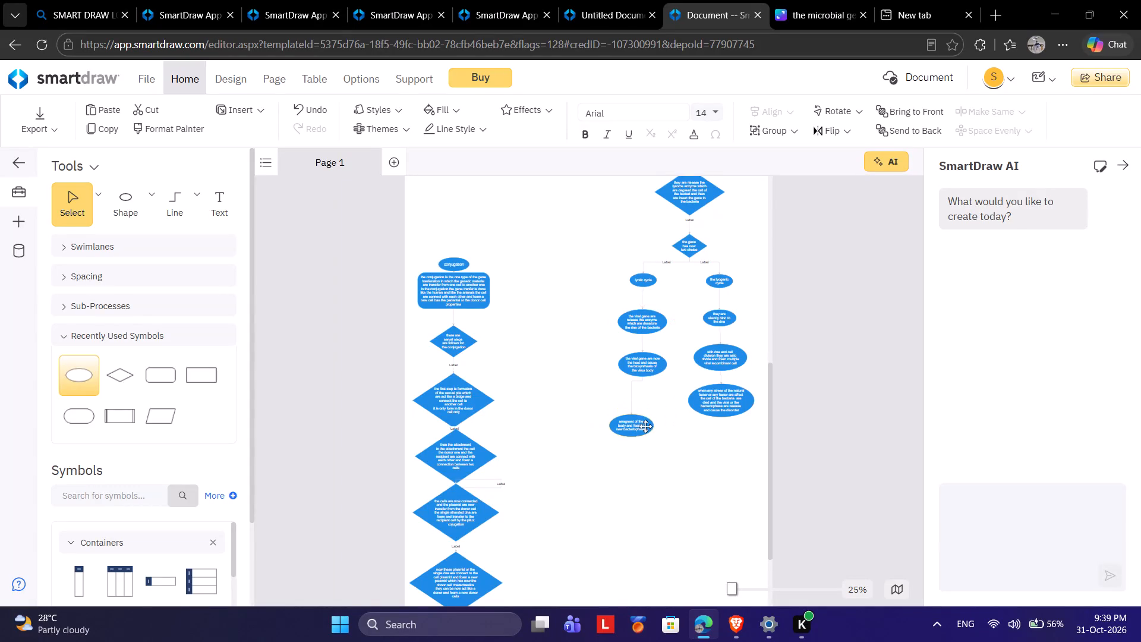
pyautogui.moveTo(645, 426); pyautogui.dragTo(657, 424)
# Reposition the conjugation diamonds for the first step, attachment and plasmid transfer in one column with gaps for their connectors.
pyautogui.hscroll(1, 566, 401)
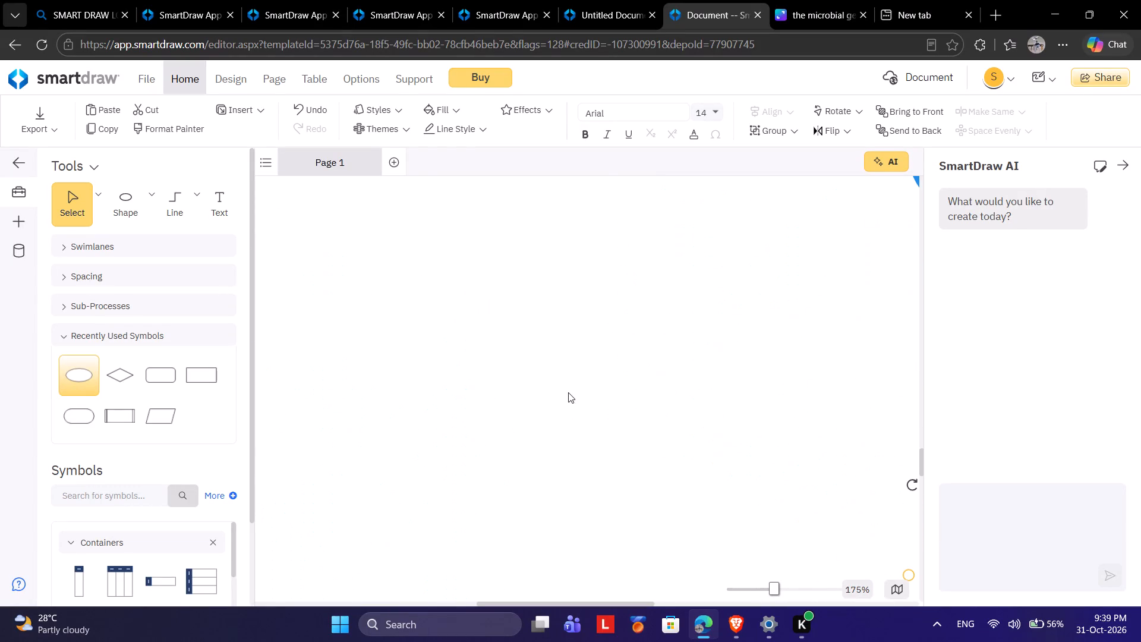
pyautogui.hscroll(3, 568, 392)
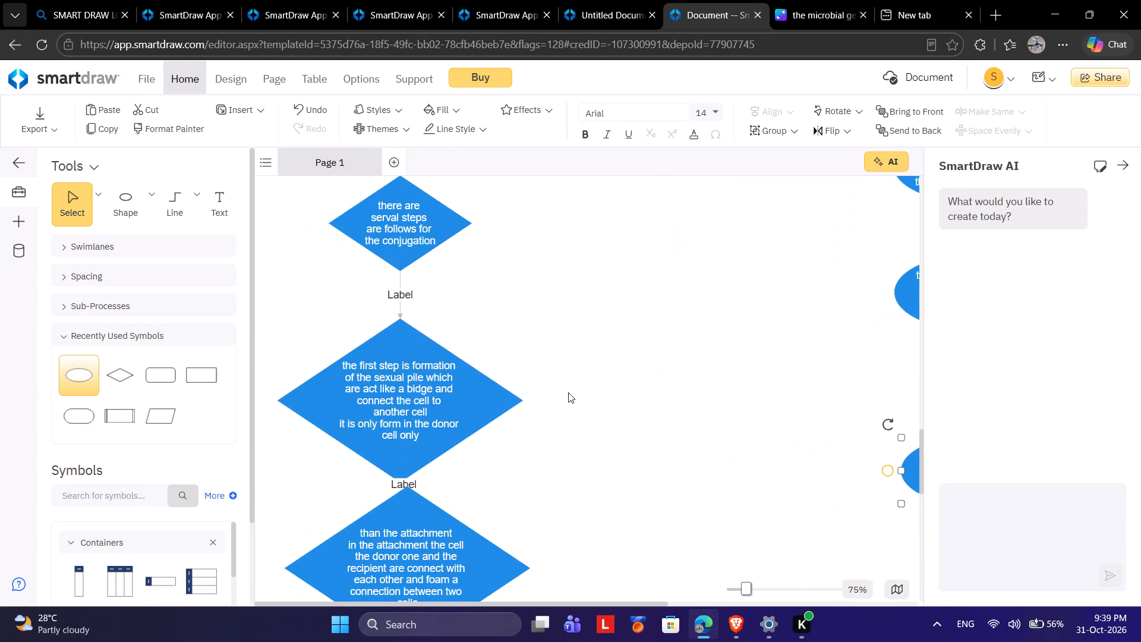
pyautogui.moveTo(392, 377); pyautogui.dragTo(396, 360)
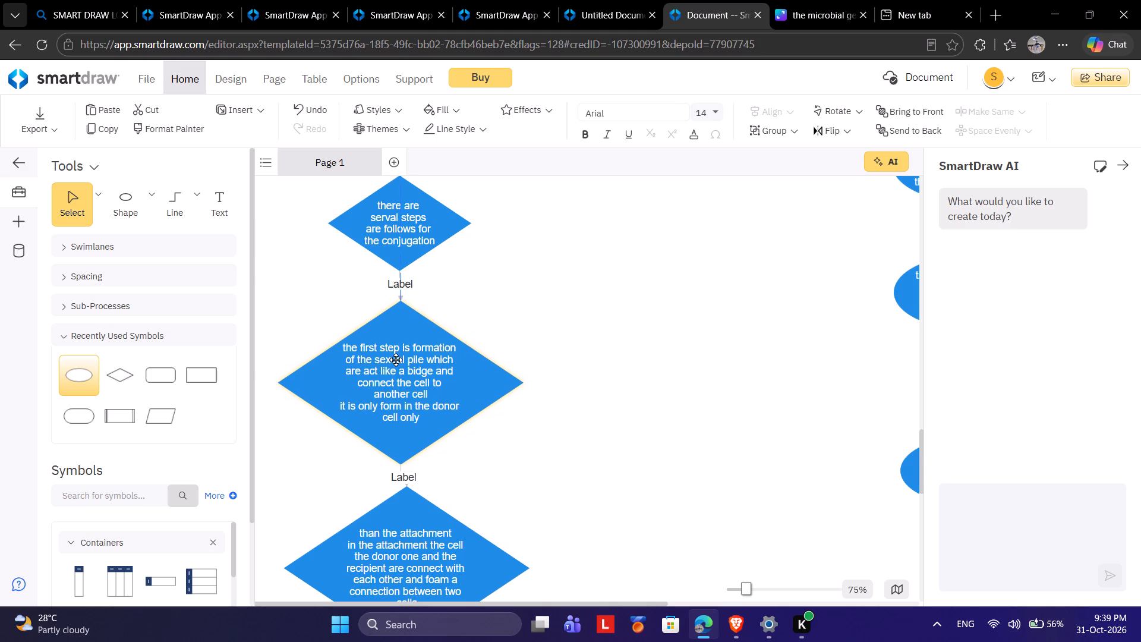
pyautogui.moveTo(396, 360); pyautogui.dragTo(396, 357)
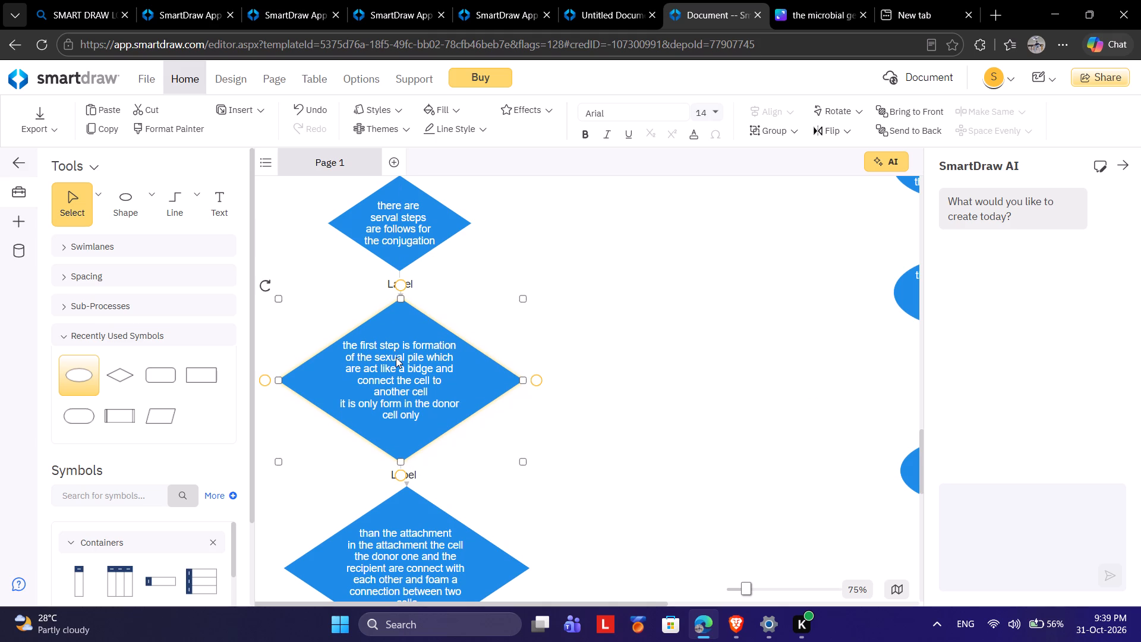
pyautogui.scroll(-1, 430, 348)
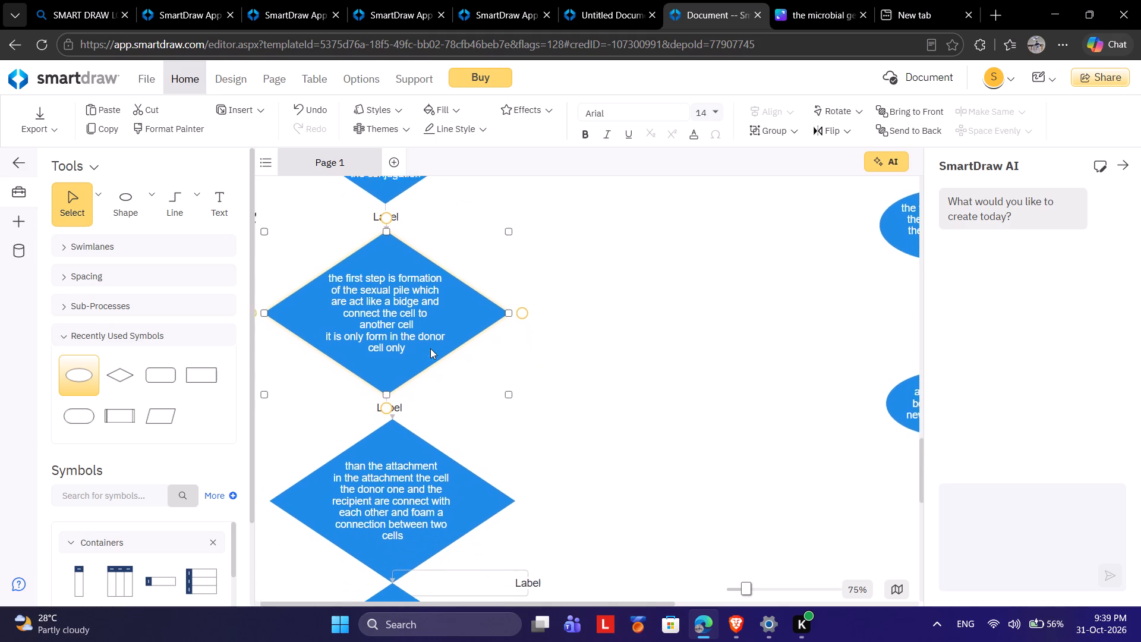
pyautogui.scroll(-1, 430, 348)
pyautogui.moveTo(358, 424); pyautogui.dragTo(353, 461)
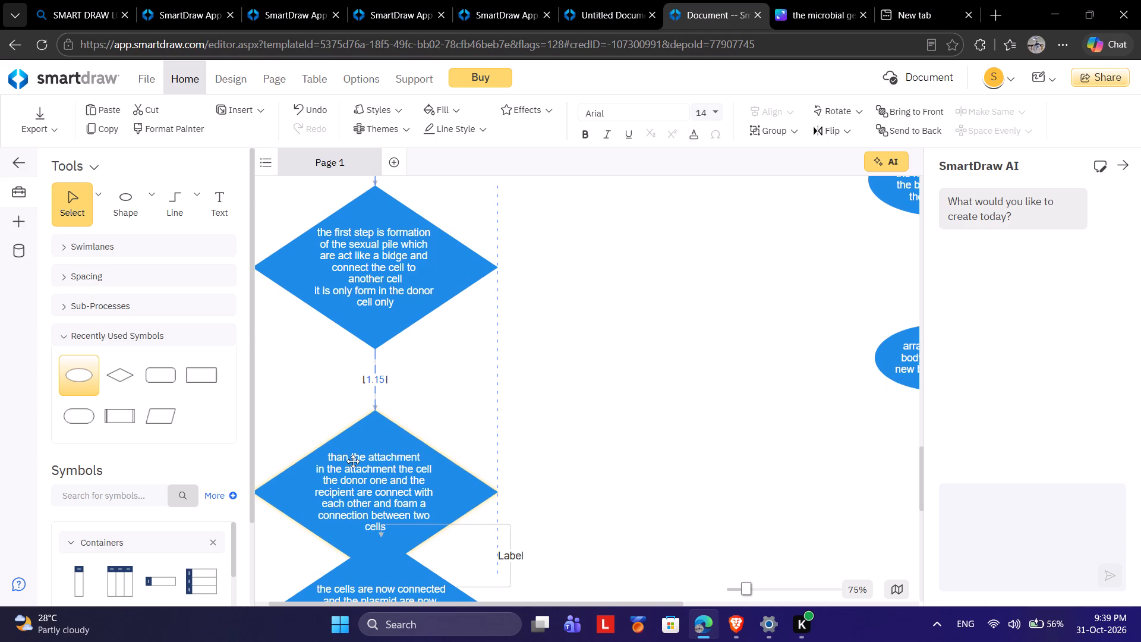
pyautogui.moveTo(353, 461); pyautogui.dragTo(354, 458)
pyautogui.scroll(-3, 518, 344)
pyautogui.moveTo(370, 391); pyautogui.dragTo(367, 454)
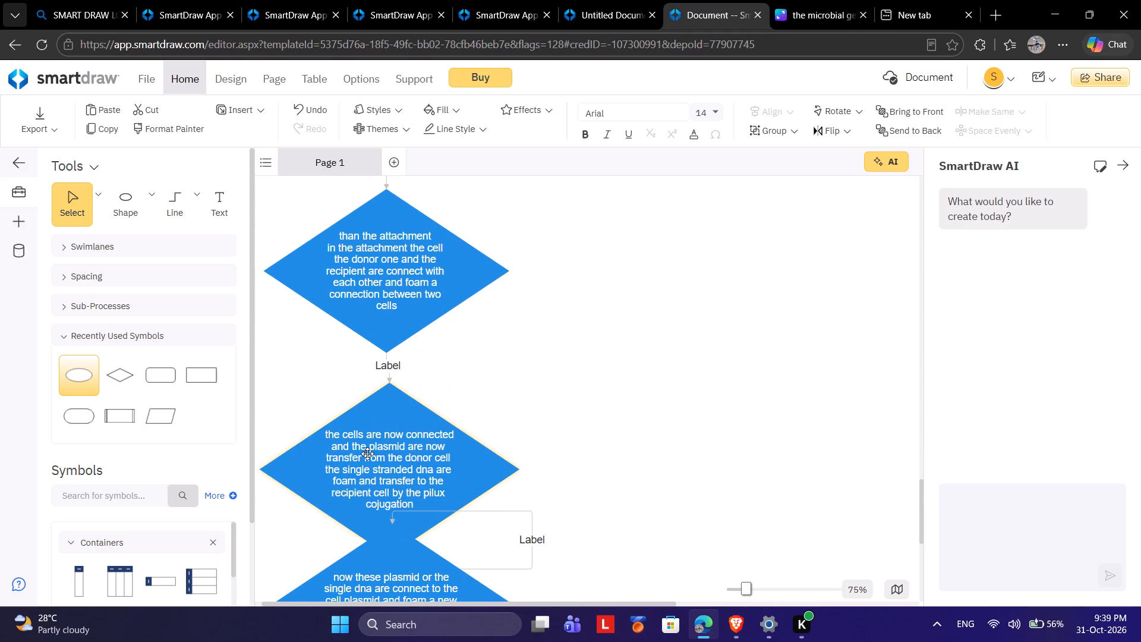
pyautogui.moveTo(367, 454); pyautogui.dragTo(364, 449)
# Separate the final "now these plasmid" diamond and the closing F+ cell ellipse by moving both down the conjugation column.
pyautogui.scroll(-2, 443, 377)
pyautogui.moveTo(409, 404); pyautogui.dragTo(402, 464)
pyautogui.scroll(-1, 402, 454)
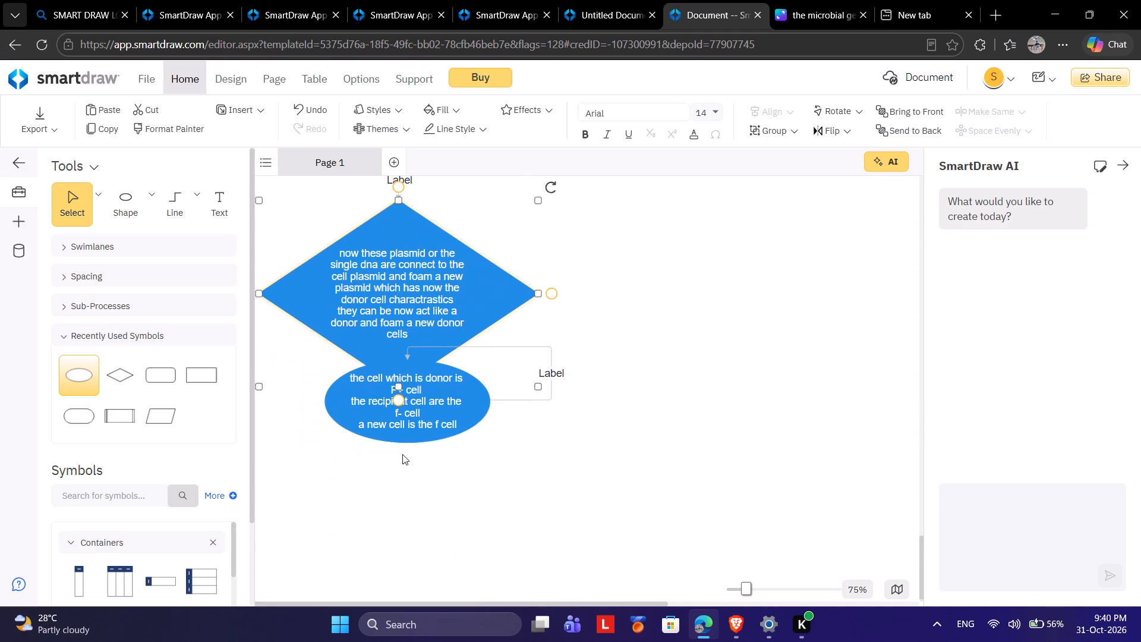
pyautogui.scroll(-1, 402, 454)
pyautogui.moveTo(395, 428); pyautogui.dragTo(389, 572)
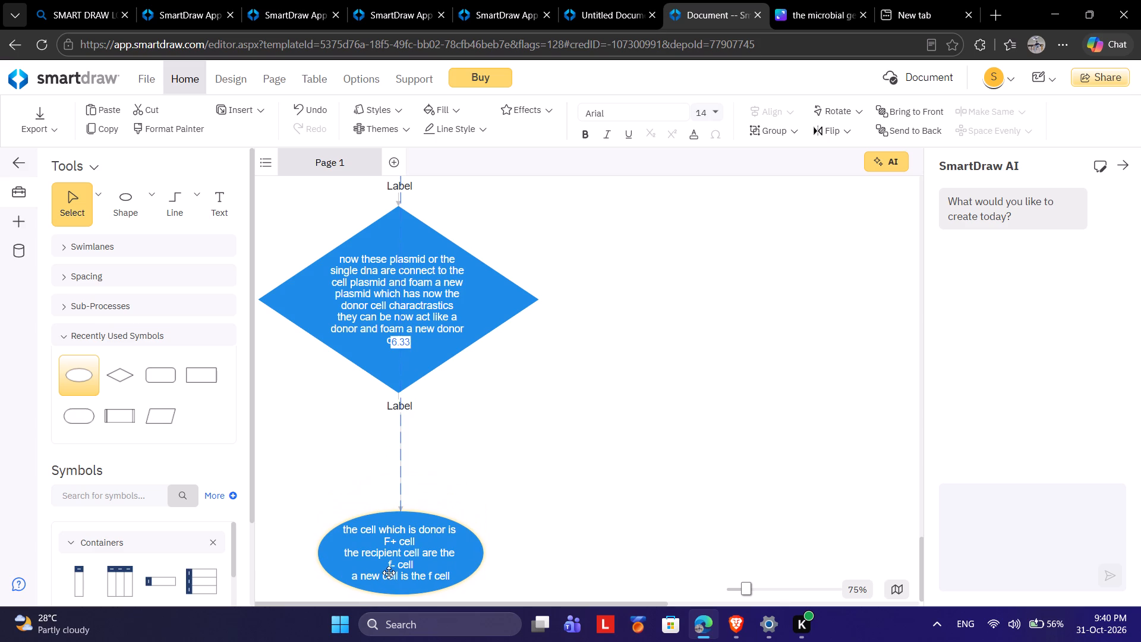
pyautogui.moveTo(389, 572); pyautogui.dragTo(389, 571)
pyautogui.moveTo(404, 348); pyautogui.dragTo(396, 390)
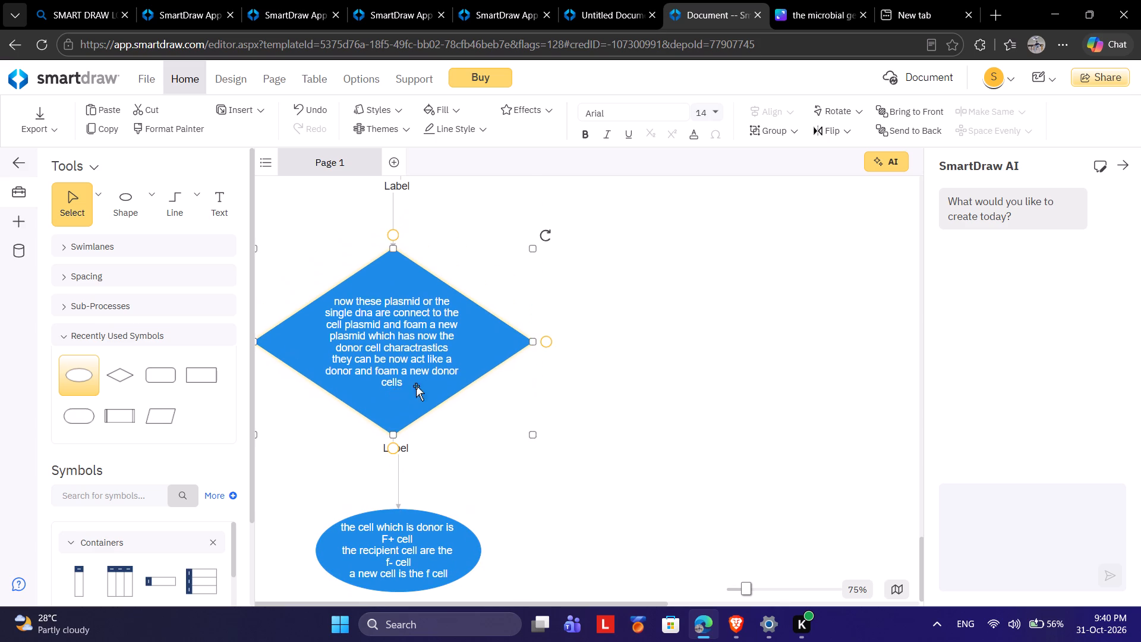
pyautogui.click(450, 528)
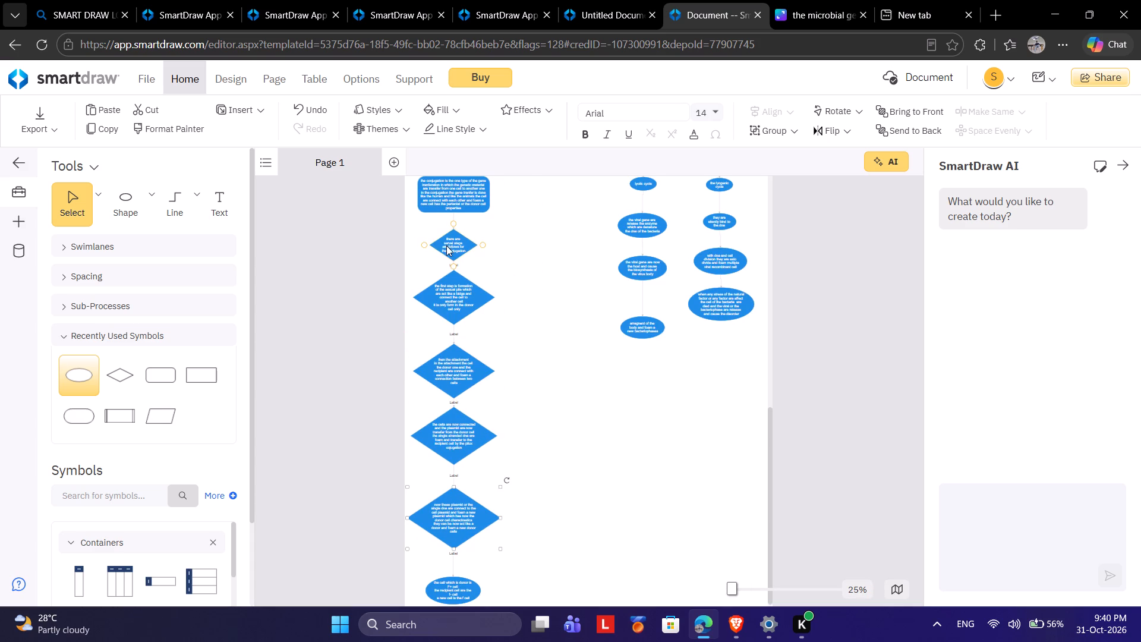
# Lower the closing F+ cell ellipse and the "now these plasmid", plasmid transfer and attachment diamonds, widening the gaps in the conjugation column.
pyautogui.moveTo(446, 246); pyautogui.dragTo(447, 235)
pyautogui.scroll(-4, 462, 339)
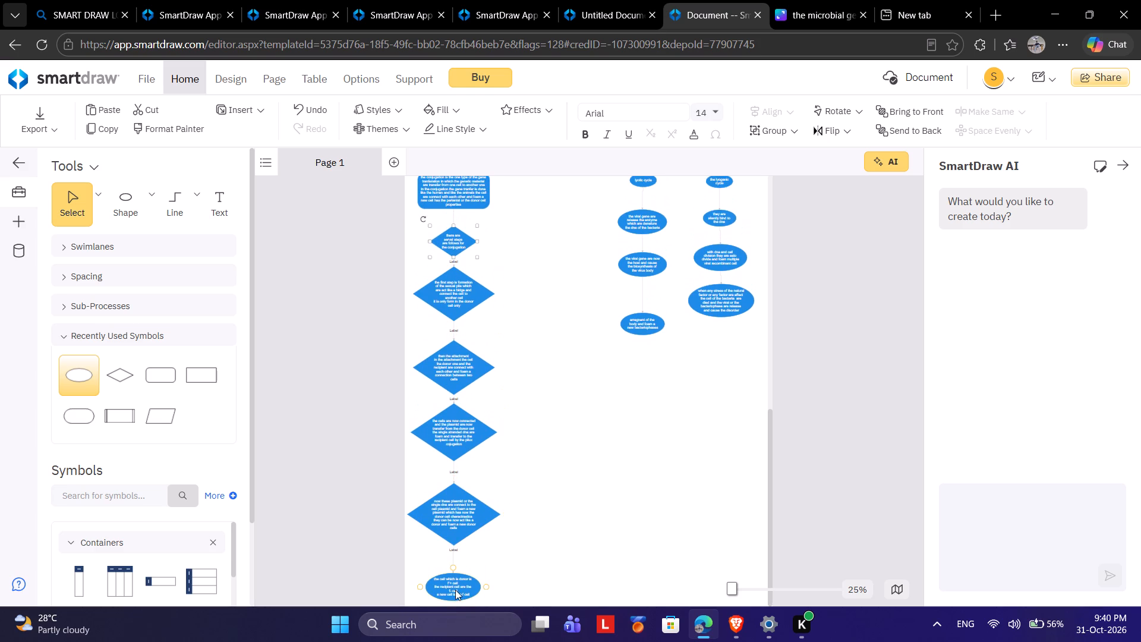
pyautogui.click(455, 590)
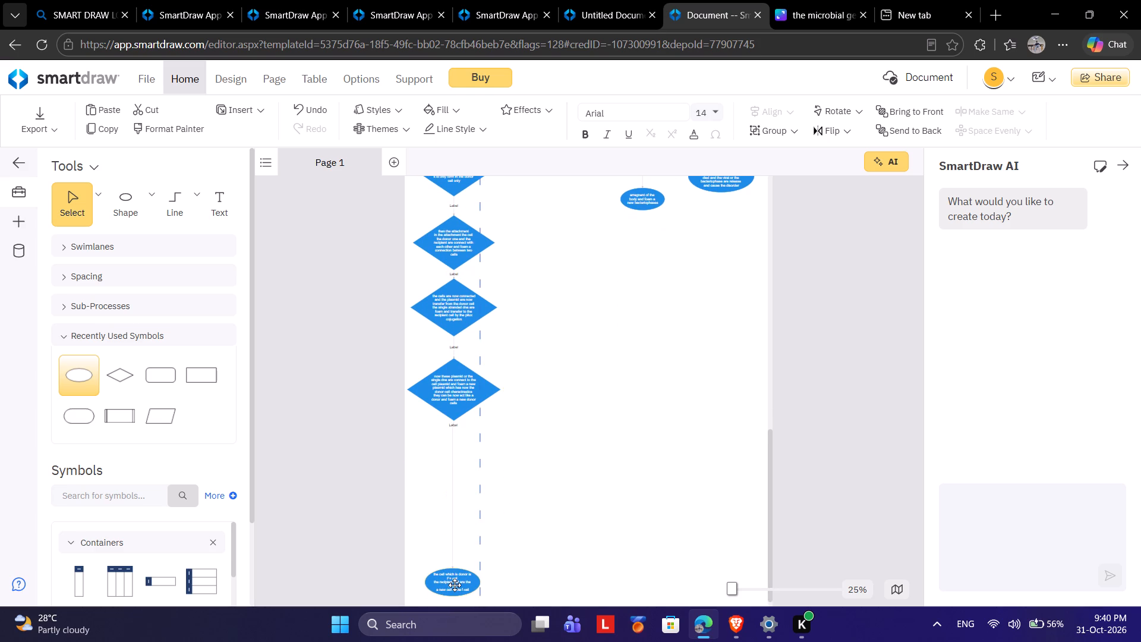
pyautogui.moveTo(449, 392); pyautogui.dragTo(449, 497)
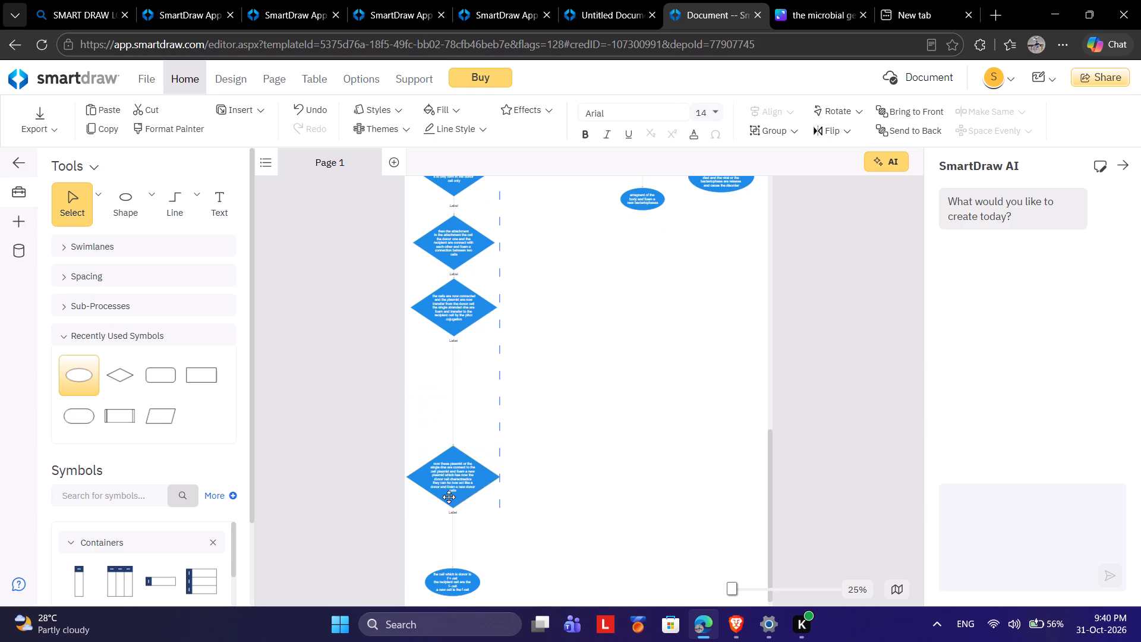
pyautogui.moveTo(449, 497); pyautogui.dragTo(450, 505)
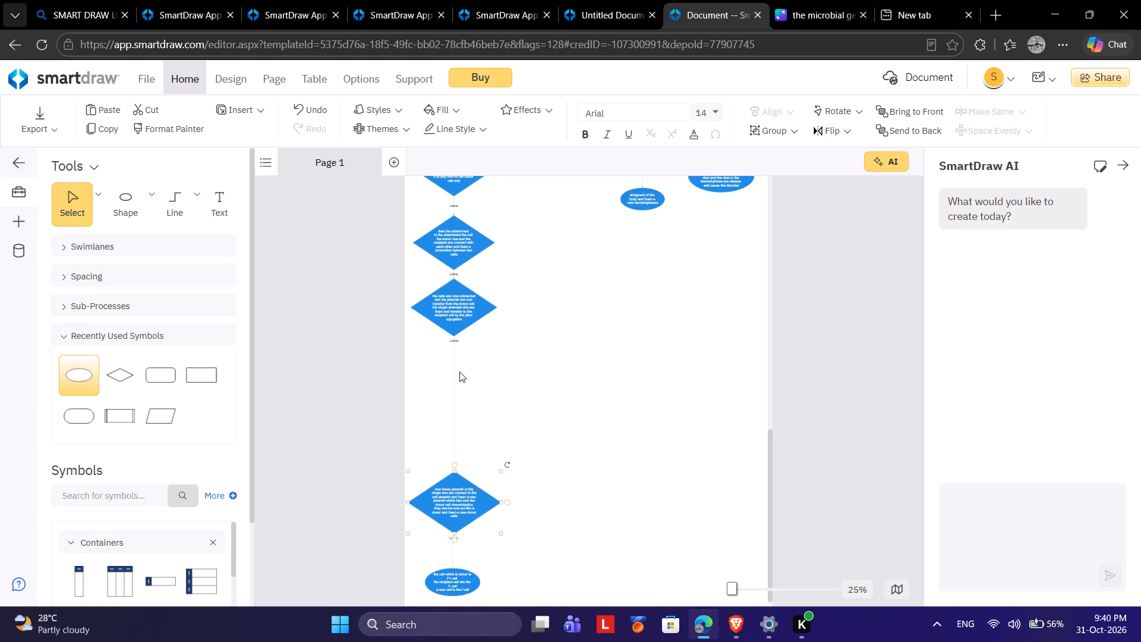
pyautogui.moveTo(462, 314); pyautogui.dragTo(462, 416)
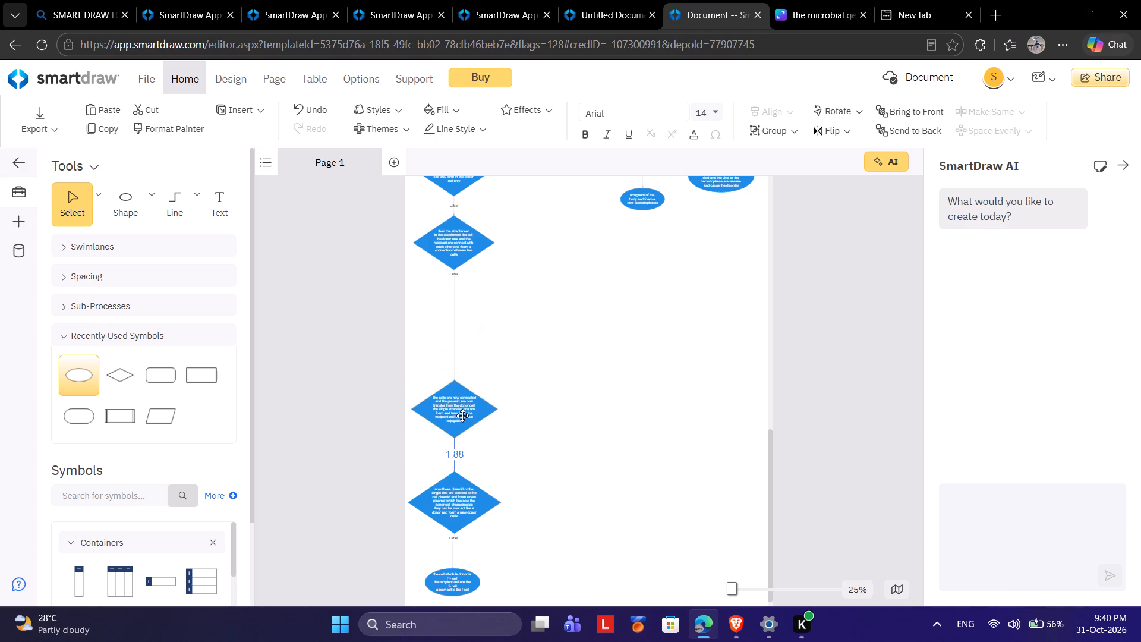
pyautogui.moveTo(462, 416); pyautogui.dragTo(462, 413)
pyautogui.moveTo(459, 250); pyautogui.dragTo(459, 328)
# Lower the first-step diamond, the "serval steps" diamond and the definition box to space out the upper conjugation column.
pyautogui.scroll(1, 461, 306)
pyautogui.moveTo(456, 260); pyautogui.dragTo(453, 332)
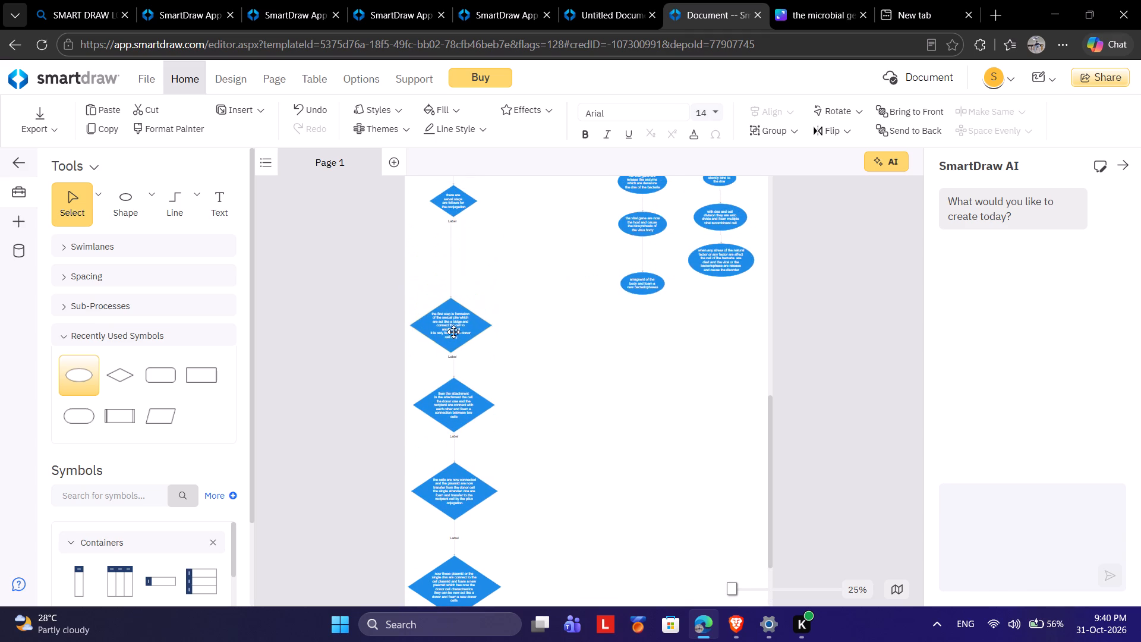
pyautogui.moveTo(453, 332); pyautogui.dragTo(455, 331)
pyautogui.moveTo(456, 200); pyautogui.dragTo(455, 243)
pyautogui.scroll(1, 487, 237)
pyautogui.moveTo(453, 301); pyautogui.dragTo(456, 339)
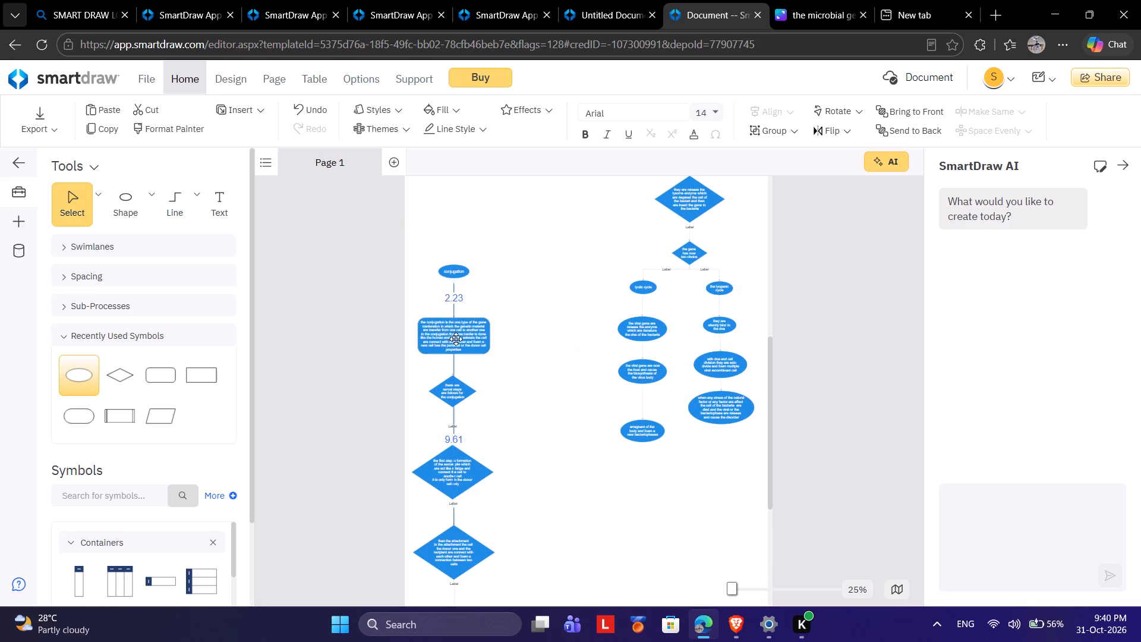
pyautogui.moveTo(456, 339); pyautogui.dragTo(455, 335)
pyautogui.click(580, 340)
# Move the last lysogenic-cycle ellipse, about stress from natural factors, far down below the other ellipses of its branch.
pyautogui.scroll(1, 580, 340)
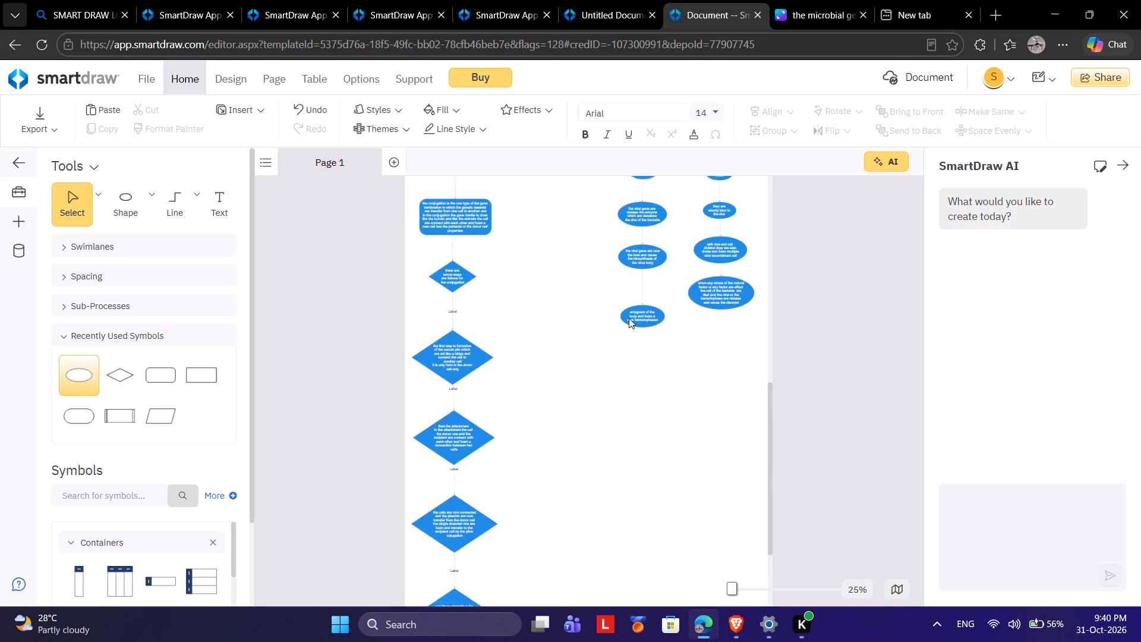
pyautogui.scroll(1, 629, 318)
pyautogui.scroll(1, 689, 277)
pyautogui.scroll(-1, 730, 565)
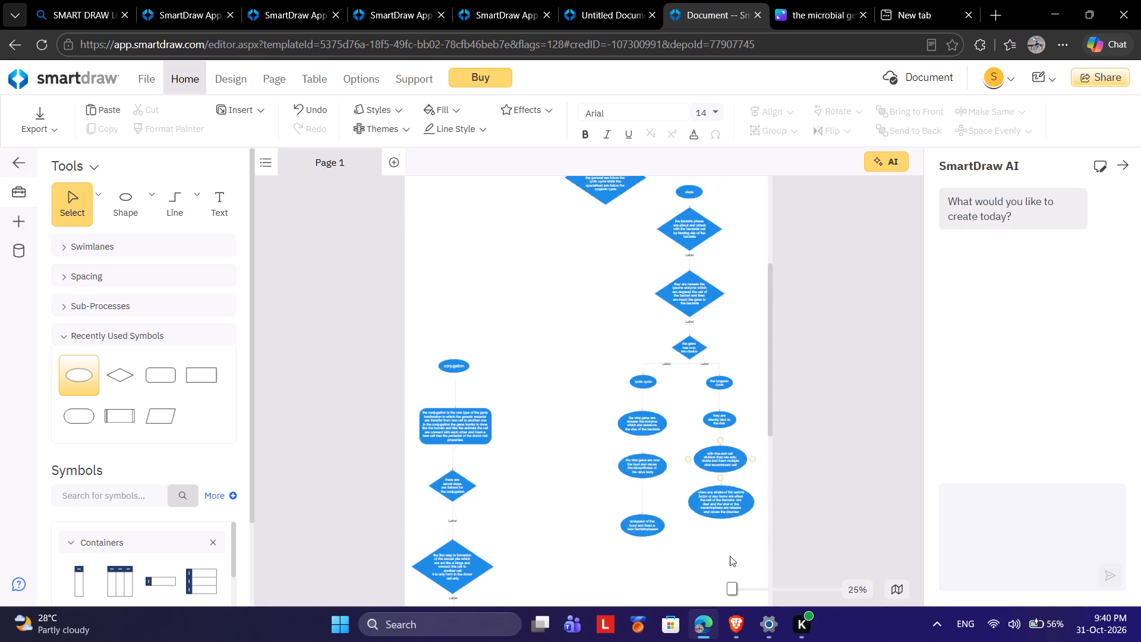
pyautogui.scroll(-3, 730, 556)
pyautogui.moveTo(724, 351); pyautogui.dragTo(745, 478)
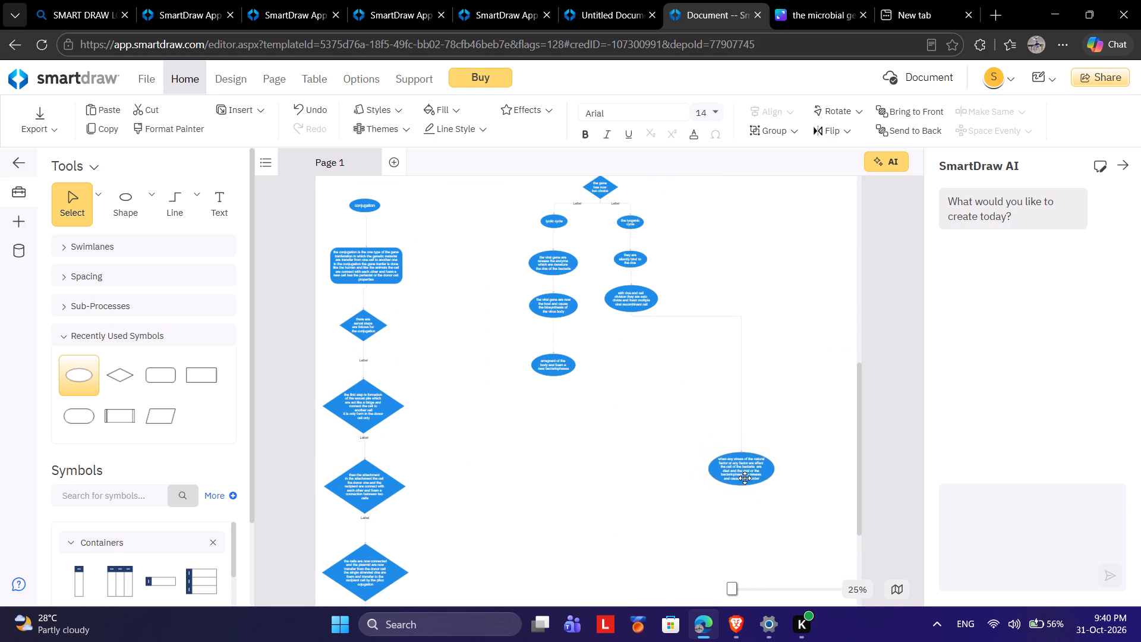
pyautogui.moveTo(745, 478); pyautogui.dragTo(646, 547)
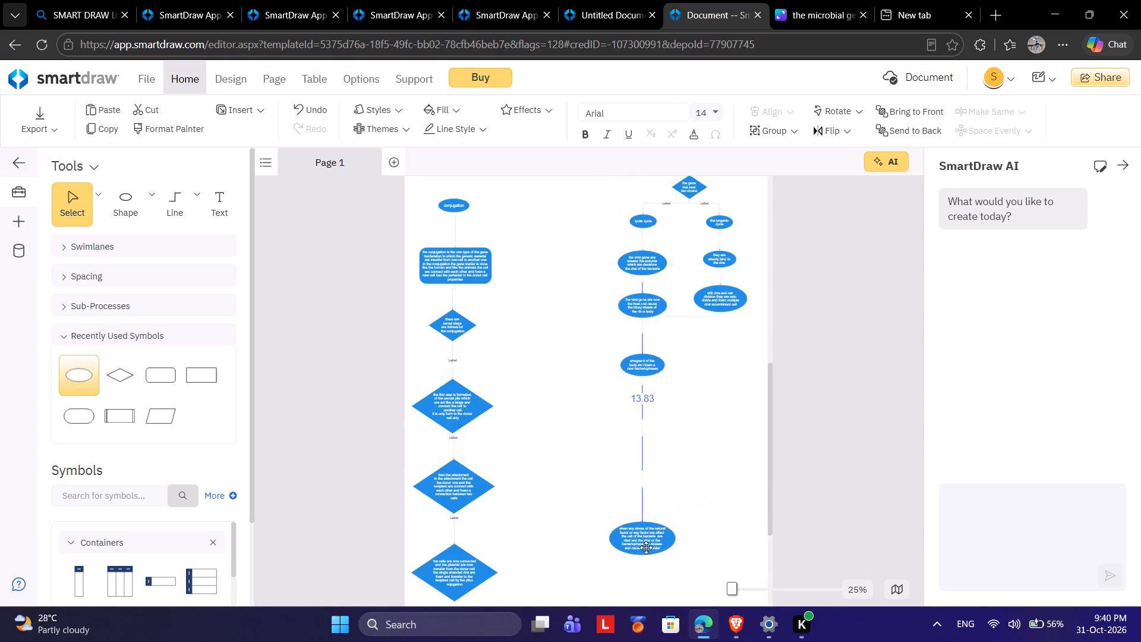
pyautogui.moveTo(646, 547); pyautogui.dragTo(665, 550)
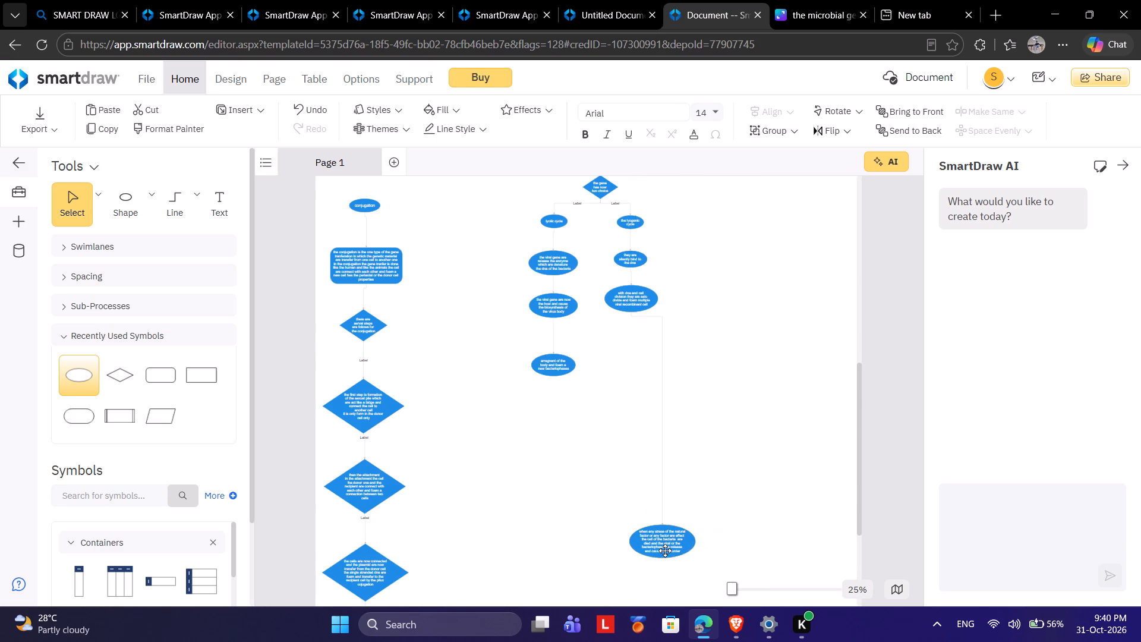
pyautogui.moveTo(665, 550); pyautogui.dragTo(650, 552)
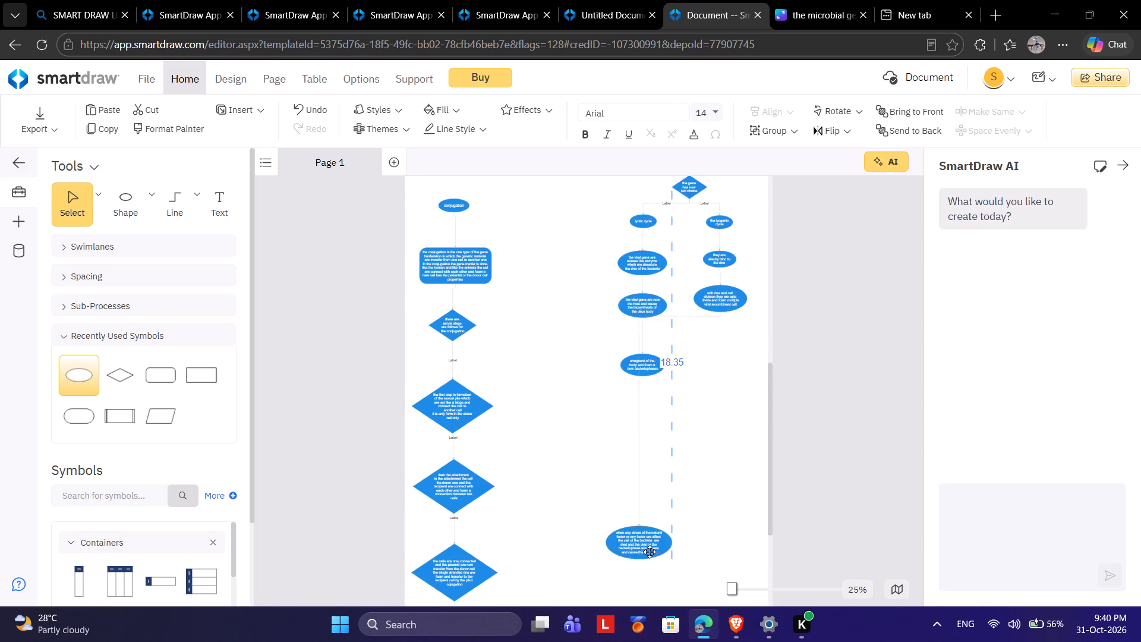
pyautogui.moveTo(650, 552); pyautogui.dragTo(699, 550)
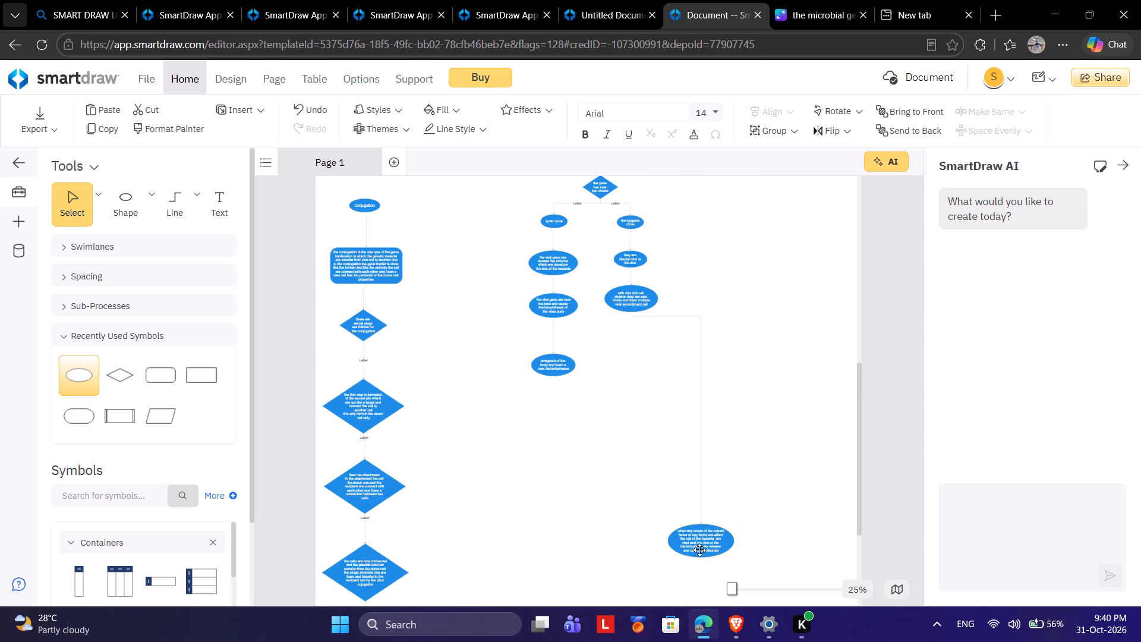
pyautogui.moveTo(699, 550); pyautogui.dragTo(653, 549)
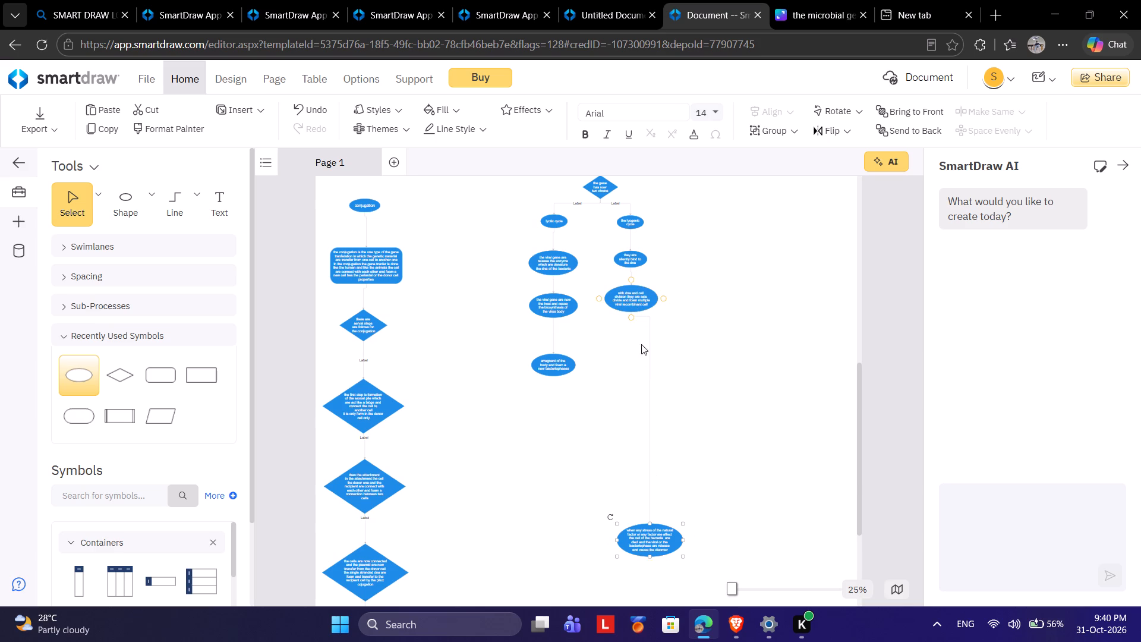
# Lower the "lysogenic cycle" ellipse and the next two ellipses of its branch, spacing them above the stress ellipse.
pyautogui.moveTo(639, 298); pyautogui.dragTo(647, 401)
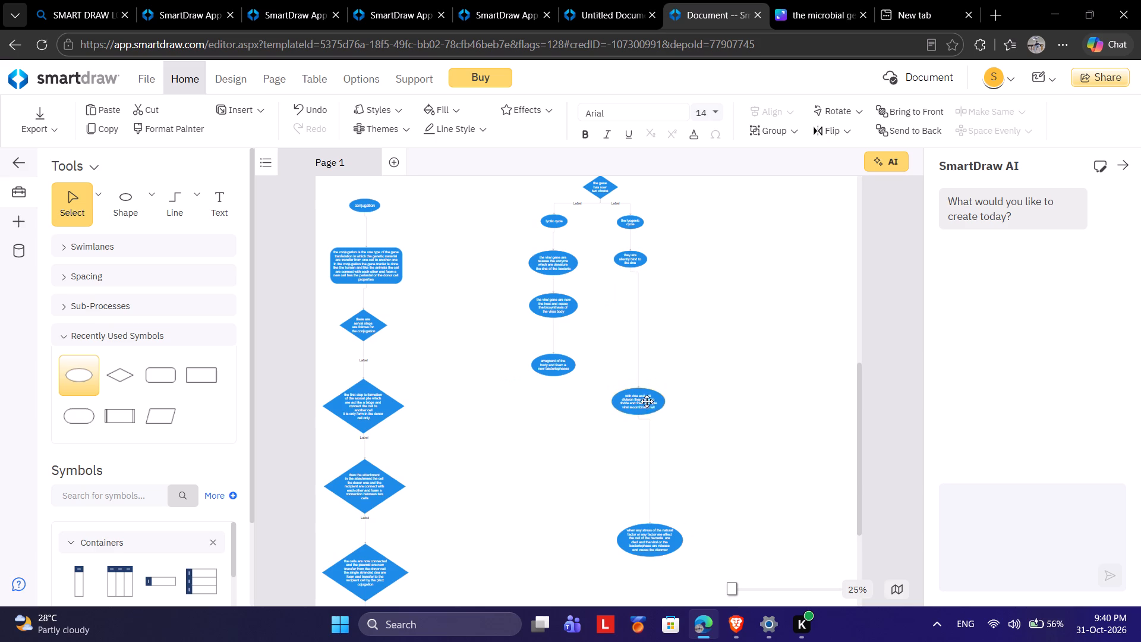
pyautogui.moveTo(647, 401); pyautogui.dragTo(651, 454)
pyautogui.moveTo(622, 259); pyautogui.dragTo(638, 361)
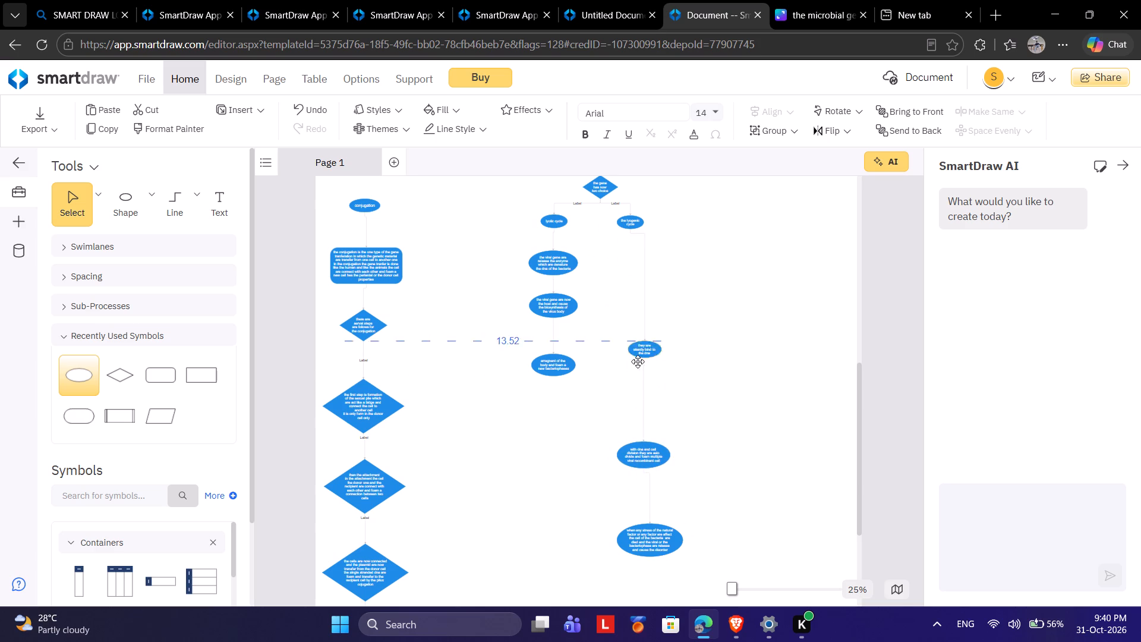
pyautogui.moveTo(638, 361); pyautogui.dragTo(641, 380)
pyautogui.moveTo(629, 221); pyautogui.dragTo(641, 330)
# Lower all four lytic-cycle ellipses, from the new-bacteriophage one up to "lytic cycle", to line up beside the lysogenic branch.
pyautogui.moveTo(553, 360); pyautogui.dragTo(565, 539)
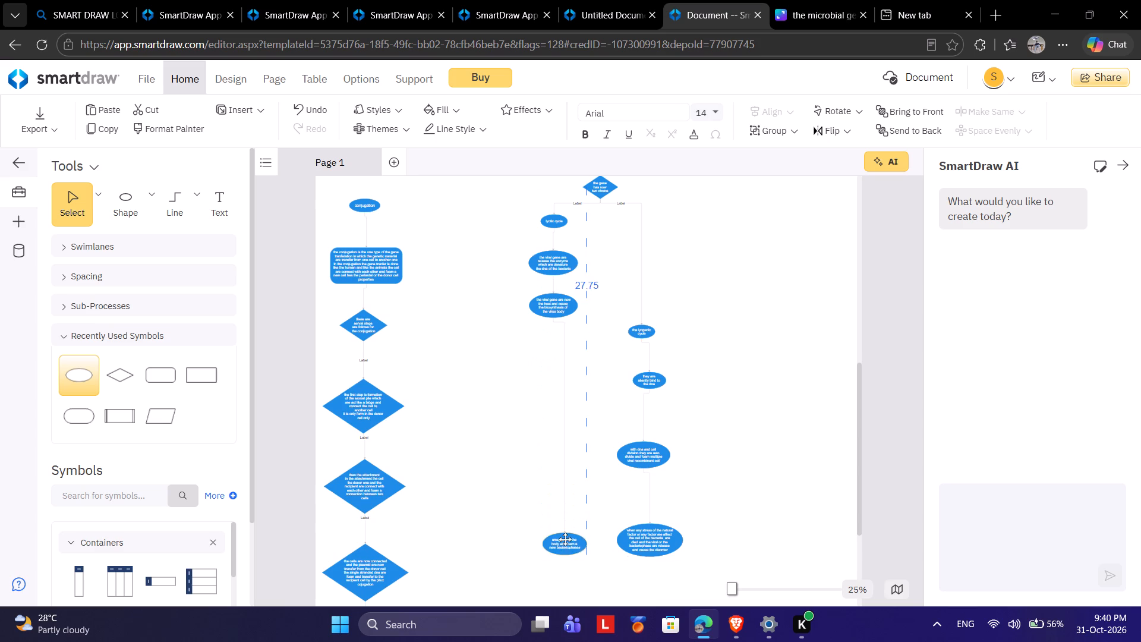
pyautogui.moveTo(565, 539); pyautogui.dragTo(565, 543)
pyautogui.moveTo(539, 303); pyautogui.dragTo(553, 459)
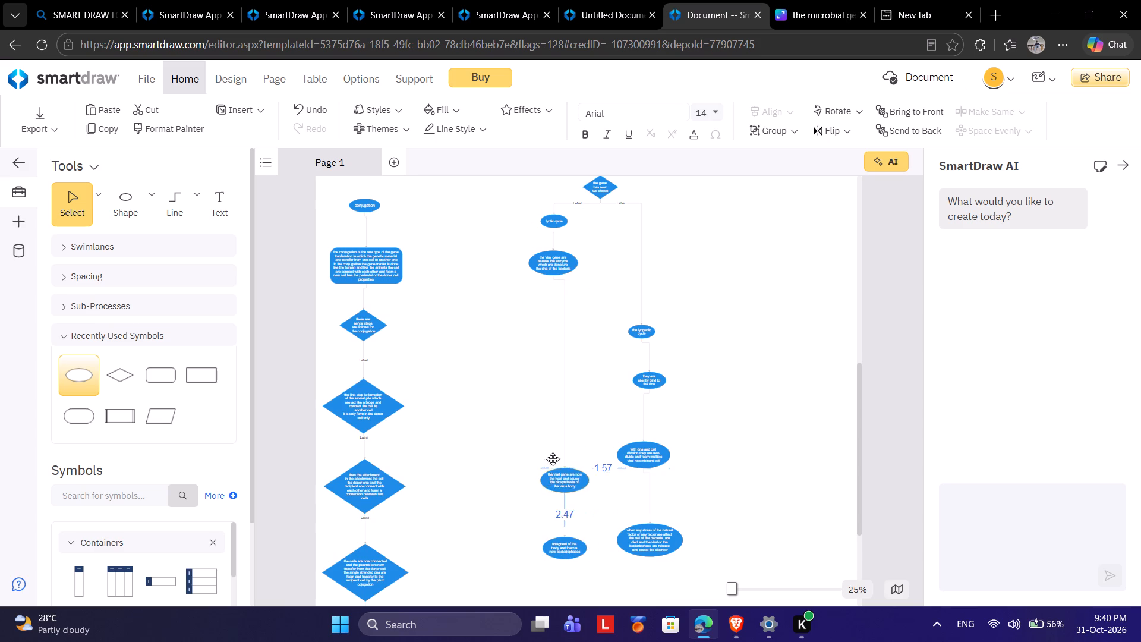
pyautogui.moveTo(553, 459); pyautogui.dragTo(553, 454)
pyautogui.moveTo(548, 259); pyautogui.dragTo(560, 372)
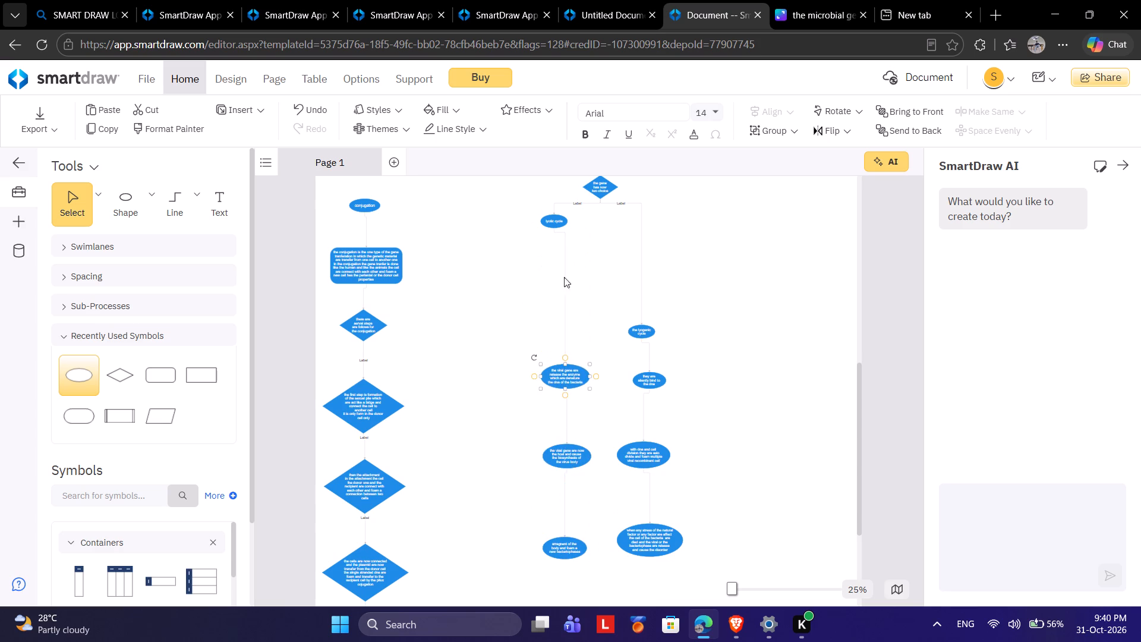
pyautogui.moveTo(554, 226); pyautogui.dragTo(566, 329)
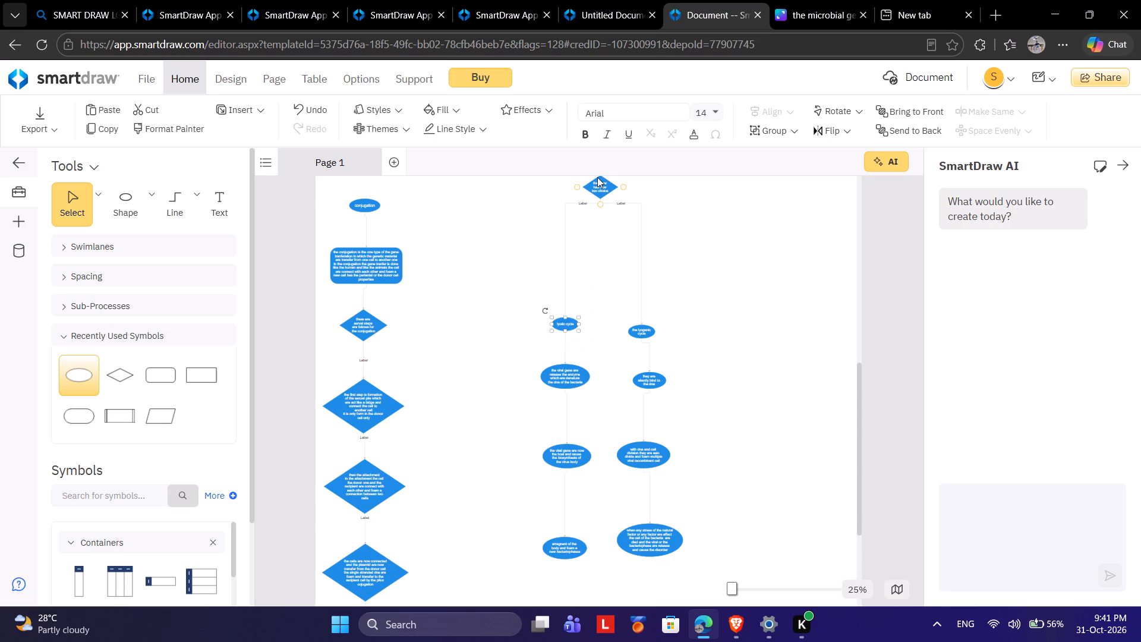
# Lower the two-choice gene diamond and the enzyme-release diamond toward the lytic and lysogenic branches.
pyautogui.moveTo(597, 182); pyautogui.dragTo(600, 279)
pyautogui.scroll(2, 601, 257)
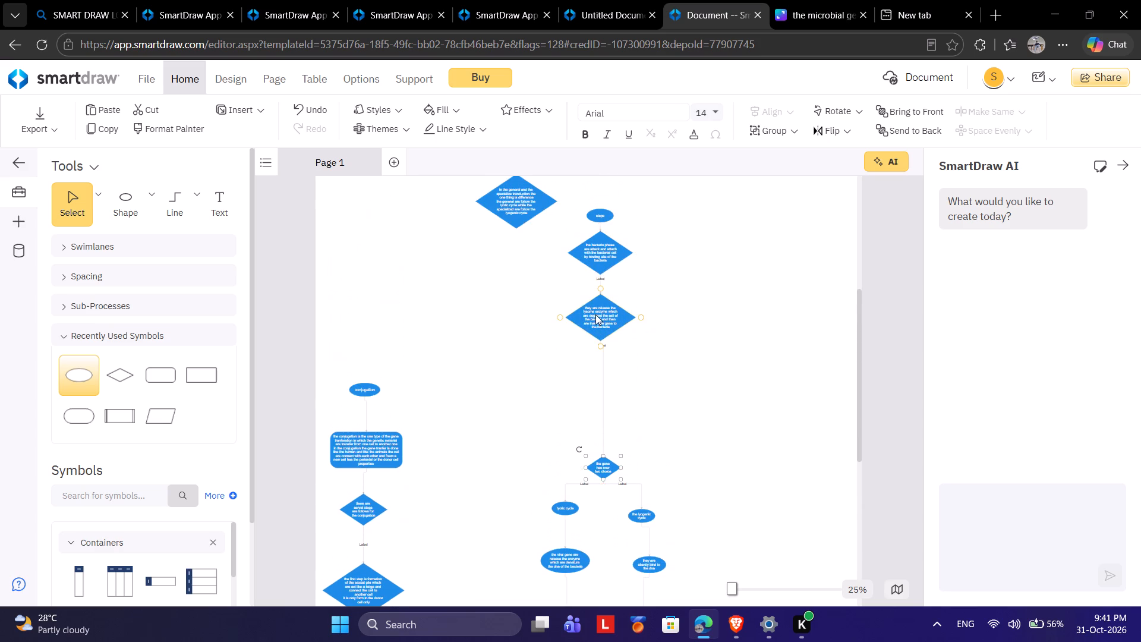
pyautogui.moveTo(595, 314); pyautogui.dragTo(603, 391)
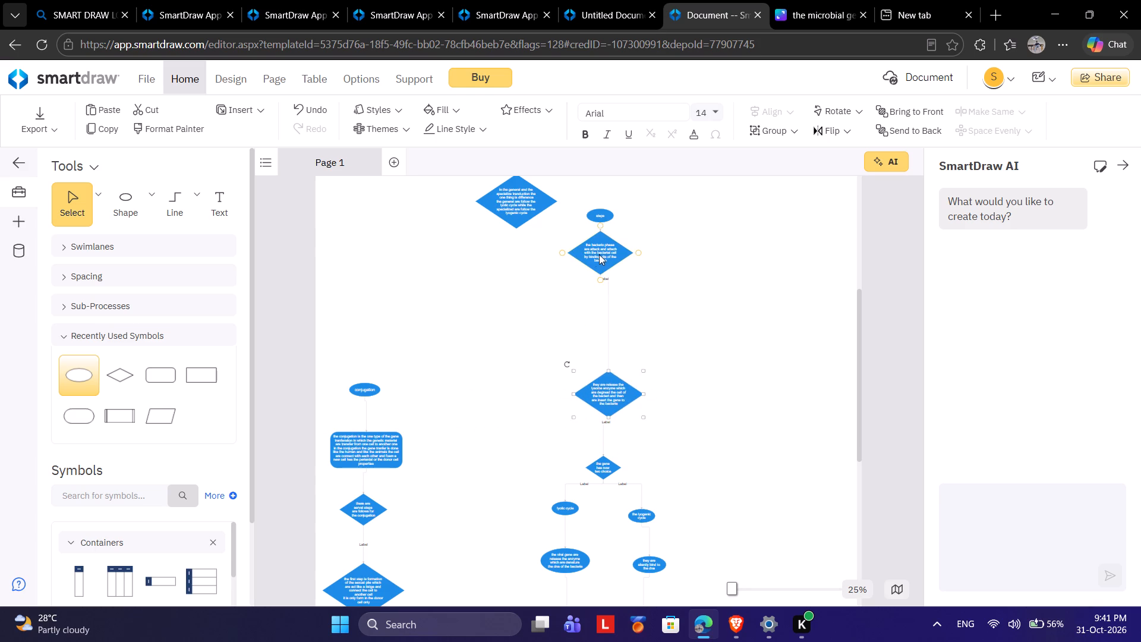
# Lower the bacteriophage-attachment diamond and the "steps" ellipse above it toward the enzyme-release diamond.
pyautogui.moveTo(599, 254); pyautogui.dragTo(598, 314)
pyautogui.moveTo(598, 210); pyautogui.dragTo(590, 252)
# Shift the four lysogenic-branch ellipses, from the stress ellipse up to "lysogenic cycle", outward toward the page's right edge in one column.
pyautogui.scroll(-3, 621, 243)
pyautogui.moveTo(648, 509); pyautogui.dragTo(741, 507)
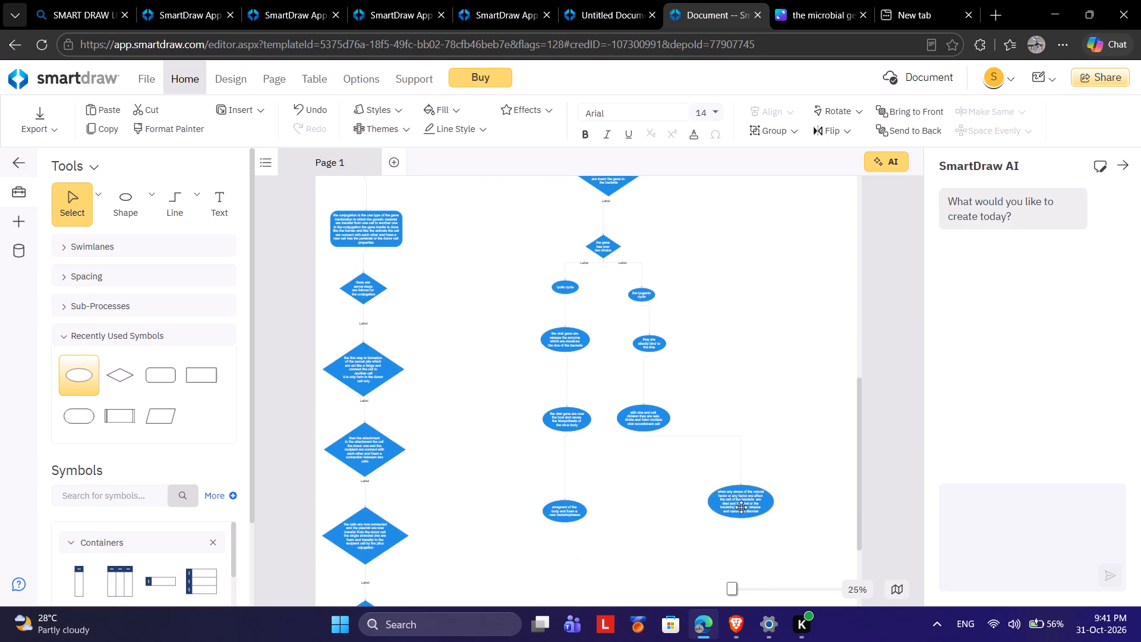
pyautogui.moveTo(741, 507); pyautogui.dragTo(747, 508)
pyautogui.moveTo(644, 421); pyautogui.dragTo(750, 421)
pyautogui.moveTo(655, 347); pyautogui.dragTo(753, 355)
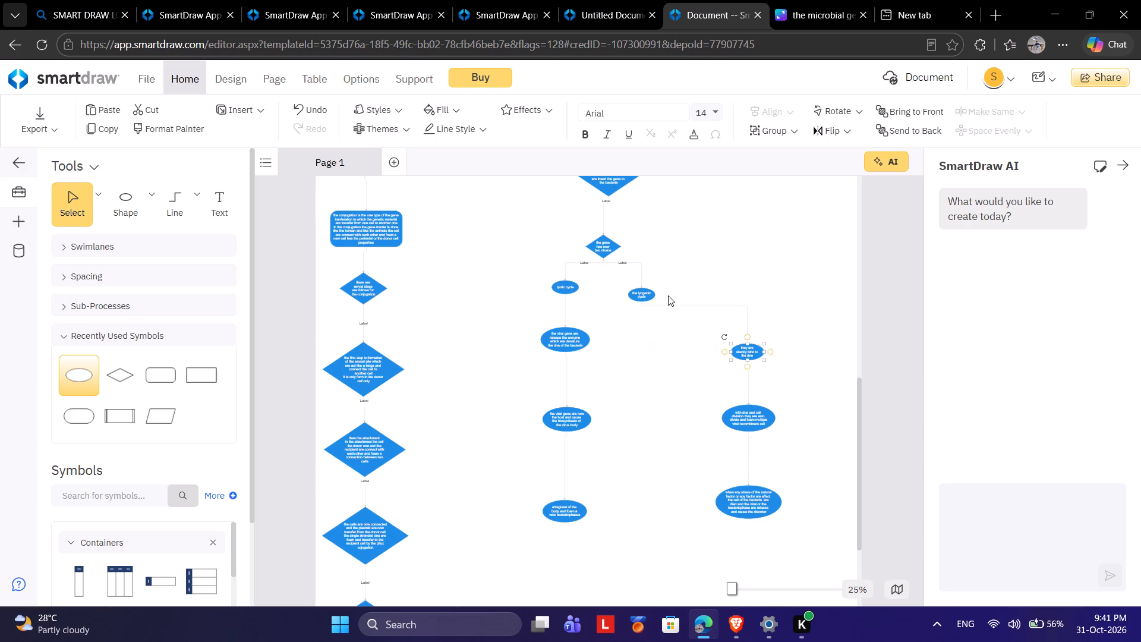
pyautogui.moveTo(641, 292); pyautogui.dragTo(743, 301)
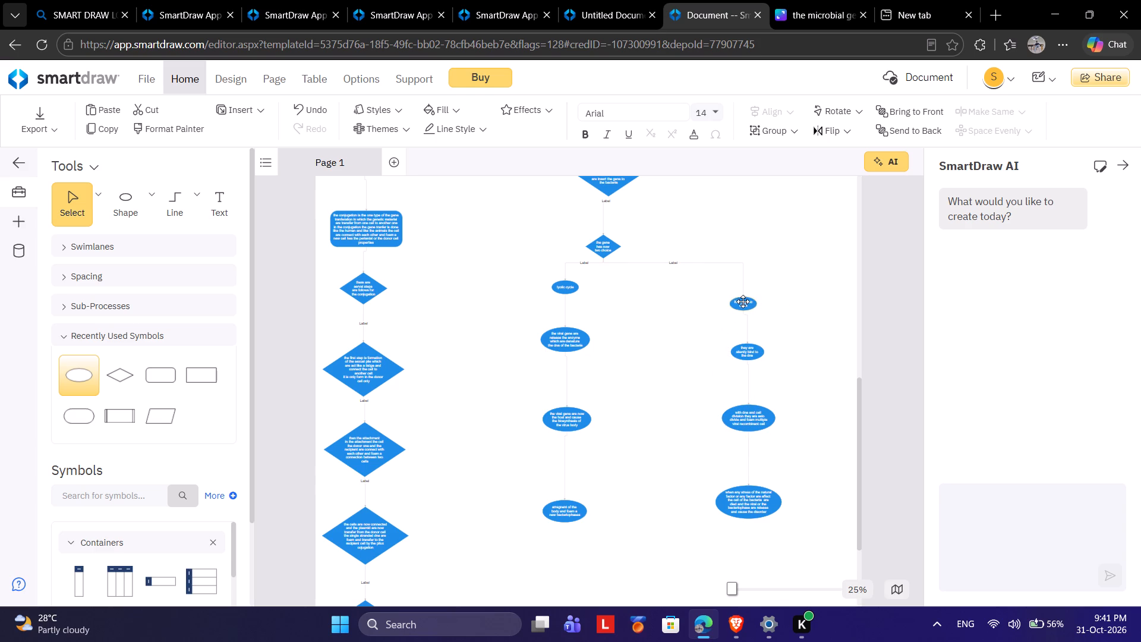
pyautogui.moveTo(743, 301); pyautogui.dragTo(744, 301)
# Shift the four lytic-branch ellipses, from the new-bacteriophages one up to "lytic cycle", into a column close beside the lysogenic branch.
pyautogui.moveTo(565, 512); pyautogui.dragTo(656, 513)
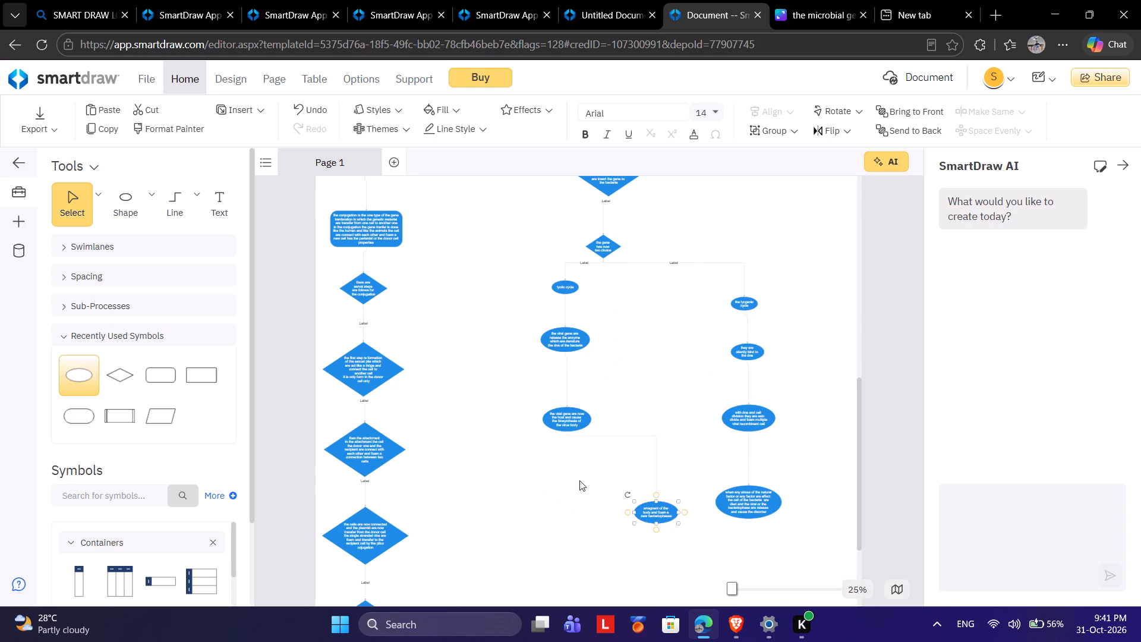
pyautogui.moveTo(572, 420); pyautogui.dragTo(662, 424)
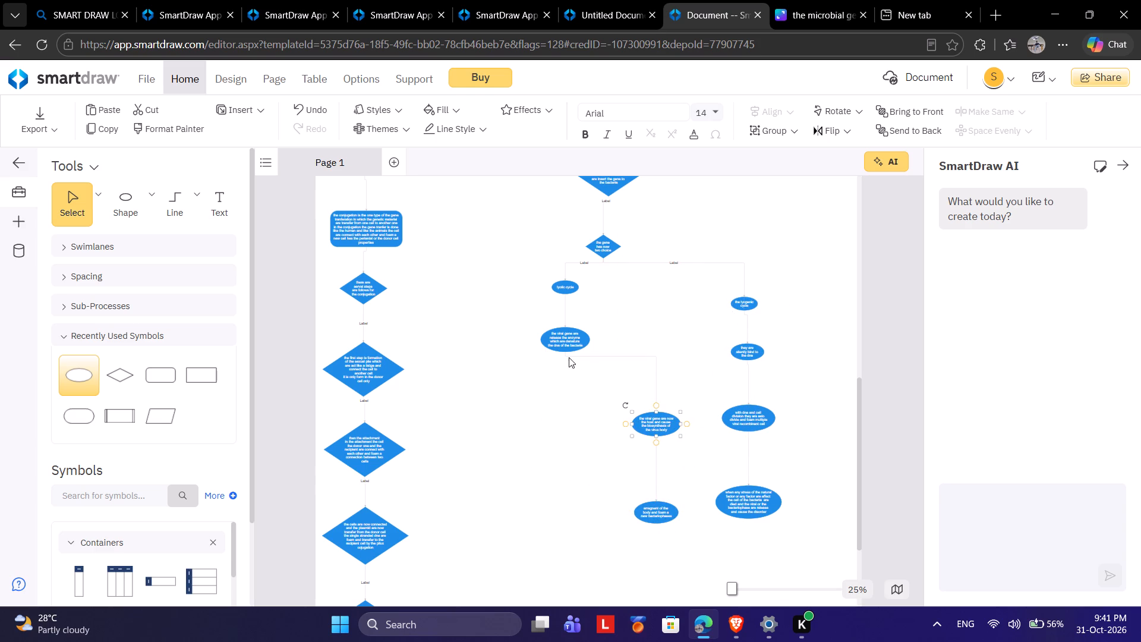
pyautogui.moveTo(567, 345); pyautogui.dragTo(656, 353)
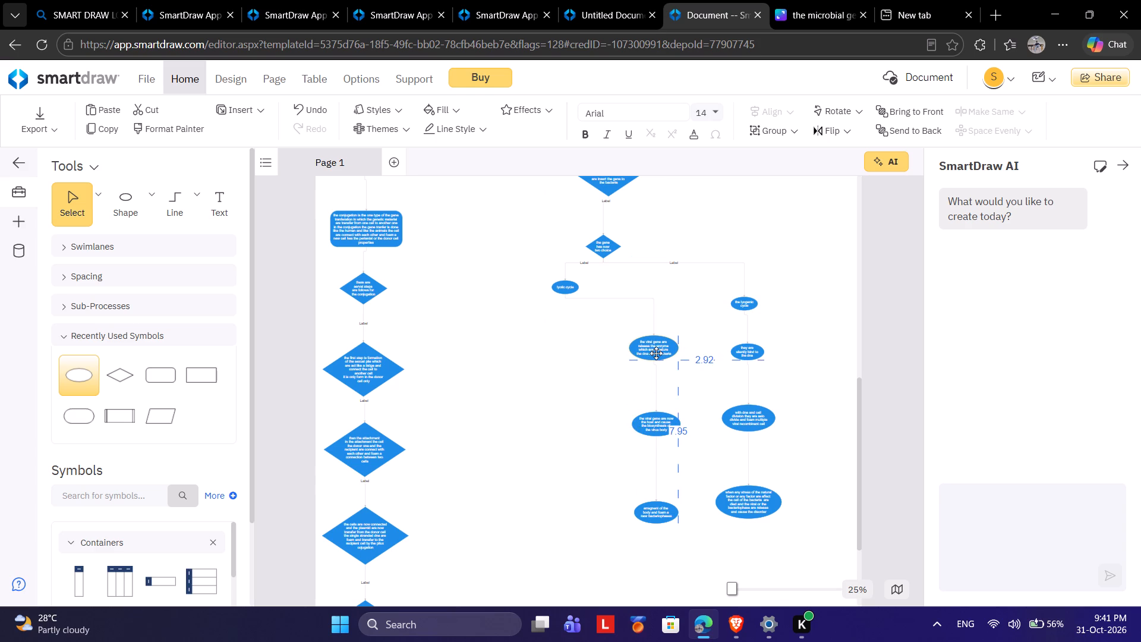
pyautogui.moveTo(656, 353); pyautogui.dragTo(653, 353)
pyautogui.click(613, 360)
pyautogui.moveTo(566, 292); pyautogui.dragTo(675, 304)
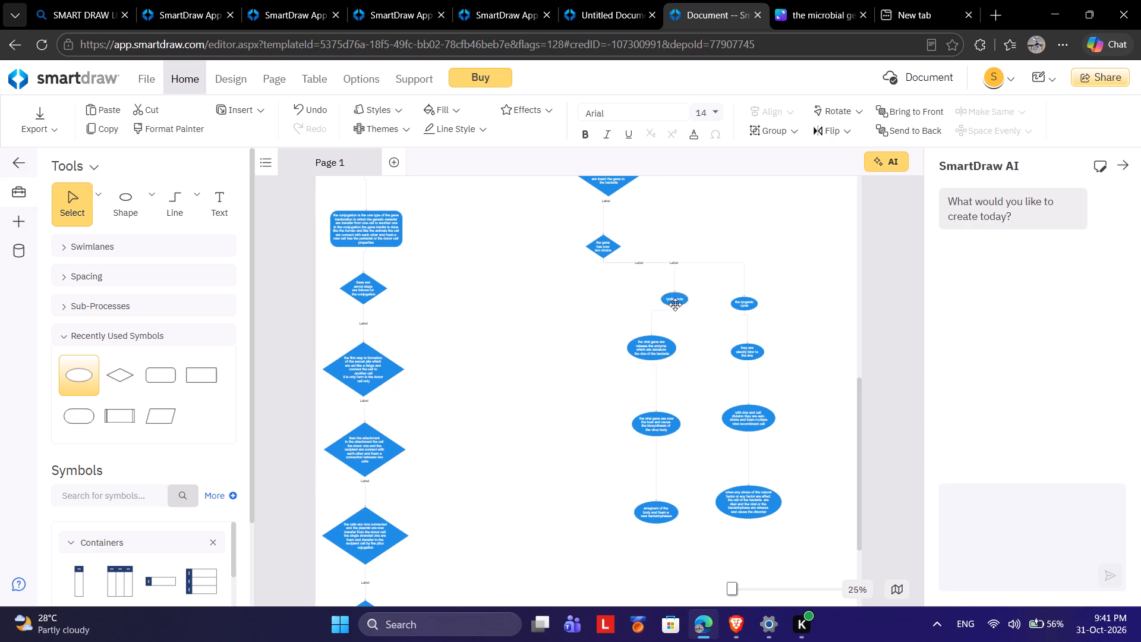
pyautogui.moveTo(675, 304); pyautogui.dragTo(651, 301)
# Move the two-choice, enzyme-release and bacteriophage-attachment diamonds and the "steps" ellipse sideways, stacking them centred above the two branches.
pyautogui.moveTo(613, 251); pyautogui.dragTo(692, 250)
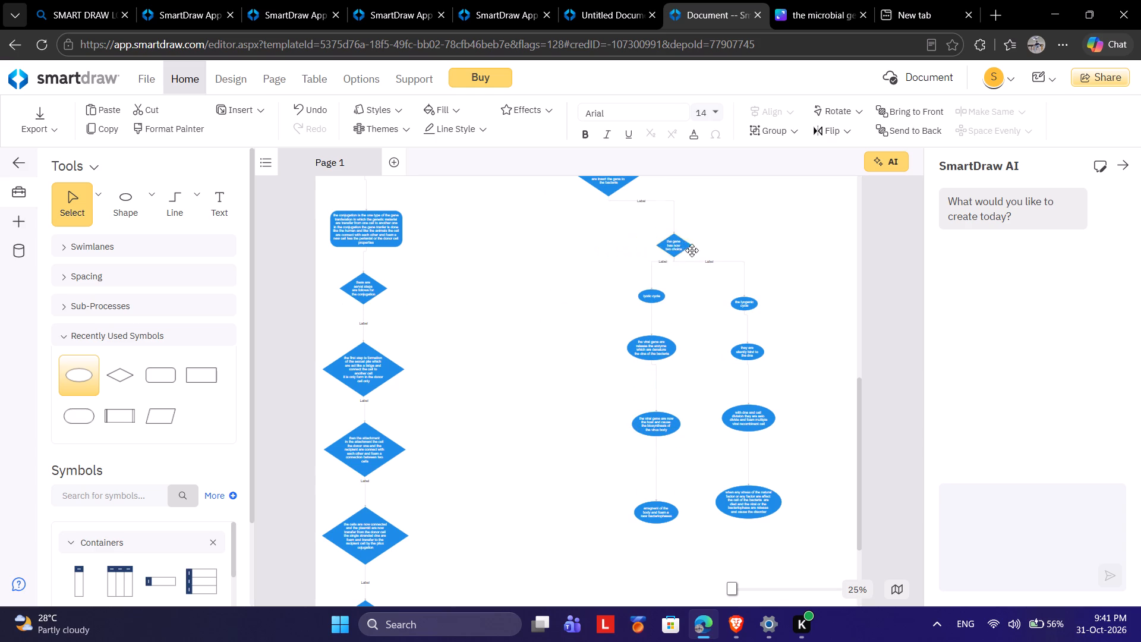
pyautogui.moveTo(692, 250); pyautogui.dragTo(728, 254)
pyautogui.scroll(2, 713, 258)
pyautogui.moveTo(591, 307); pyautogui.dragTo(702, 303)
pyautogui.scroll(1, 670, 291)
pyautogui.moveTo(606, 376); pyautogui.dragTo(726, 361)
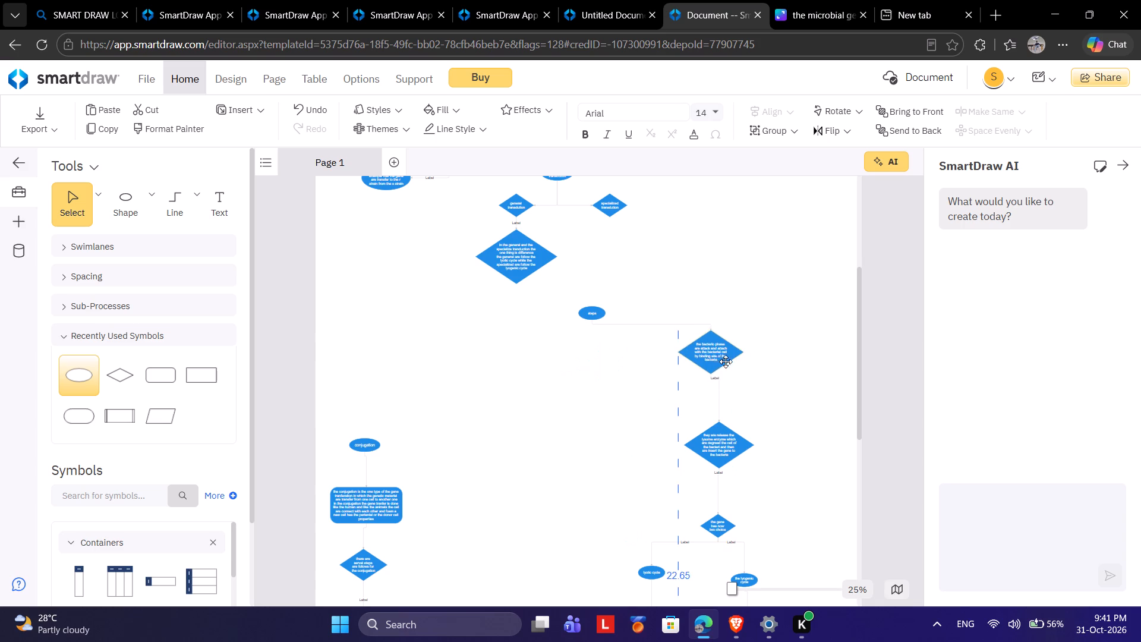
pyautogui.moveTo(726, 361); pyautogui.dragTo(727, 361)
pyautogui.moveTo(591, 304); pyautogui.dragTo(645, 295)
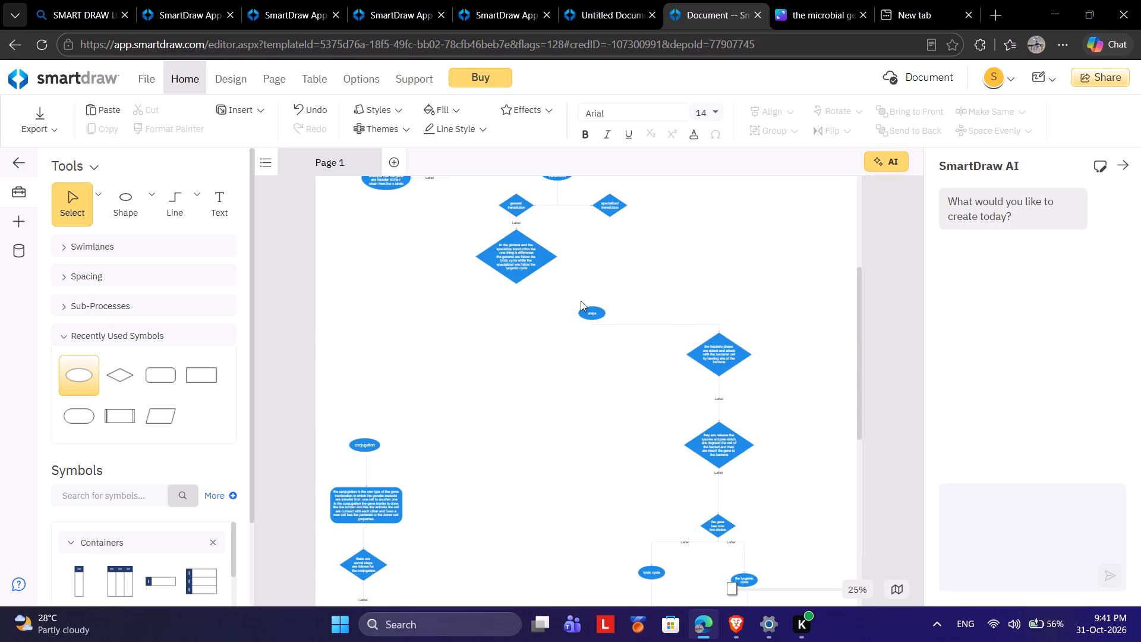
pyautogui.moveTo(595, 317); pyautogui.dragTo(721, 302)
# Lower the final ellipse of each branch, the stress one and the new-bacteriophages one, to just below the end of the conjugation chart.
pyautogui.scroll(-3, 713, 302)
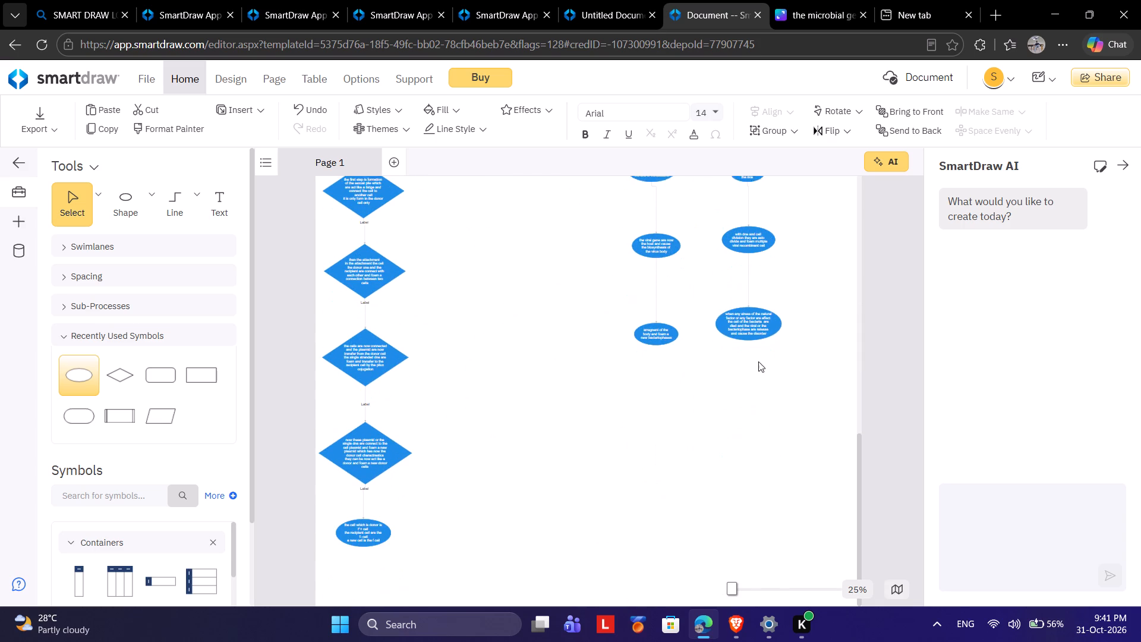
pyautogui.moveTo(753, 351); pyautogui.dragTo(787, 597)
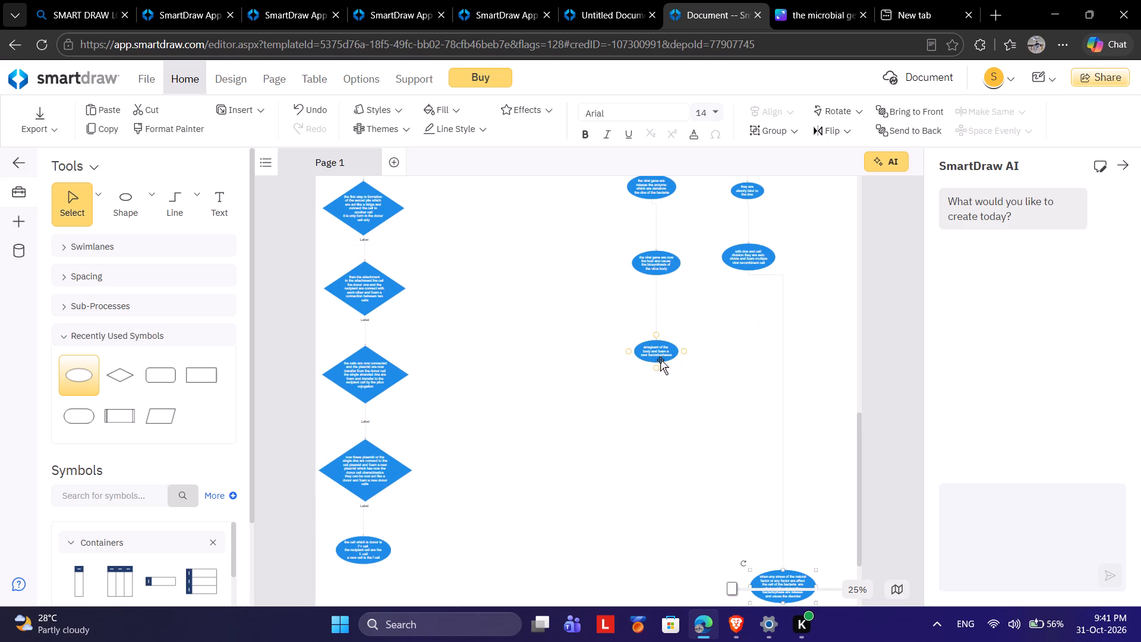
pyautogui.doubleClick(660, 360)
pyautogui.moveTo(656, 355); pyautogui.dragTo(655, 430)
pyautogui.click(655, 428)
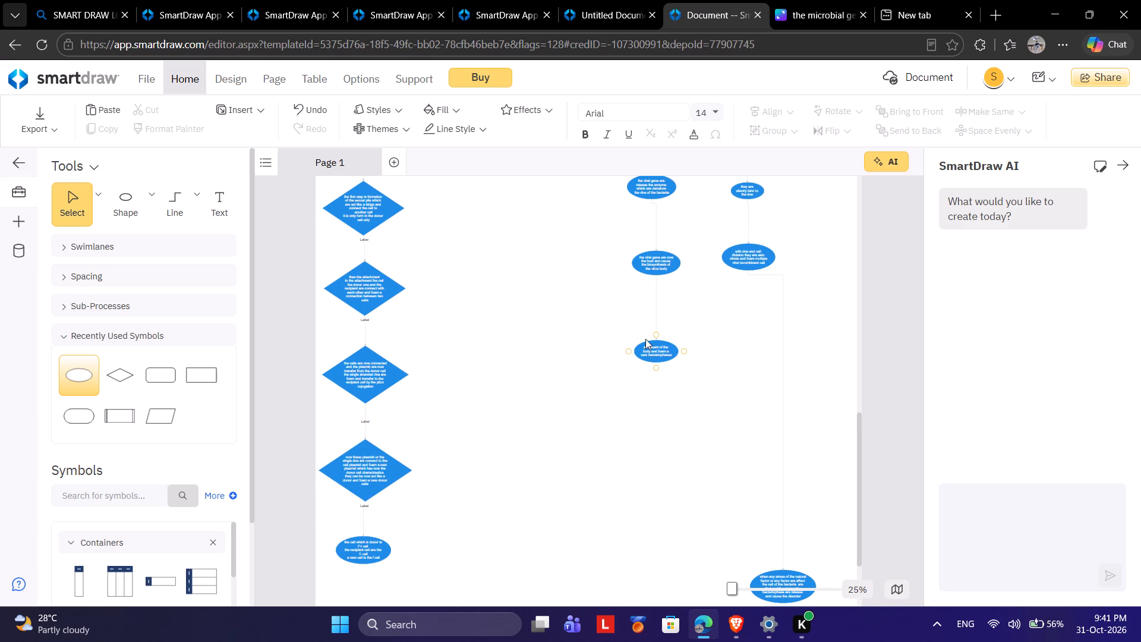
pyautogui.moveTo(652, 351); pyautogui.dragTo(682, 586)
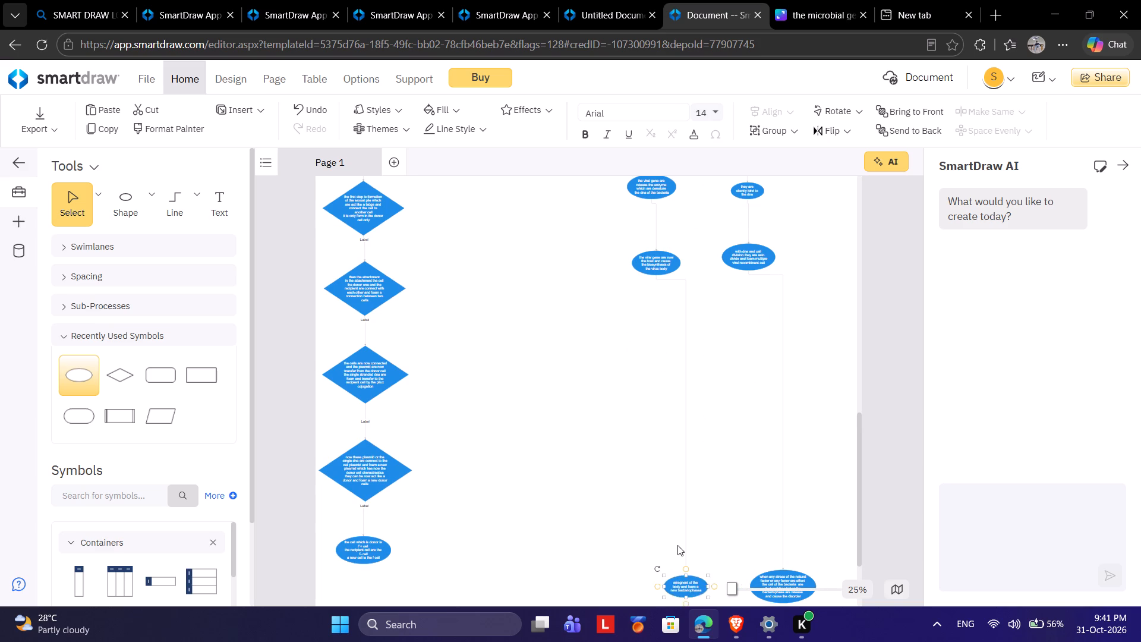
# Lower the cell-division ellipse and the viral biosynthesis ellipse to sit level, directly above the final ellipses of their branches.
pyautogui.scroll(-1, 682, 528)
pyautogui.moveTo(744, 203); pyautogui.dragTo(768, 217)
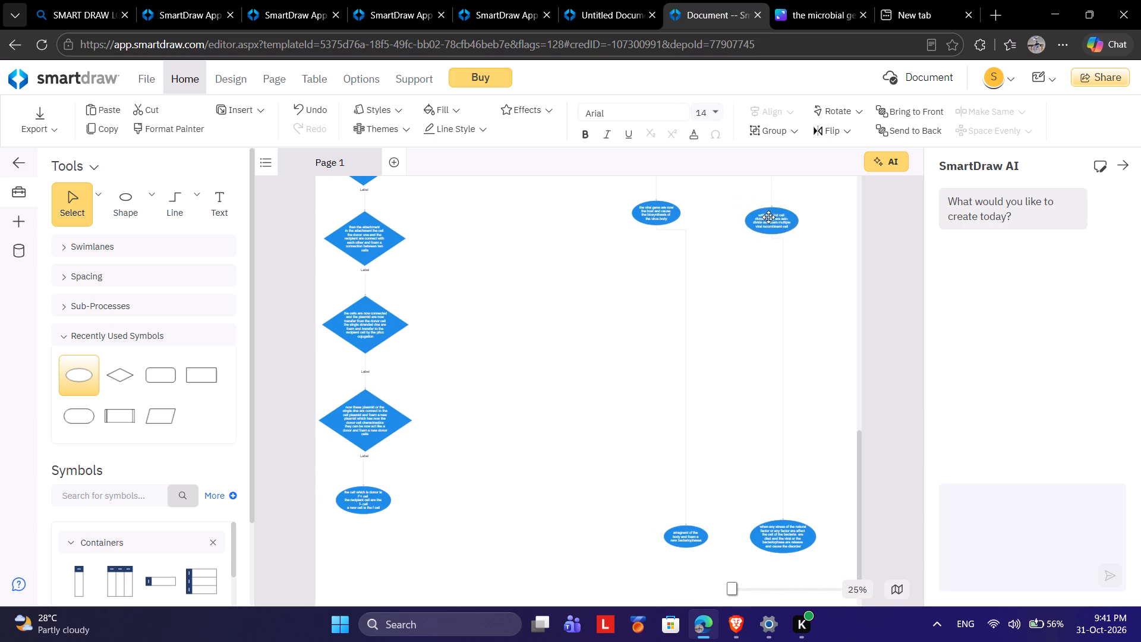
pyautogui.moveTo(768, 217); pyautogui.dragTo(774, 433)
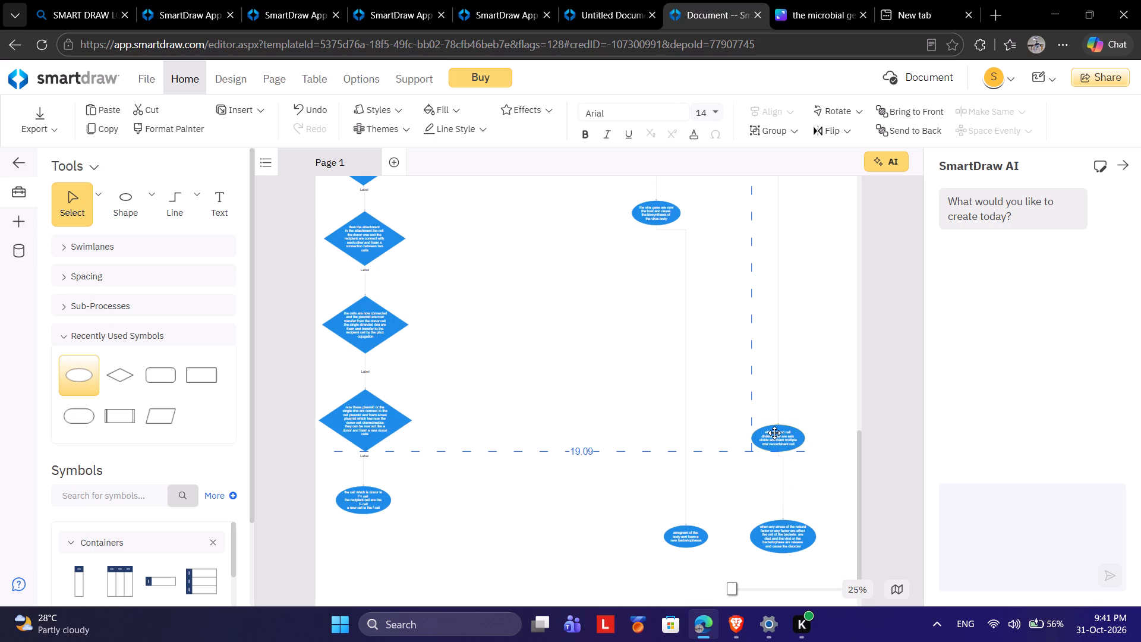
pyautogui.moveTo(774, 433); pyautogui.dragTo(778, 450)
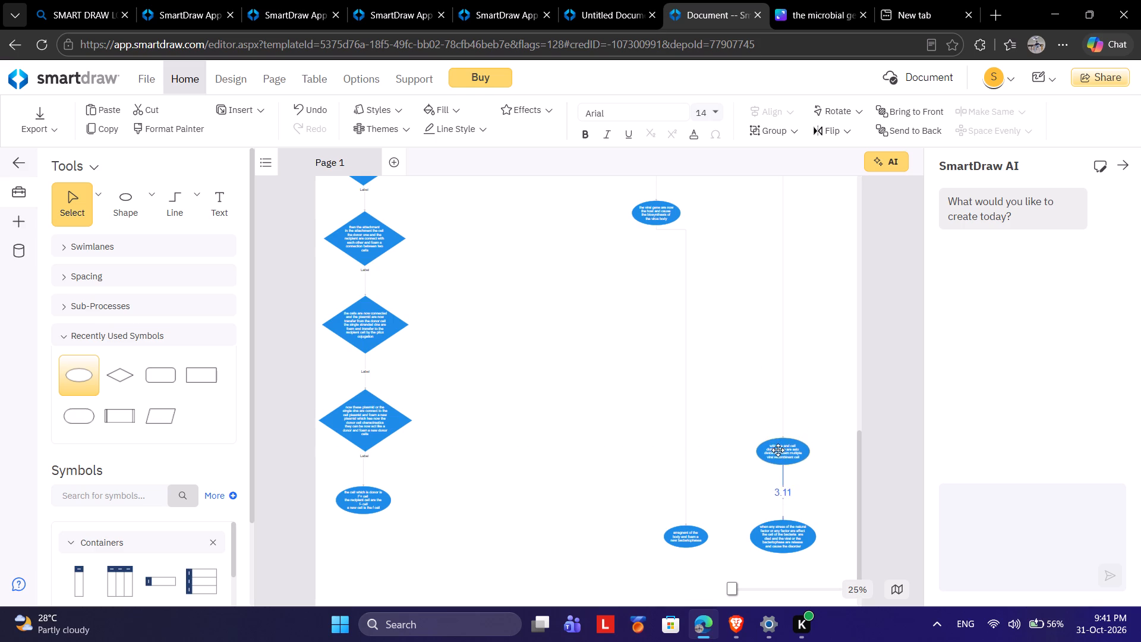
pyautogui.moveTo(778, 450); pyautogui.dragTo(780, 471)
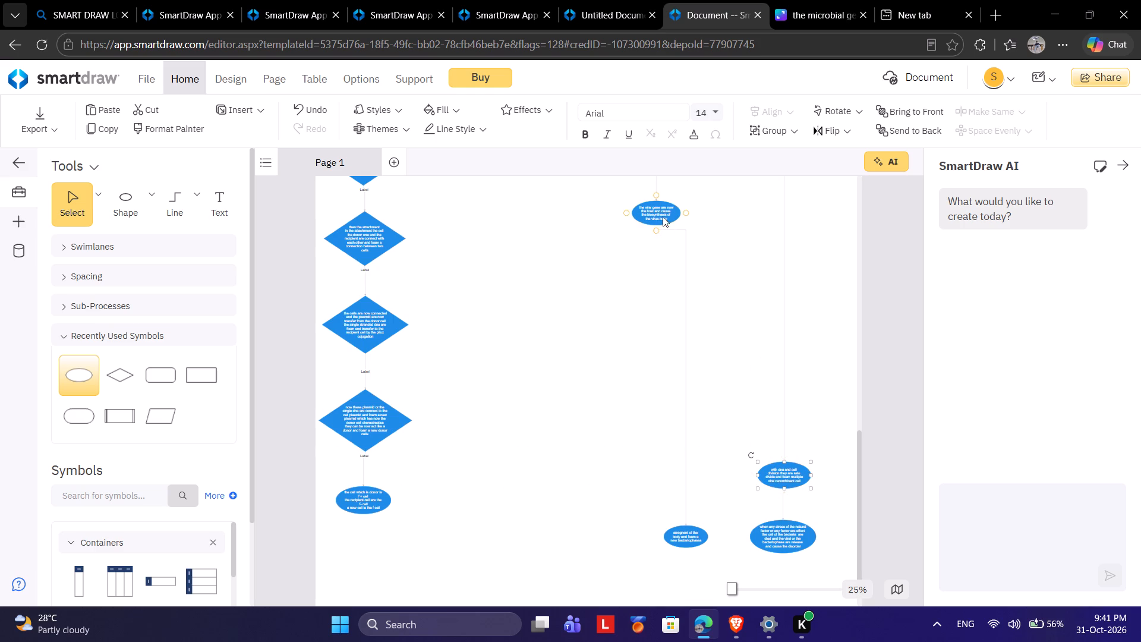
pyautogui.moveTo(660, 206); pyautogui.dragTo(685, 470)
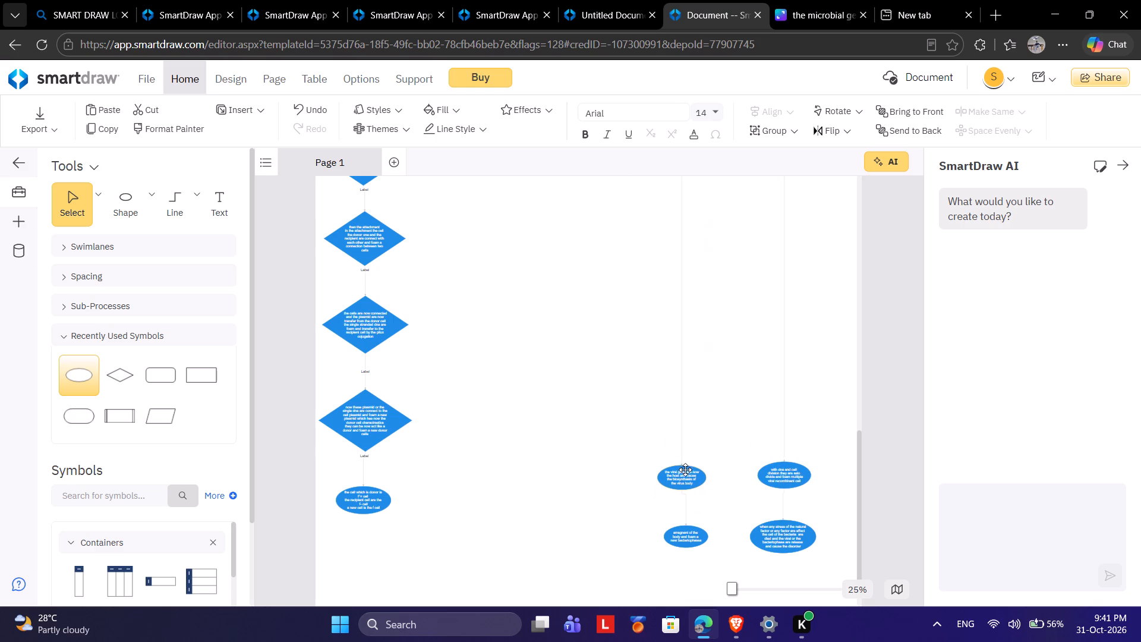
pyautogui.moveTo(685, 470); pyautogui.dragTo(685, 468)
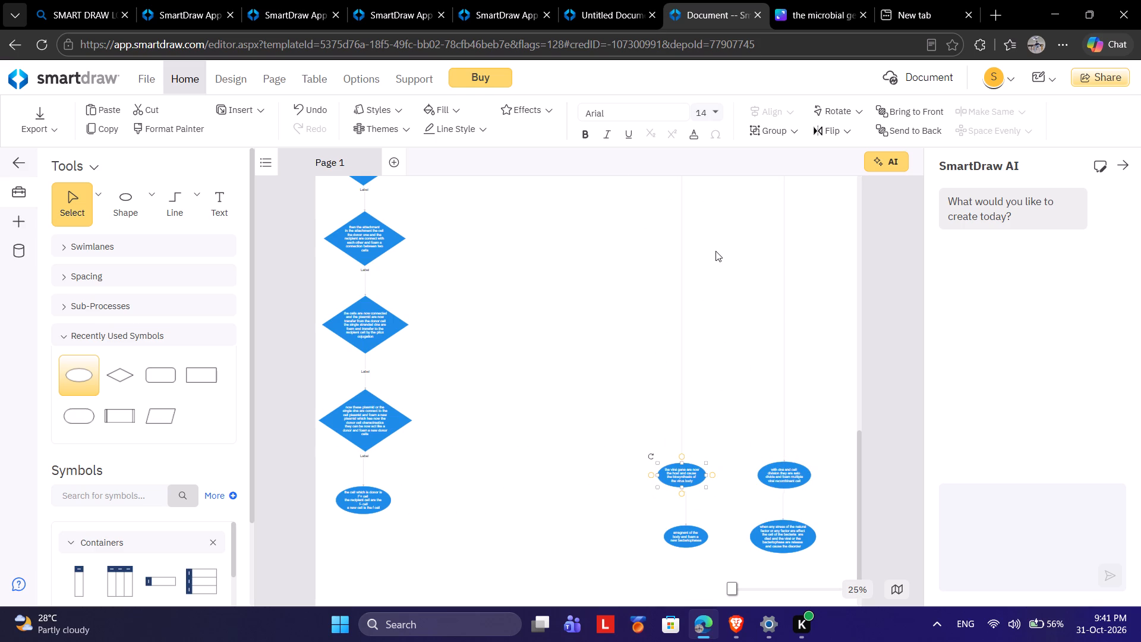
# Lower the lysogenic DNA-binding ellipse and the lytic enzyme-release ellipse to sit level above the cell-division and biosynthesis ellipses.
pyautogui.scroll(1, 716, 251)
pyautogui.moveTo(746, 226); pyautogui.dragTo(777, 389)
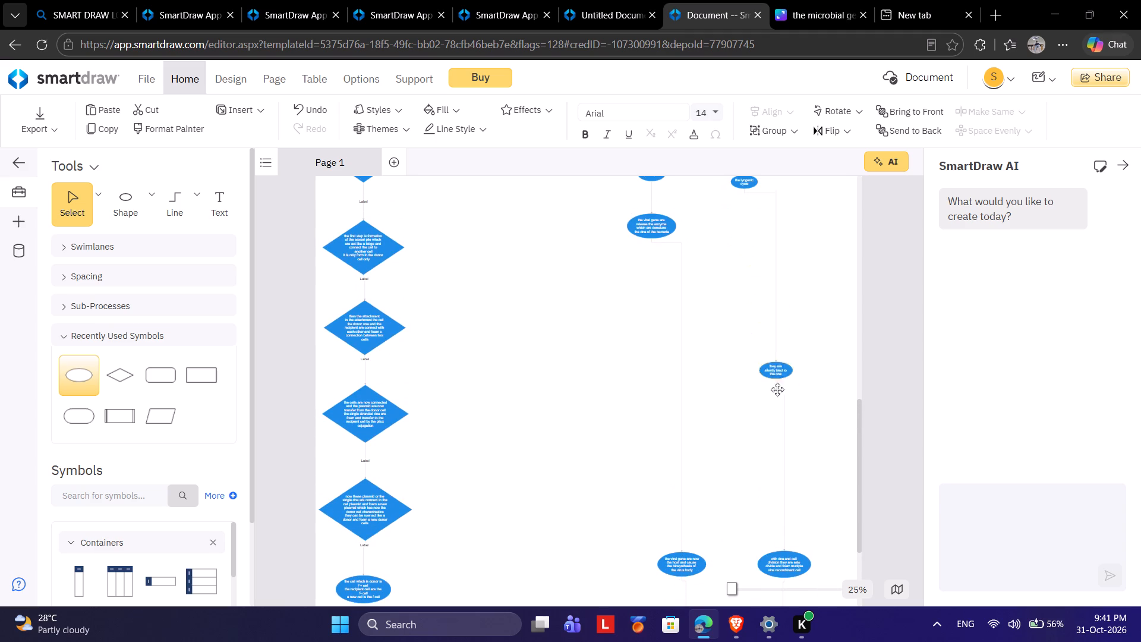
pyautogui.moveTo(777, 389); pyautogui.dragTo(783, 491)
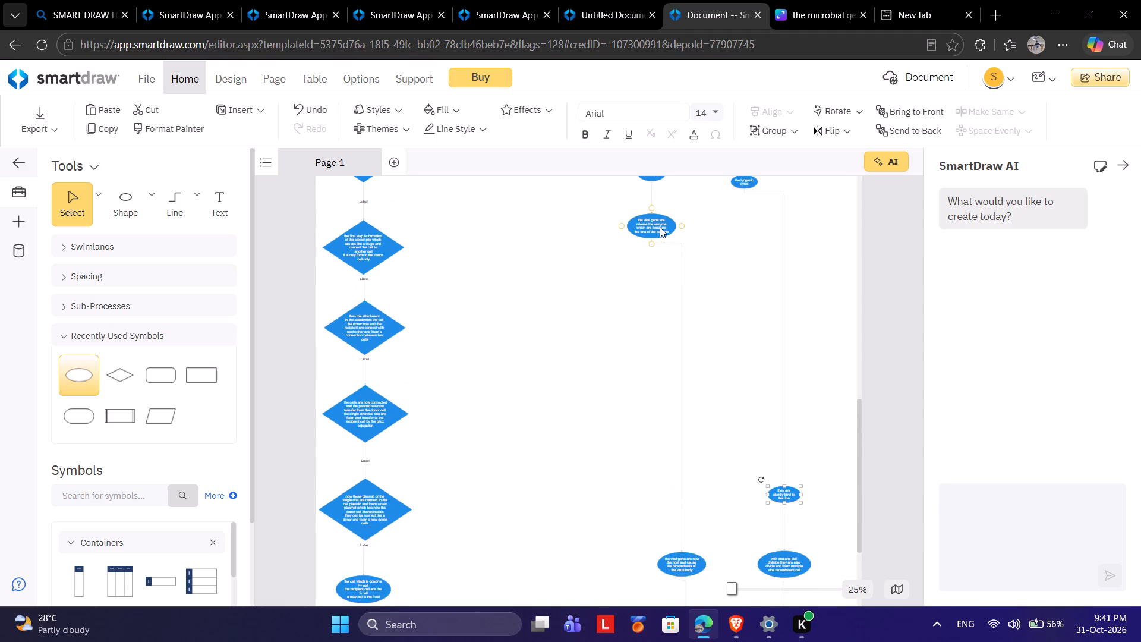
pyautogui.moveTo(660, 227); pyautogui.dragTo(687, 498)
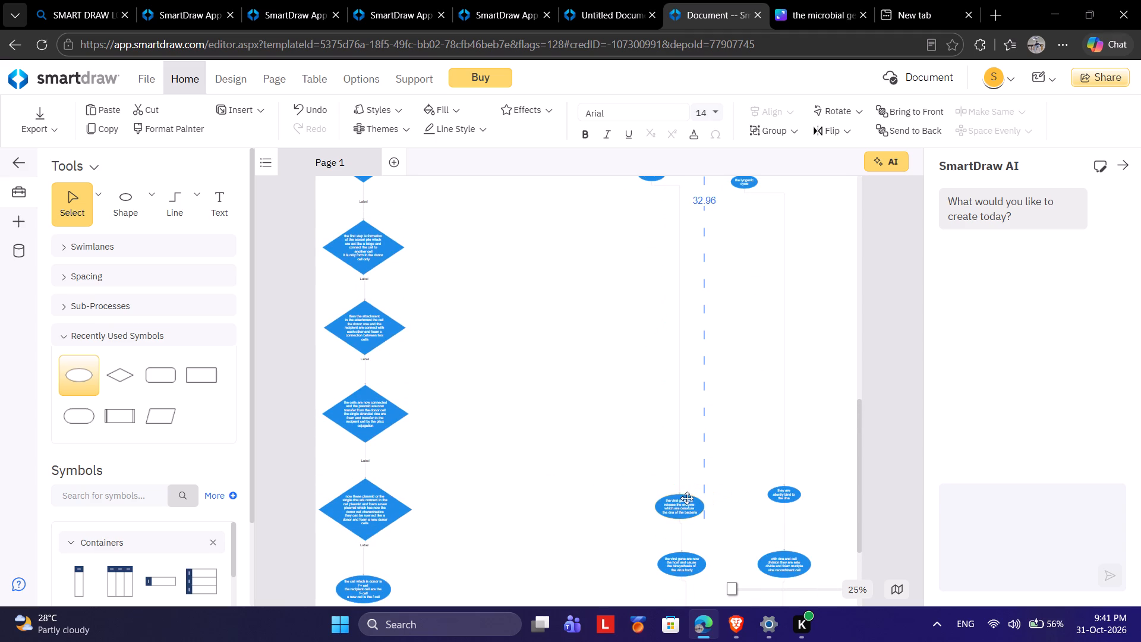
pyautogui.moveTo(687, 498); pyautogui.dragTo(687, 494)
# Lower the "lytic cycle" and "lysogenic cycle" ellipses to sit level at the top of their respective columns.
pyautogui.moveTo(649, 179); pyautogui.dragTo(651, 233)
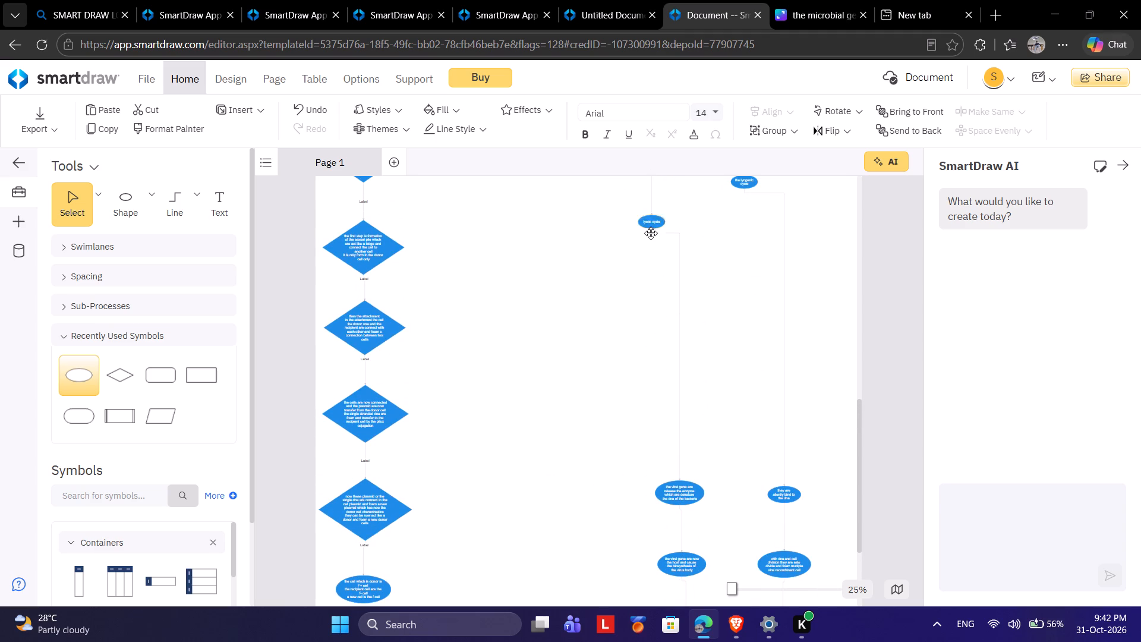
pyautogui.moveTo(651, 233); pyautogui.dragTo(676, 429)
pyautogui.moveTo(740, 182); pyautogui.dragTo(773, 417)
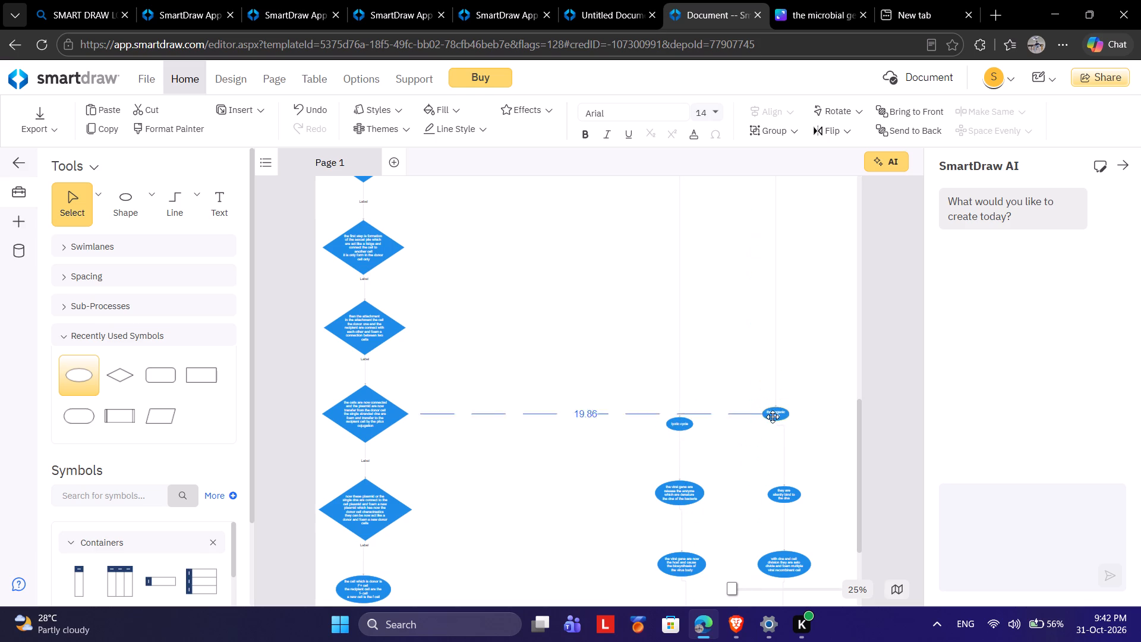
pyautogui.moveTo(773, 417); pyautogui.dragTo(778, 423)
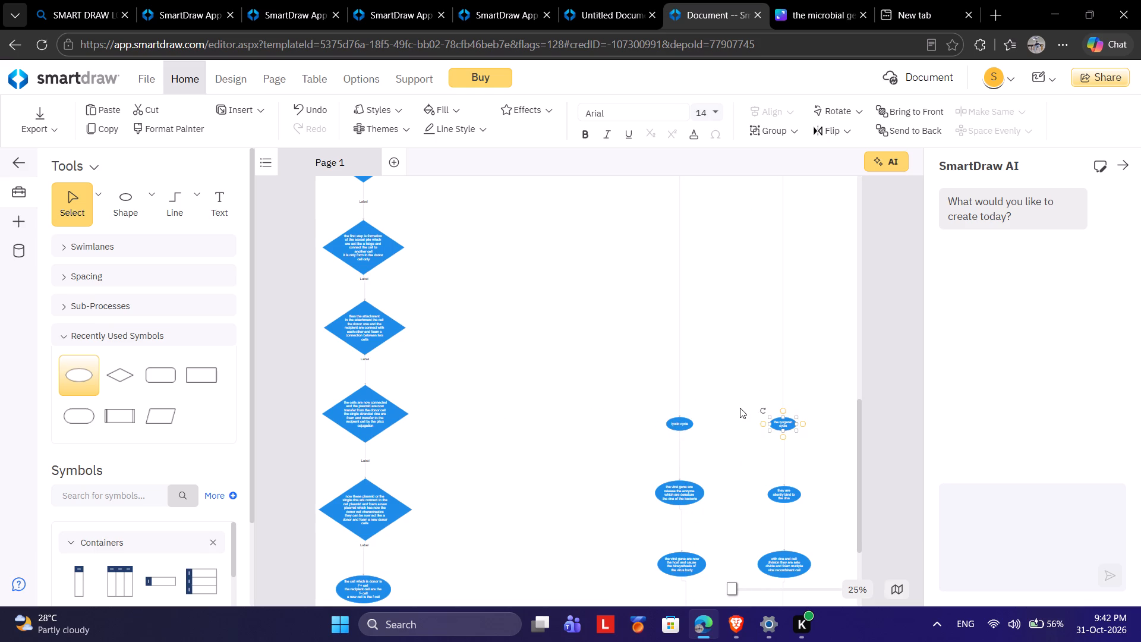
# Lower the two-choice gene diamond toward the cycle ellipses and place the enzyme-release diamond just above it.
pyautogui.scroll(3, 737, 402)
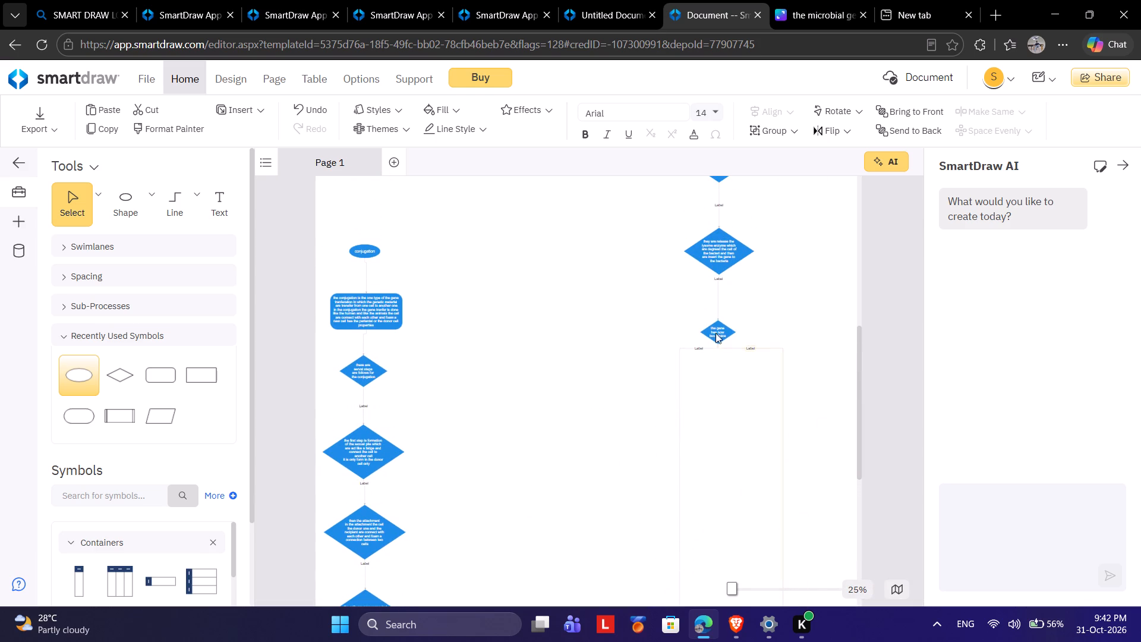
pyautogui.moveTo(714, 328); pyautogui.dragTo(722, 457)
pyautogui.scroll(-2, 719, 488)
pyautogui.scroll(-1, 727, 421)
pyautogui.moveTo(716, 376); pyautogui.dragTo(720, 458)
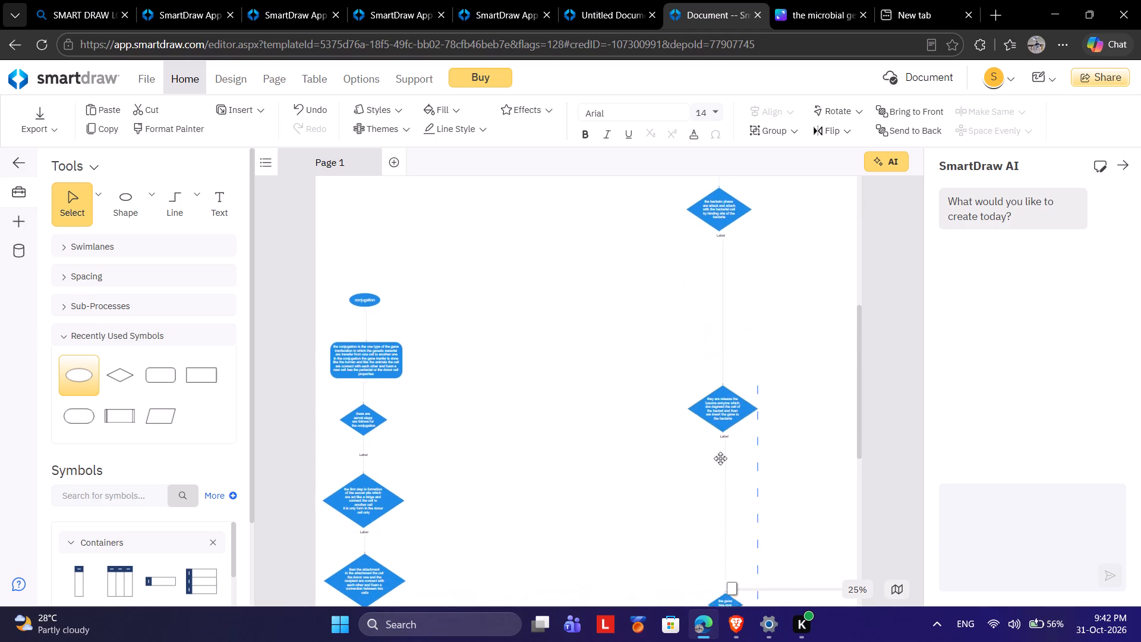
pyautogui.scroll(-1, 720, 458)
pyautogui.moveTo(720, 458); pyautogui.dragTo(722, 508)
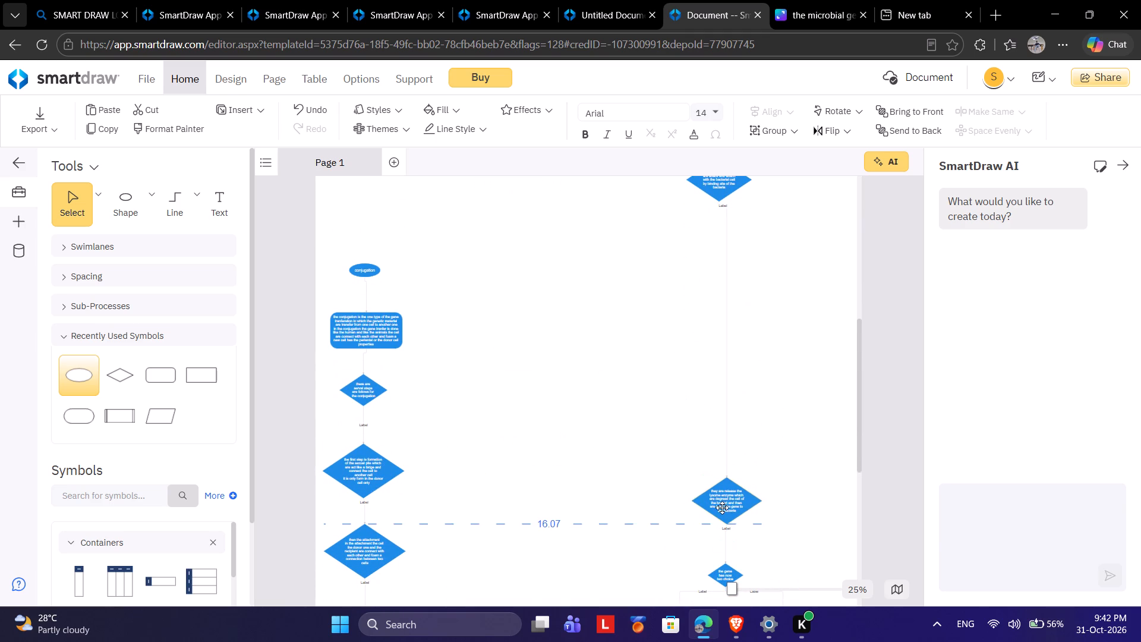
pyautogui.moveTo(722, 508); pyautogui.dragTo(721, 503)
# Lower the bacteriophage-attachment diamond to just above the enzyme-release diamond and bring the "steps" ellipse down above it.
pyautogui.scroll(-1, 724, 451)
pyautogui.moveTo(721, 250); pyautogui.dragTo(724, 429)
pyautogui.scroll(-1, 721, 250)
pyautogui.scroll(-2, 724, 429)
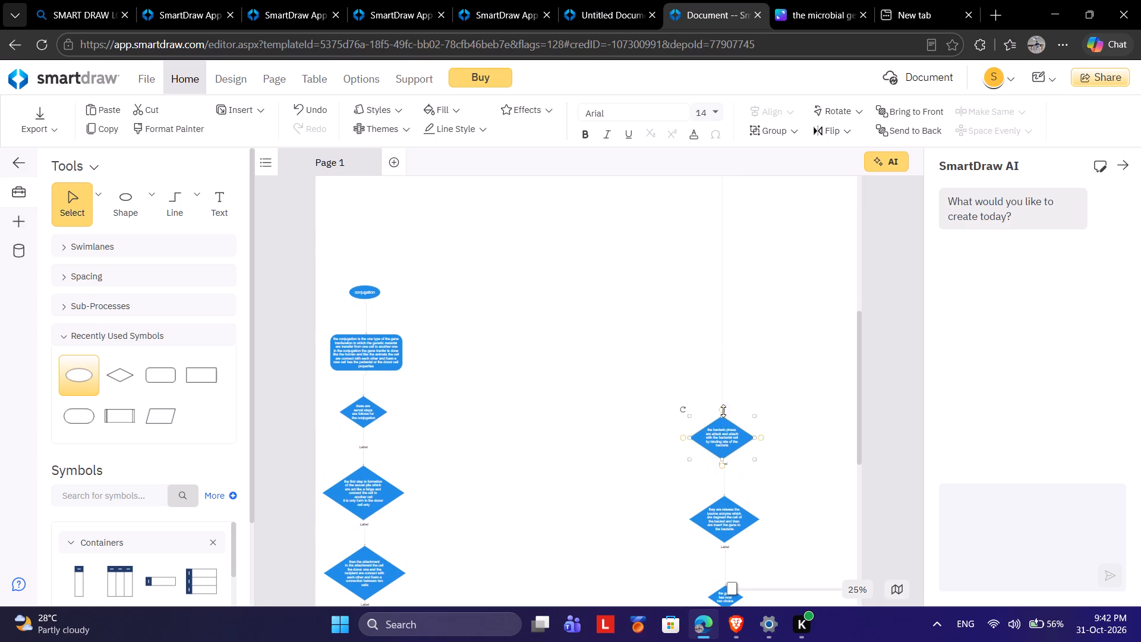
pyautogui.scroll(-1, 723, 411)
pyautogui.moveTo(713, 338); pyautogui.dragTo(717, 405)
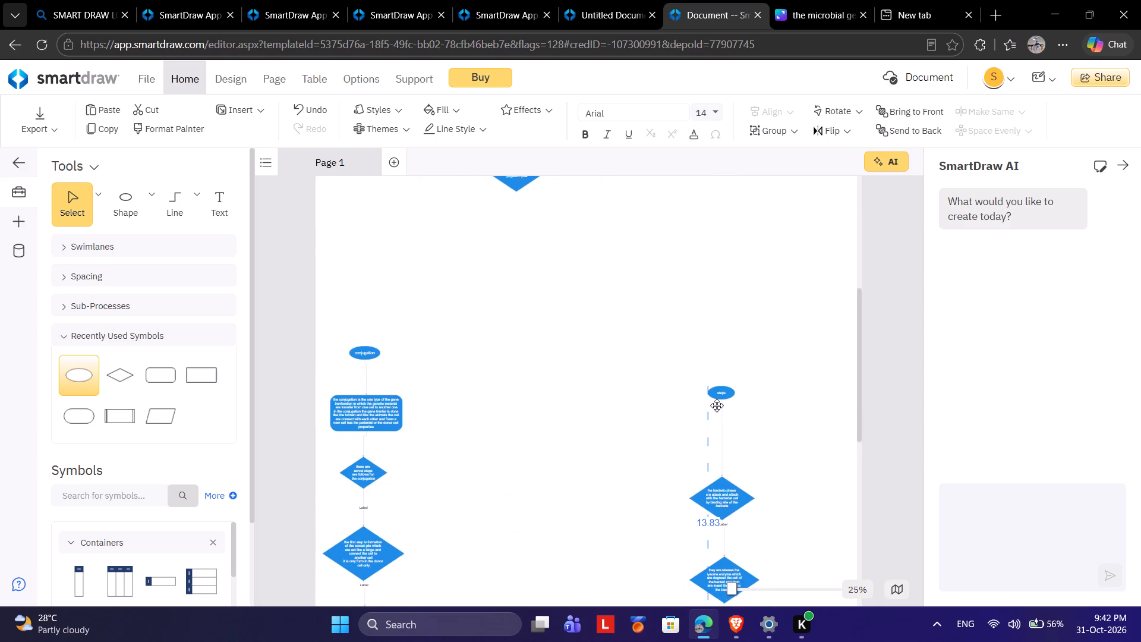
pyautogui.moveTo(717, 405); pyautogui.dragTo(717, 407)
# Raise the "steps" ellipse slightly and centre it directly above the bacteriophage-attachment diamond.
pyautogui.scroll(-1, 717, 405)
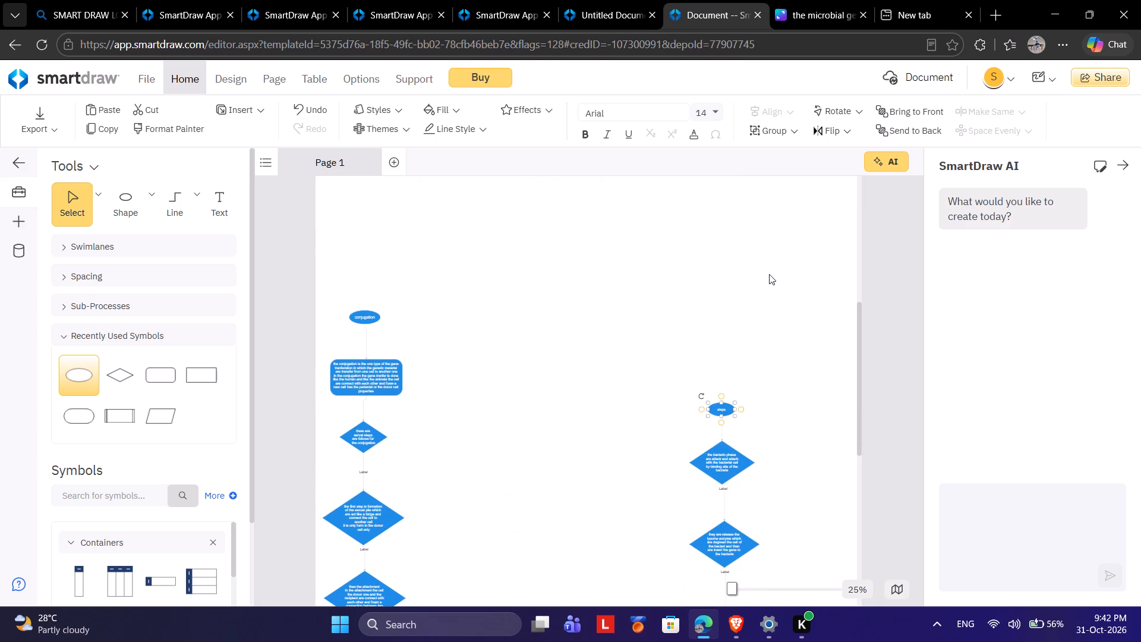
pyautogui.scroll(-2, 769, 274)
pyautogui.scroll(1, 714, 303)
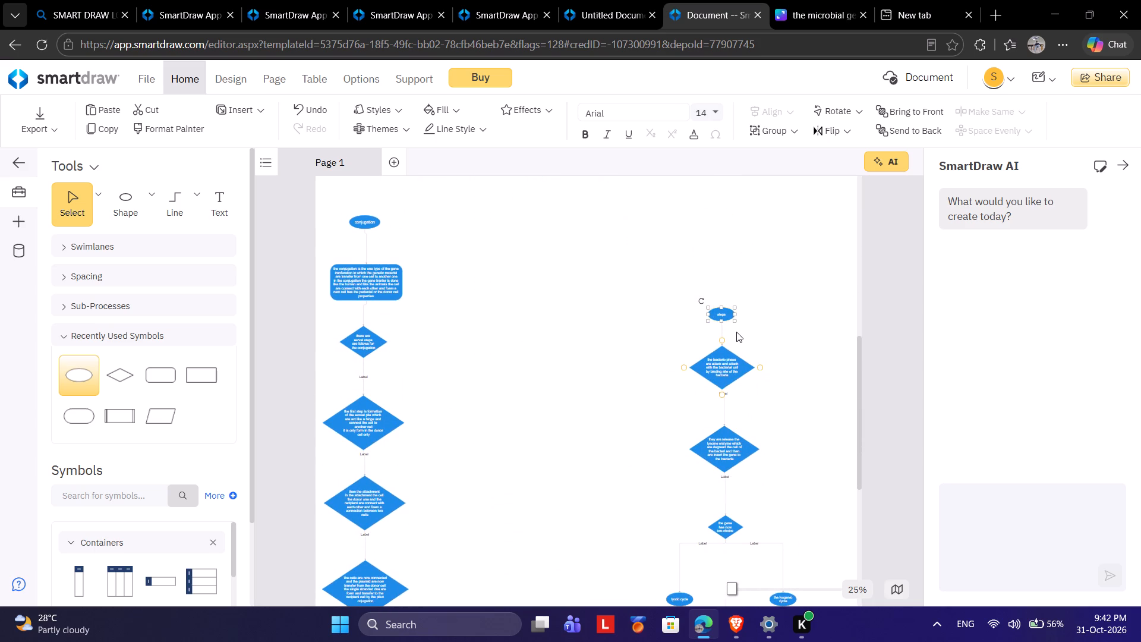
pyautogui.scroll(1, 736, 332)
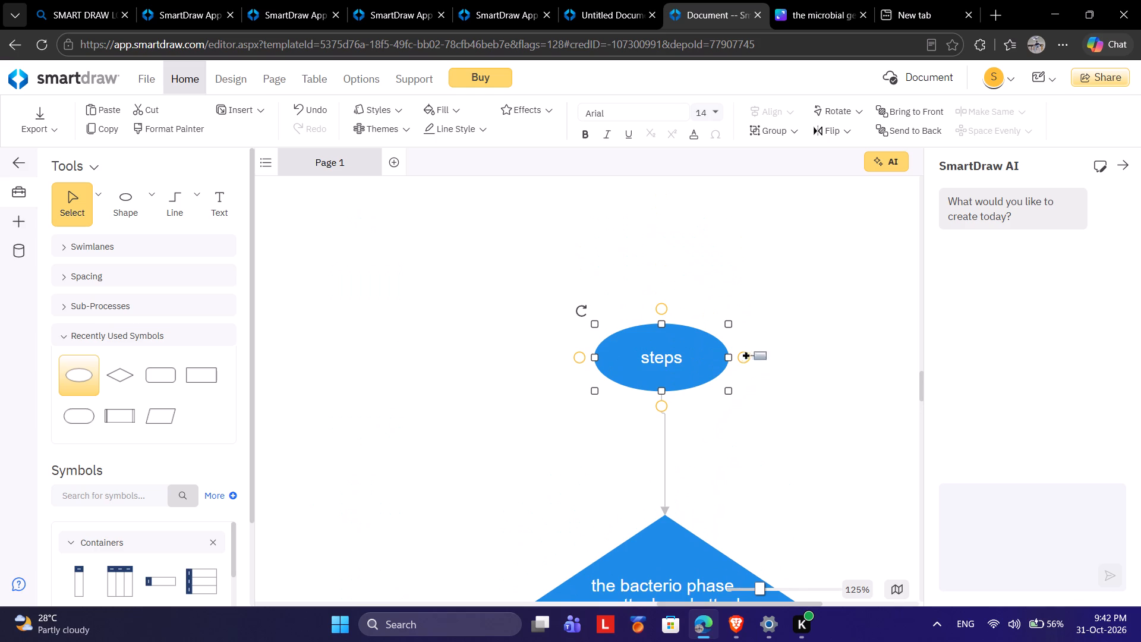
pyautogui.moveTo(688, 372); pyautogui.dragTo(686, 287)
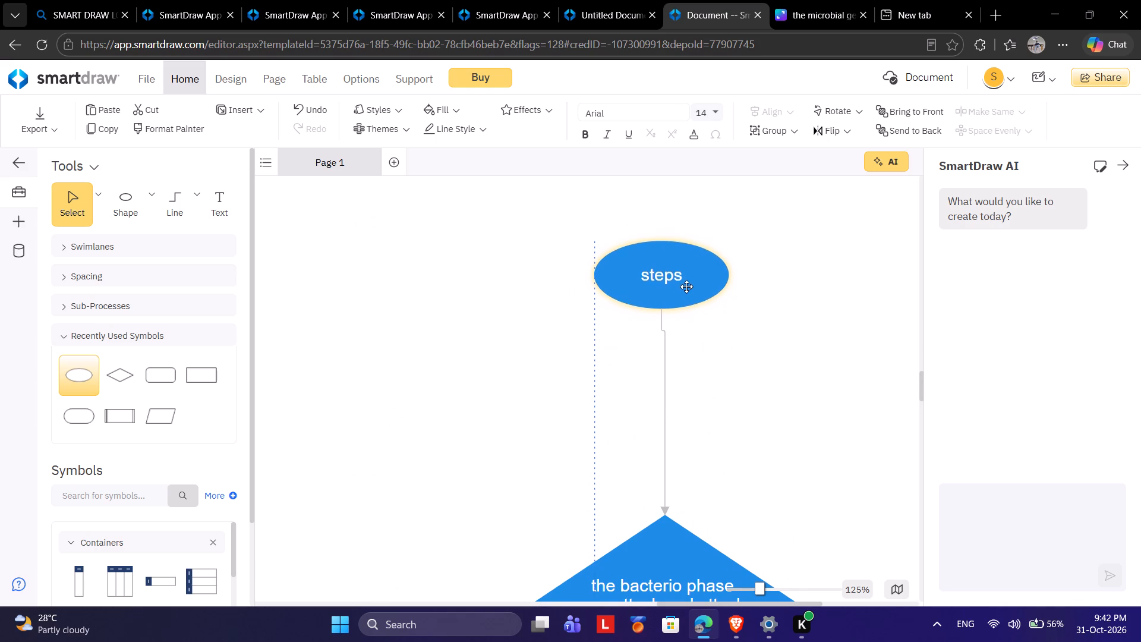
pyautogui.moveTo(686, 287); pyautogui.dragTo(691, 282)
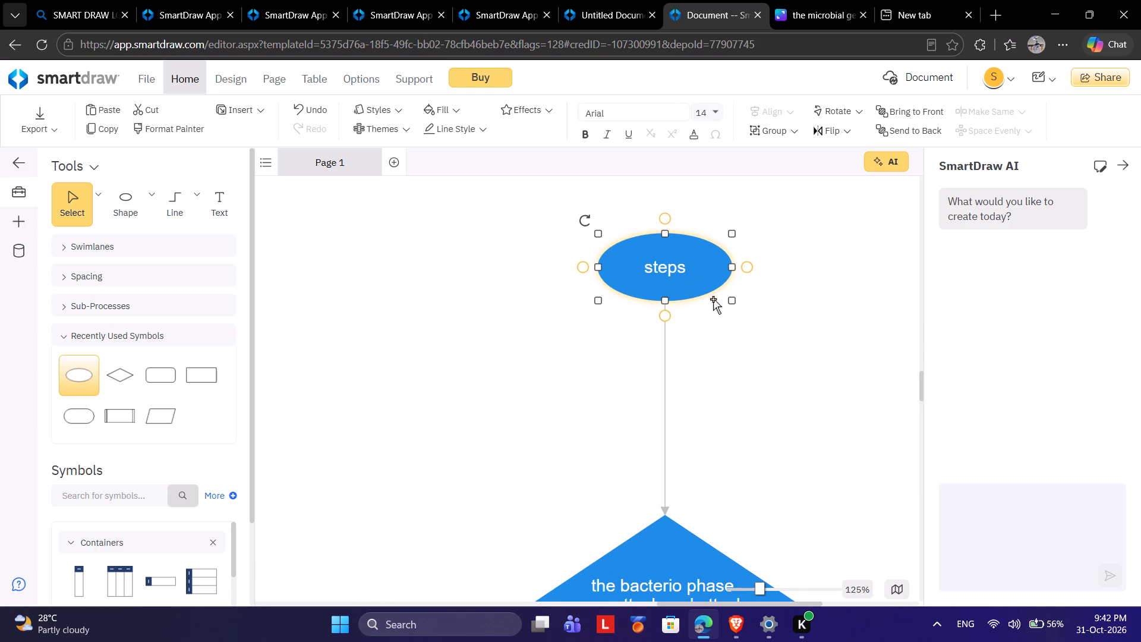
pyautogui.click(757, 323)
# Move the diamond describing the general and specialized transduction difference down and across, away from the general transduction diamond.
pyautogui.scroll(6, 759, 344)
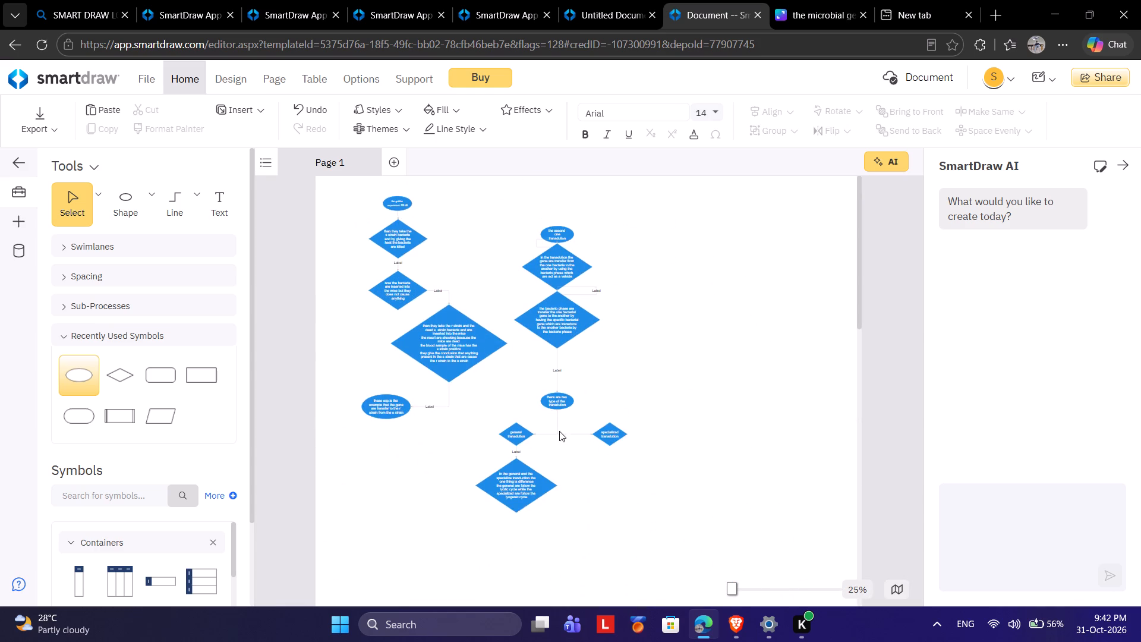
pyautogui.scroll(1, 578, 240)
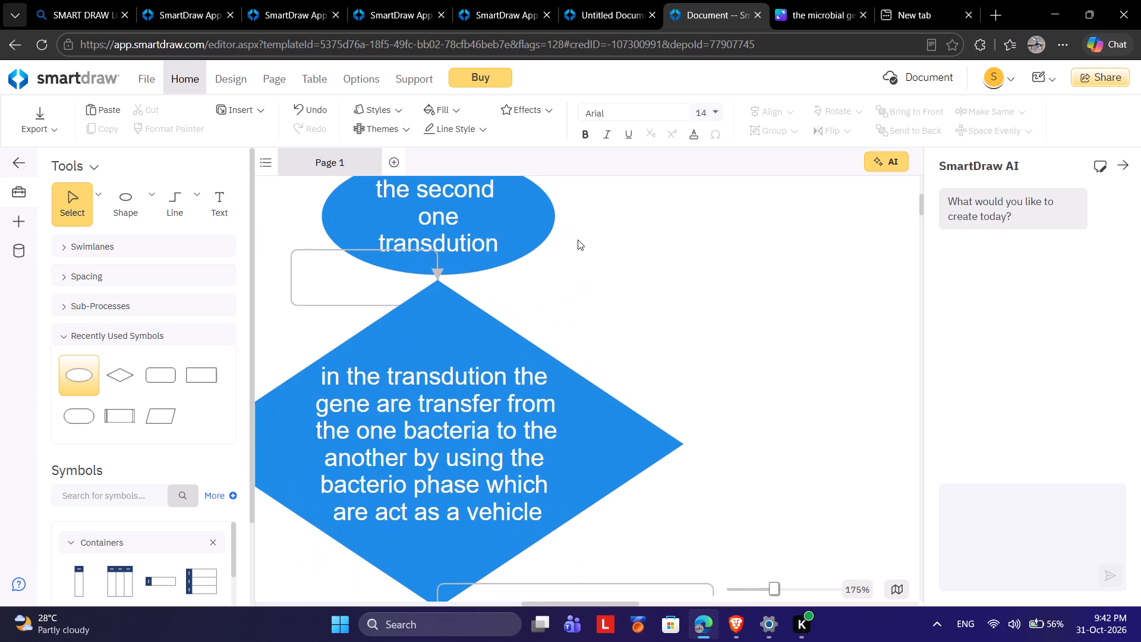
pyautogui.scroll(1, 578, 240)
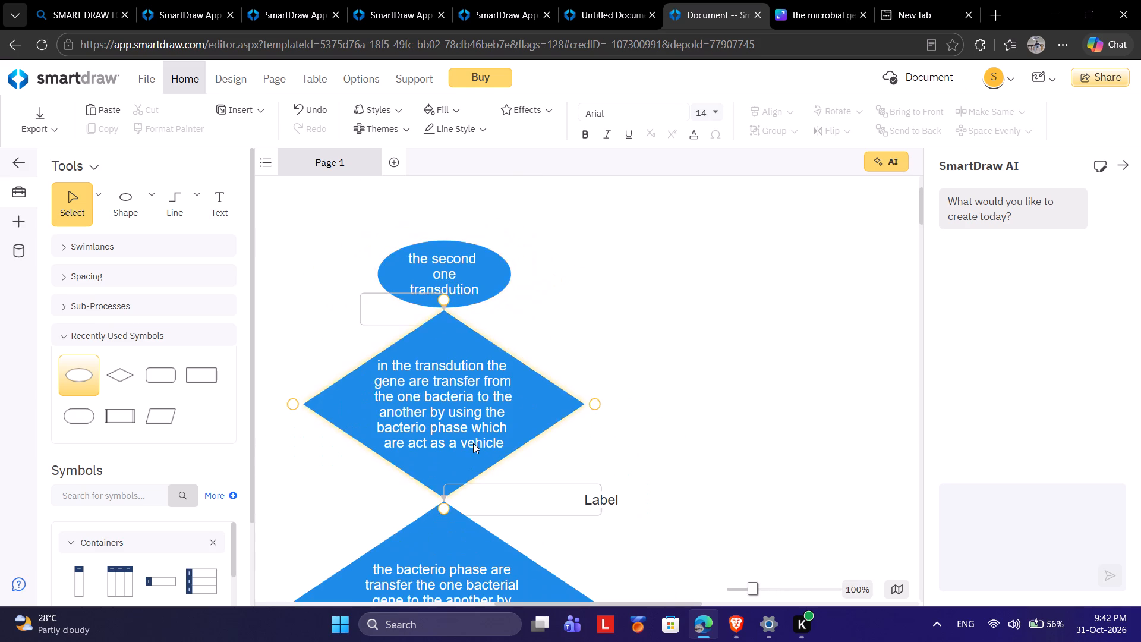
pyautogui.scroll(-1, 473, 443)
pyautogui.moveTo(522, 480); pyautogui.dragTo(630, 508)
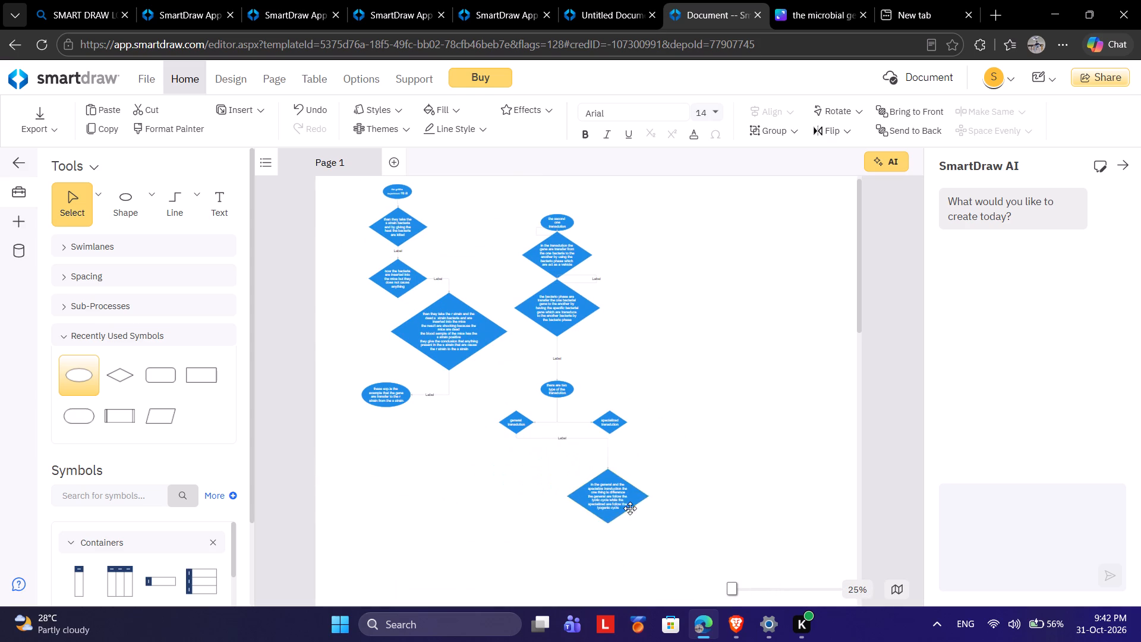
pyautogui.moveTo(630, 508); pyautogui.dragTo(642, 552)
# Move the general and specialized transduction diamonds across and wider apart, with the two-types ellipse above and between them.
pyautogui.moveTo(600, 416); pyautogui.dragTo(819, 461)
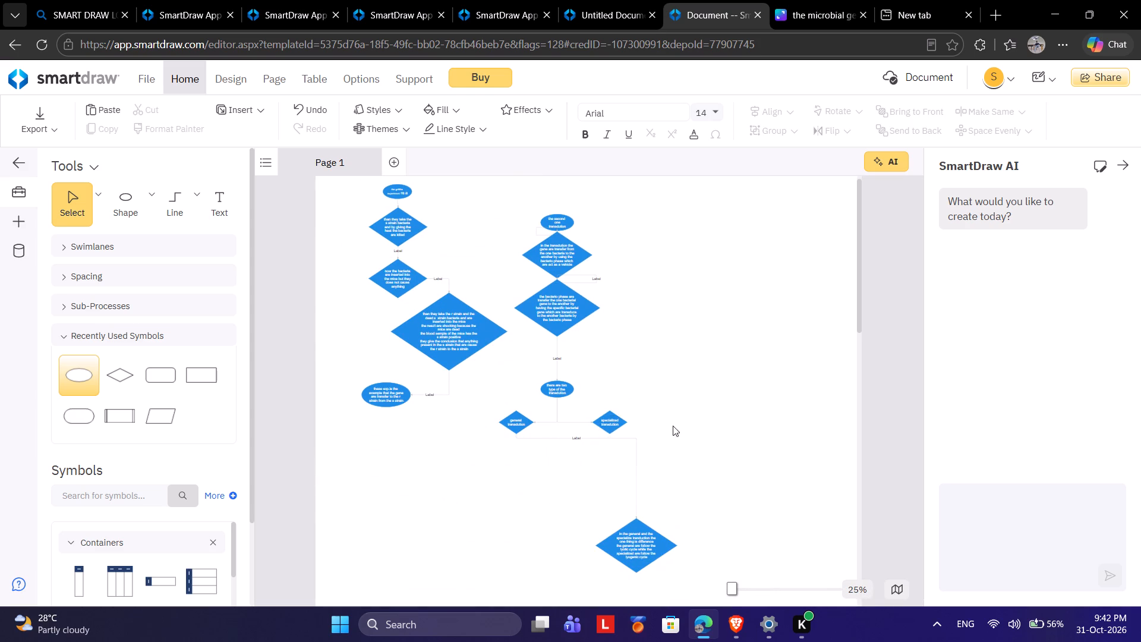
pyautogui.moveTo(607, 419); pyautogui.dragTo(827, 423)
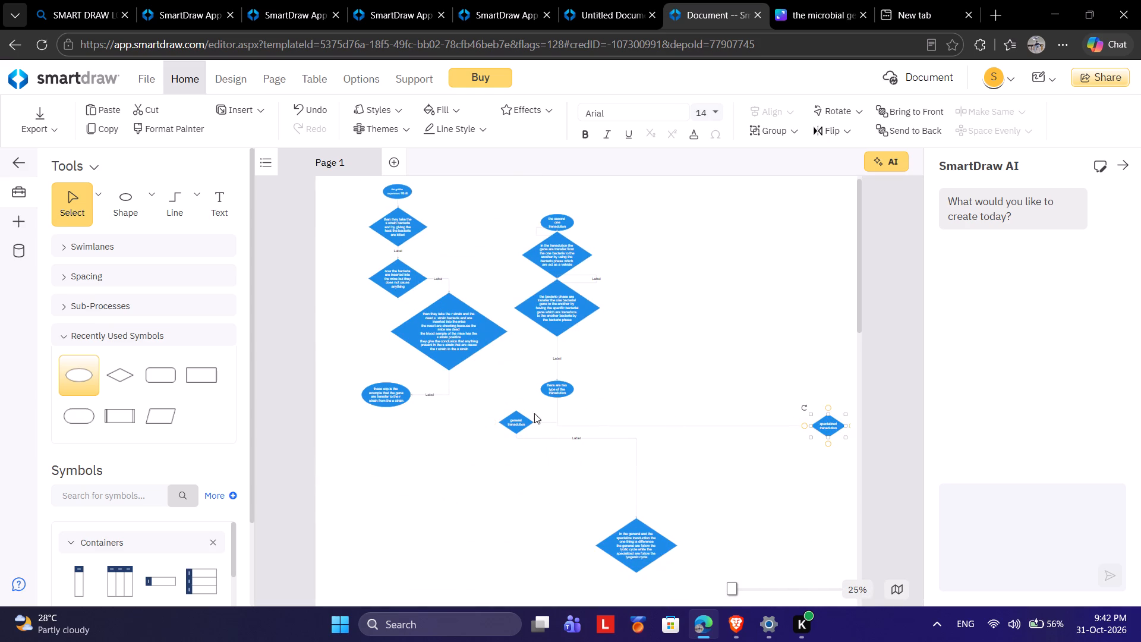
pyautogui.moveTo(516, 421); pyautogui.dragTo(639, 423)
pyautogui.moveTo(549, 384); pyautogui.dragTo(739, 353)
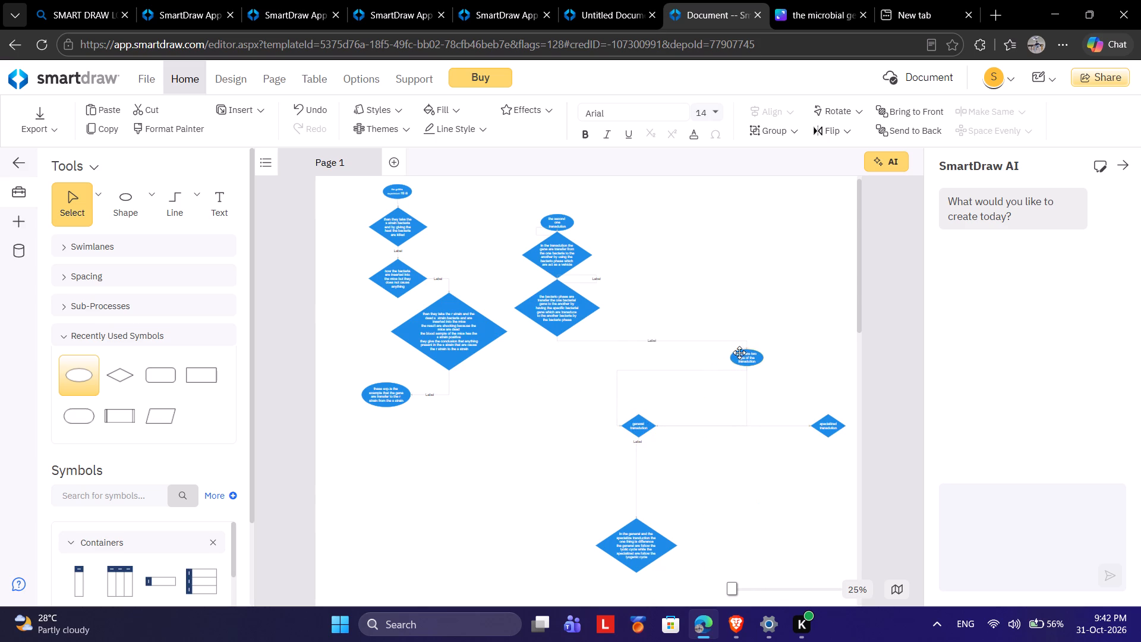
pyautogui.moveTo(739, 353); pyautogui.dragTo(818, 359)
pyautogui.moveTo(818, 359); pyautogui.dragTo(727, 368)
# Stack the specific-bacterial-gene transfer diamond and the phage-as-vehicle diamond in line above the two-types ellipse.
pyautogui.moveTo(553, 309); pyautogui.dragTo(734, 306)
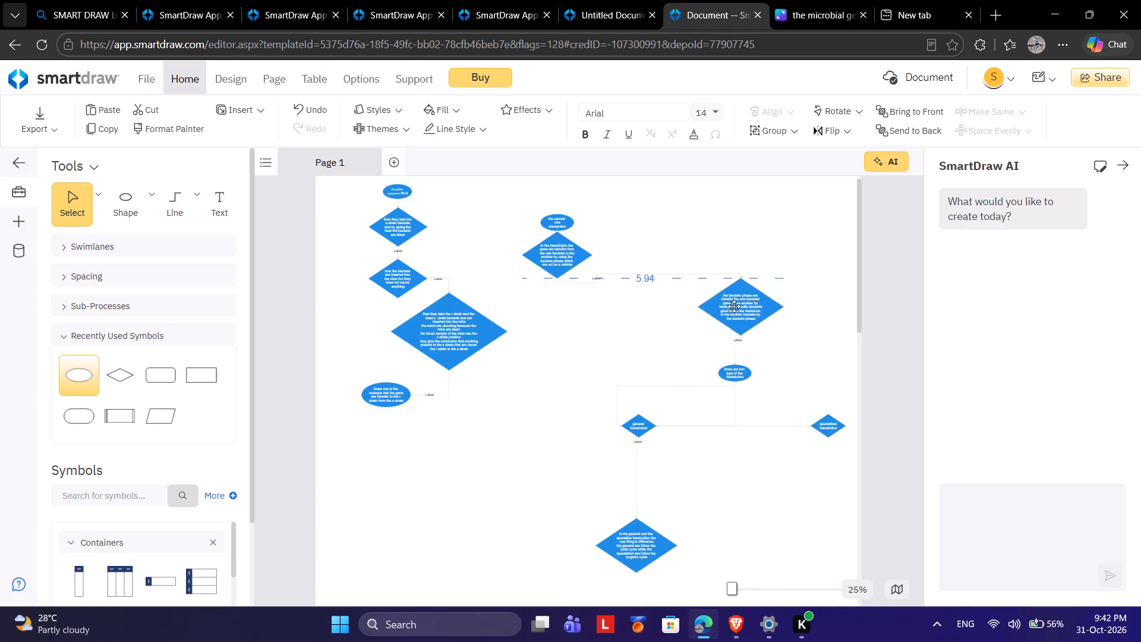
pyautogui.moveTo(734, 306); pyautogui.dragTo(732, 304)
pyautogui.moveTo(547, 257); pyautogui.dragTo(637, 234)
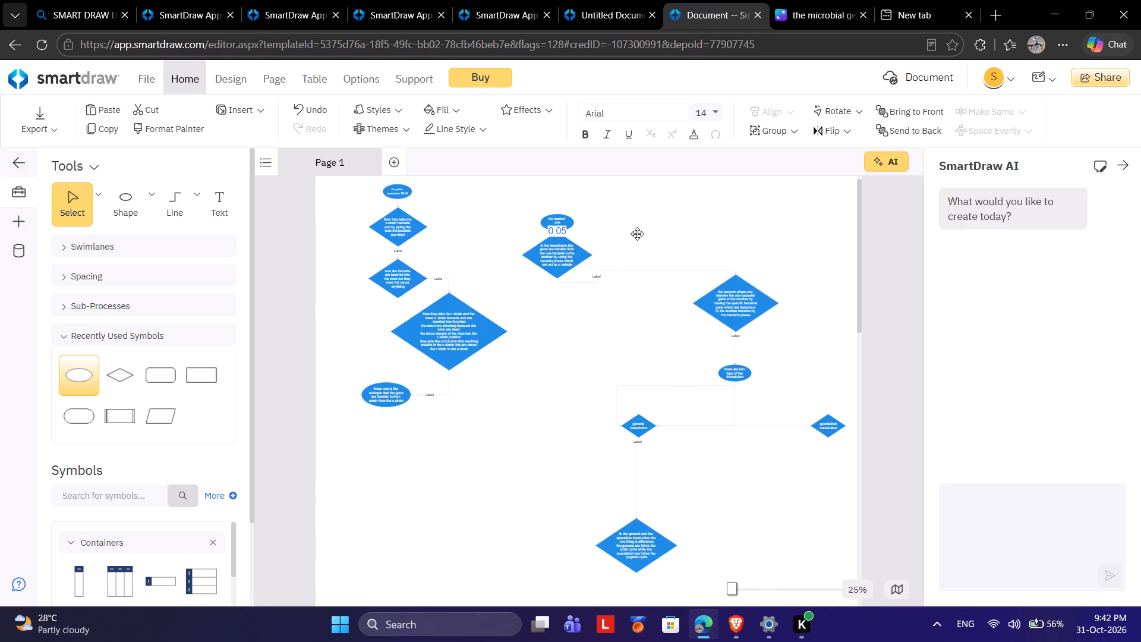
pyautogui.moveTo(637, 234); pyautogui.dragTo(727, 220)
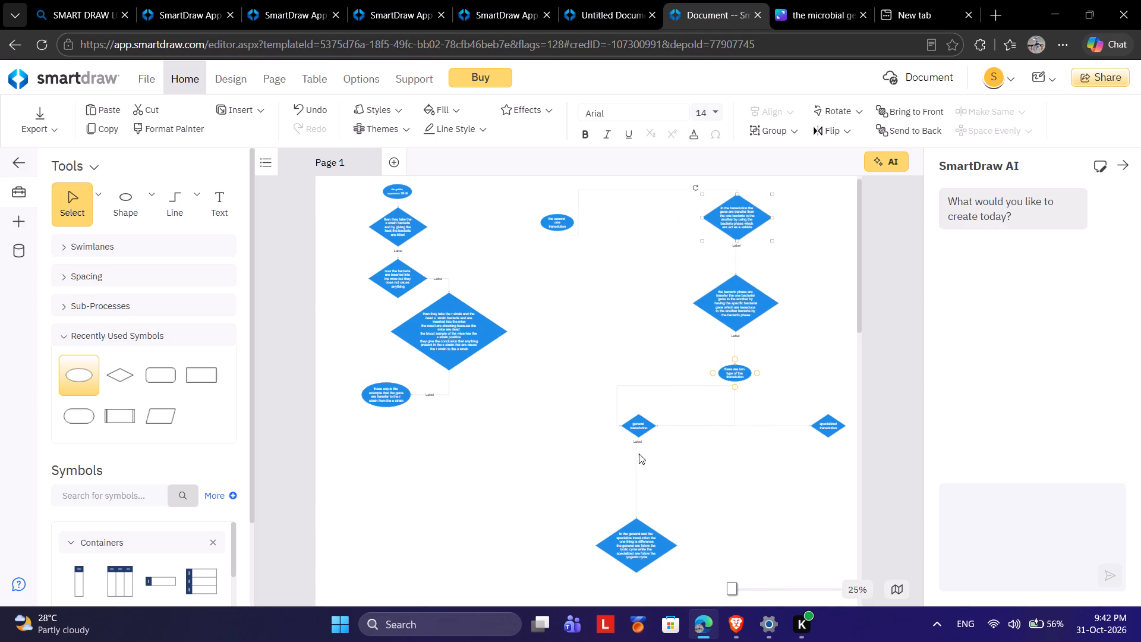
# Lower the general-versus-specialized difference diamond to roughly level with the "conjugation" ellipse, above the "steps" ellipse.
pyautogui.scroll(-3, 639, 454)
pyautogui.moveTo(635, 260); pyautogui.dragTo(636, 385)
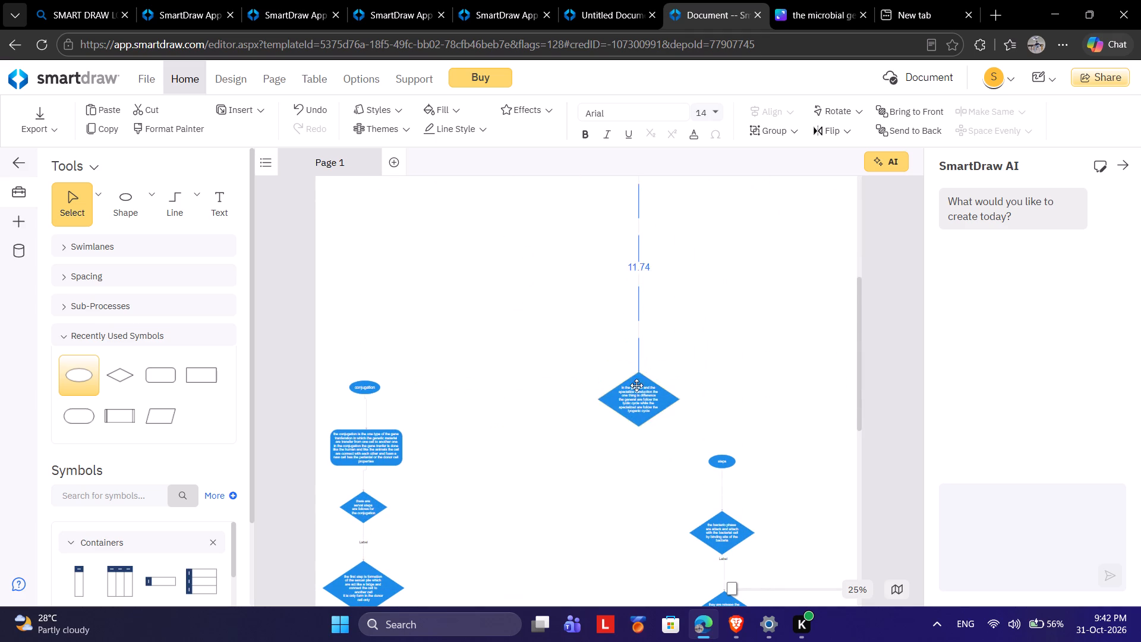
pyautogui.moveTo(636, 385); pyautogui.dragTo(636, 367)
# Lower the general transduction diamond to just above the difference diamond and bring the specialized transduction diamond level with it.
pyautogui.scroll(1, 752, 316)
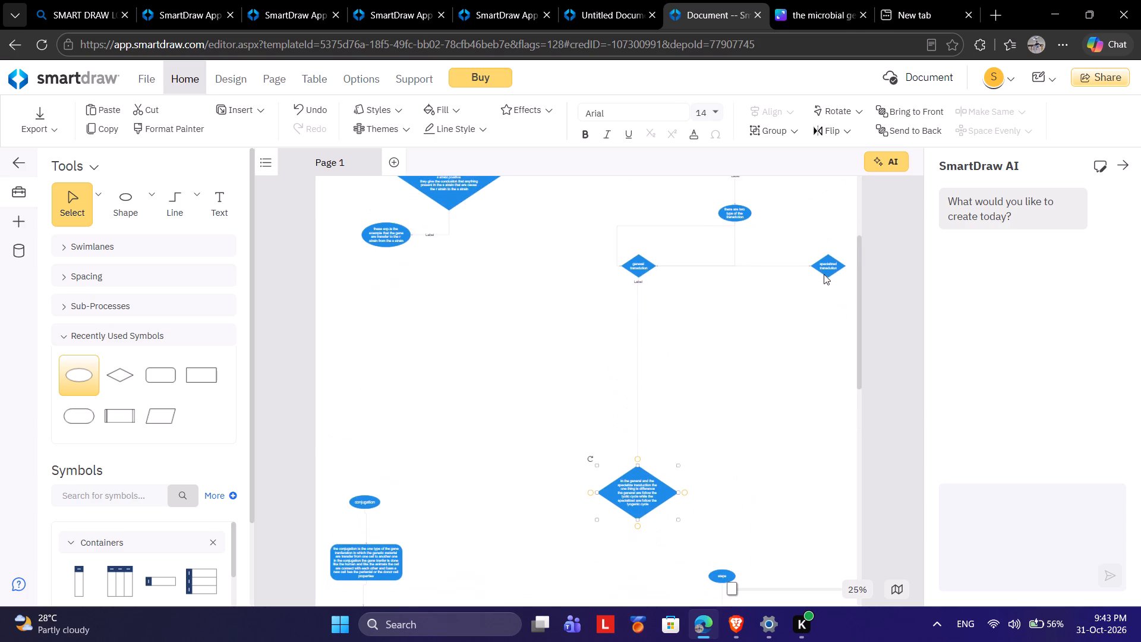
pyautogui.scroll(1, 824, 274)
pyautogui.moveTo(632, 266); pyautogui.dragTo(632, 395)
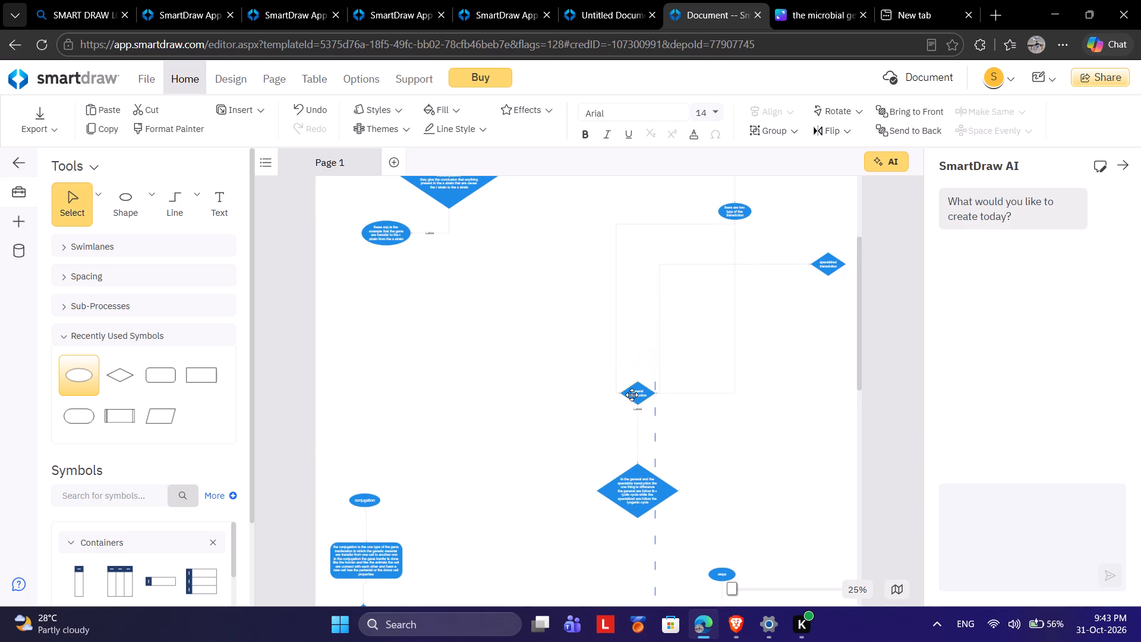
pyautogui.moveTo(632, 395); pyautogui.dragTo(632, 408)
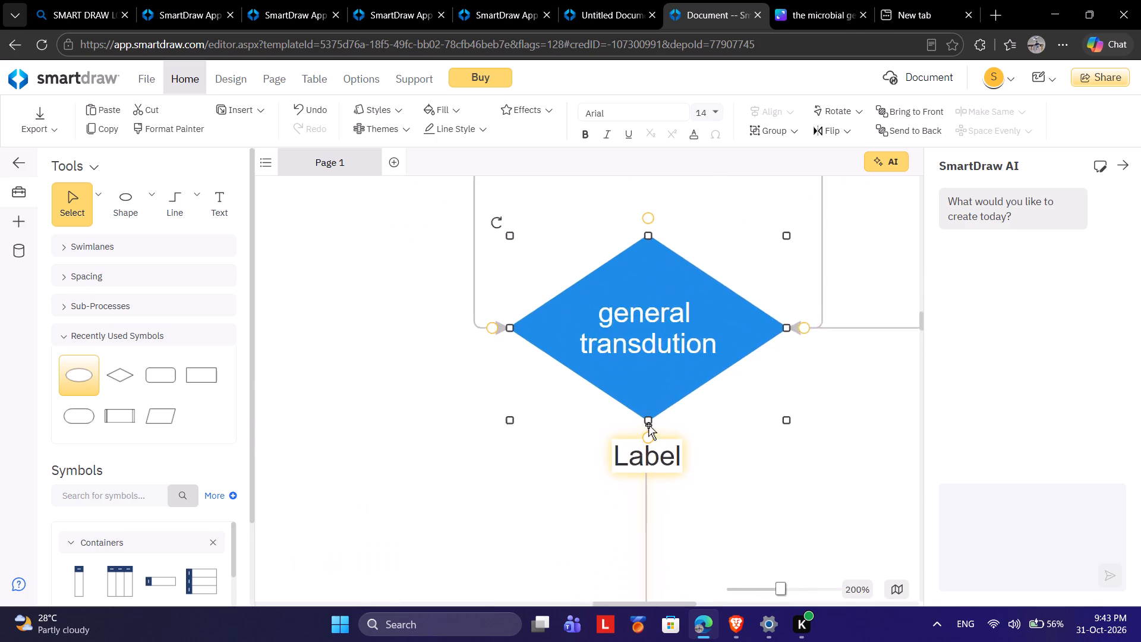
pyautogui.scroll(10, 648, 425)
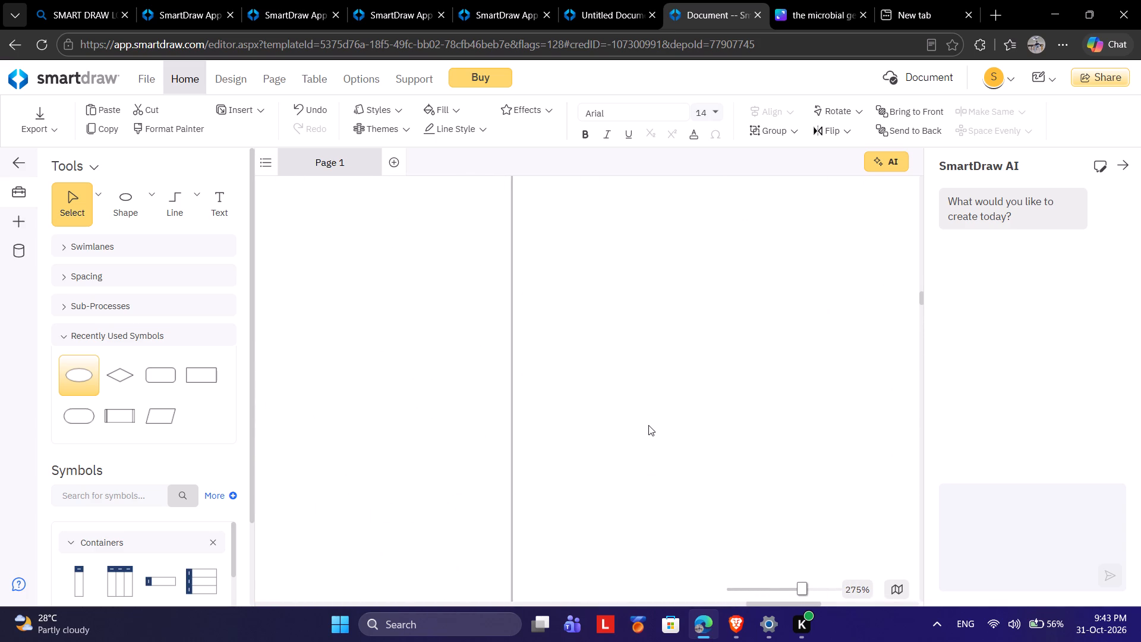
pyautogui.scroll(3, 650, 374)
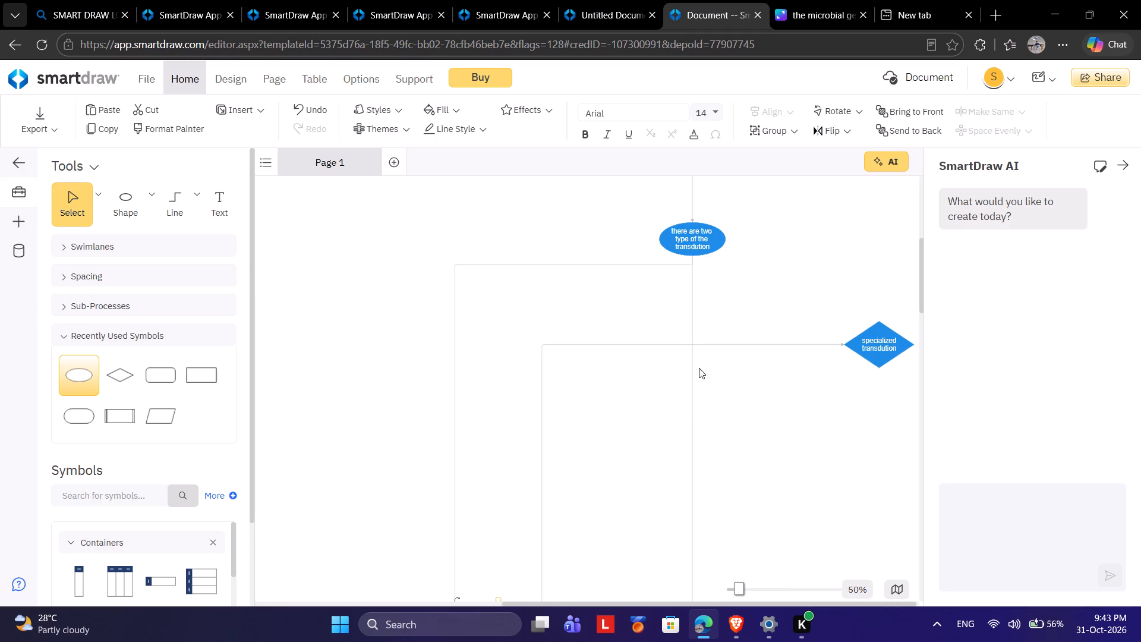
pyautogui.moveTo(860, 341); pyautogui.dragTo(770, 483)
pyautogui.scroll(-3, 802, 529)
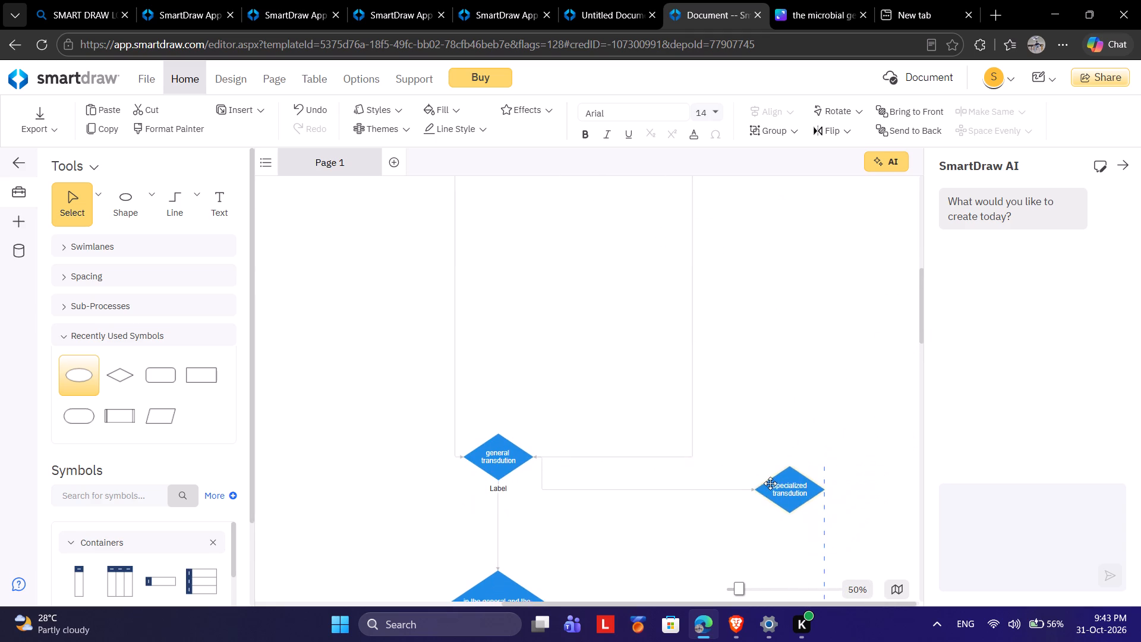
pyautogui.moveTo(770, 483); pyautogui.dragTo(789, 454)
# Lower the two-types ellipse to sit midway between and just above the general and specialized transduction diamonds.
pyautogui.scroll(2, 711, 382)
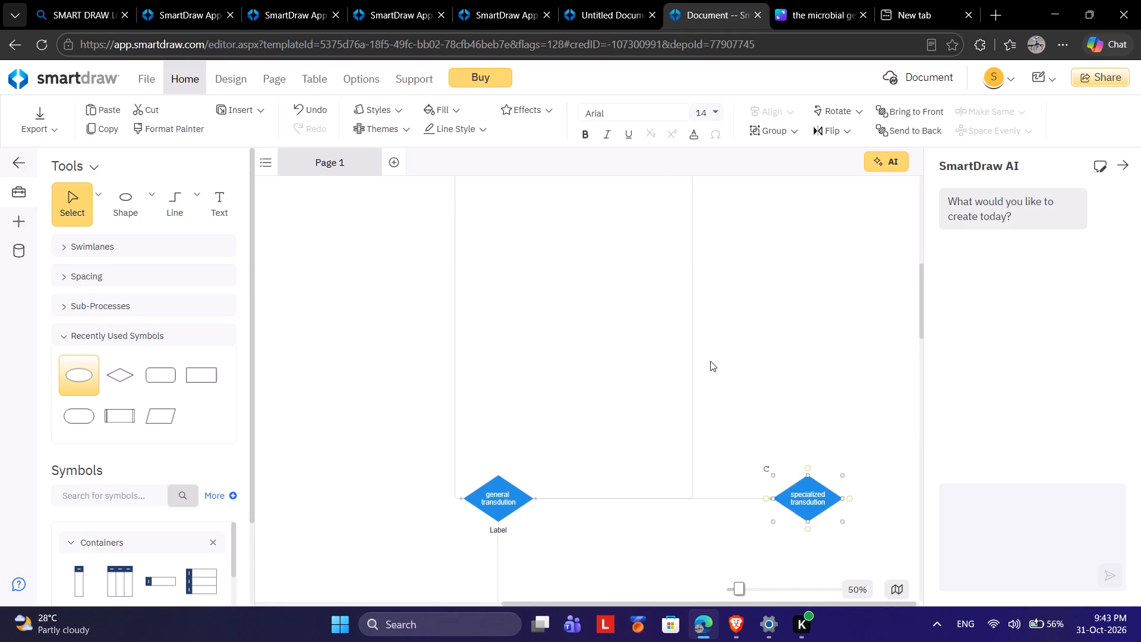
pyautogui.scroll(3, 710, 361)
pyautogui.moveTo(686, 295); pyautogui.dragTo(702, 465)
pyautogui.scroll(-2, 703, 453)
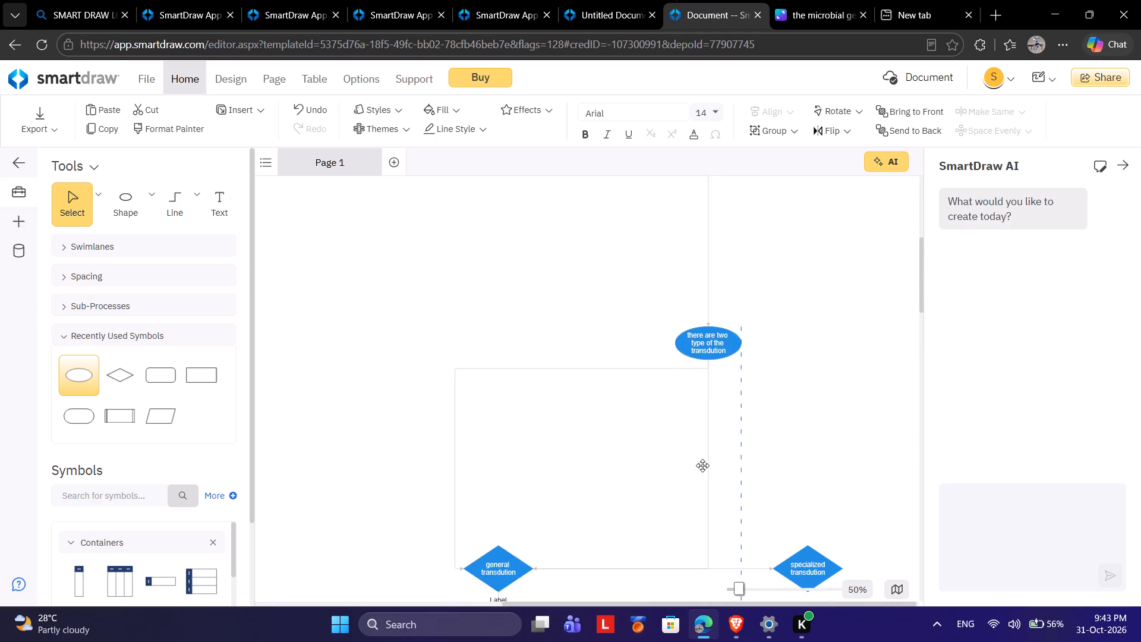
pyautogui.scroll(-1, 702, 465)
pyautogui.moveTo(702, 465); pyautogui.dragTo(654, 411)
# Delete the redundant looping connector between the two-types ellipse and the outer side of the general transduction diamond.
pyautogui.rightClick(566, 435)
pyautogui.click(565, 440)
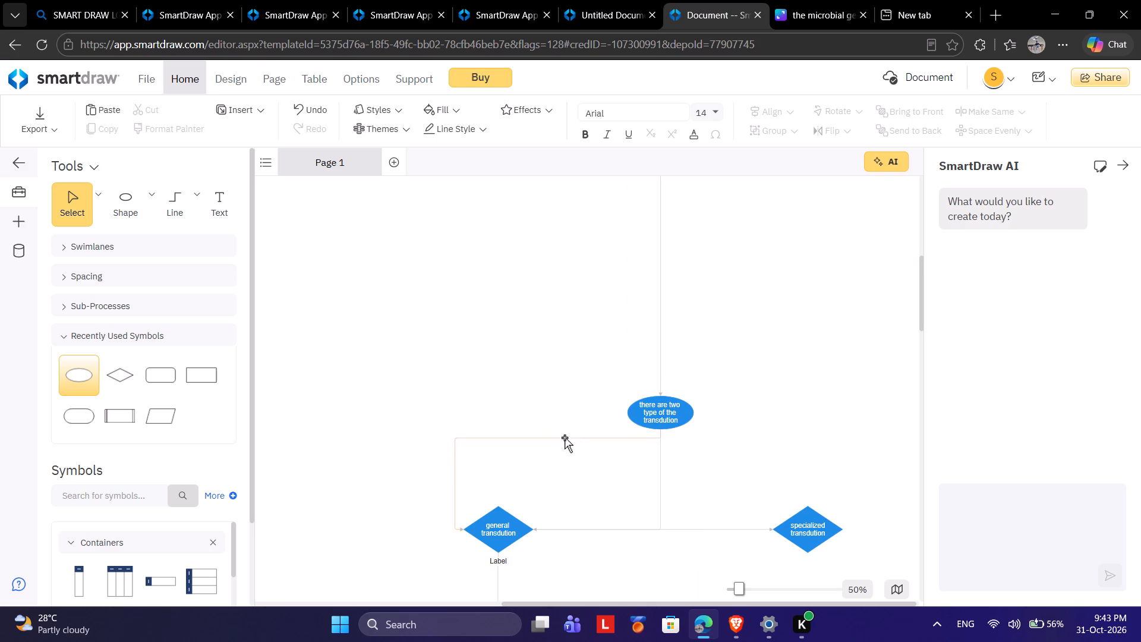
pyautogui.click(565, 438)
pyautogui.rightClick(565, 438)
pyautogui.click(643, 150)
# Lower the specific-bacterial-gene transfer diamond to just above the two-types ellipse and align the two on one vertical line.
pyautogui.scroll(5, 686, 385)
pyautogui.moveTo(688, 252); pyautogui.dragTo(651, 429)
pyautogui.scroll(-1, 652, 423)
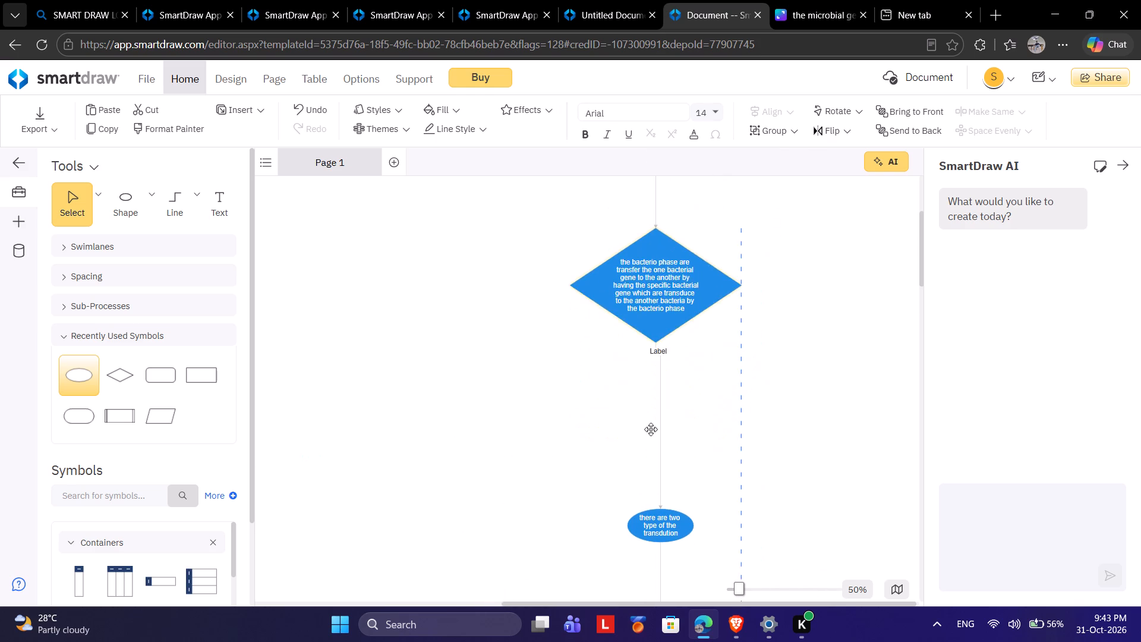
pyautogui.scroll(-1, 651, 429)
pyautogui.moveTo(651, 429); pyautogui.dragTo(652, 339)
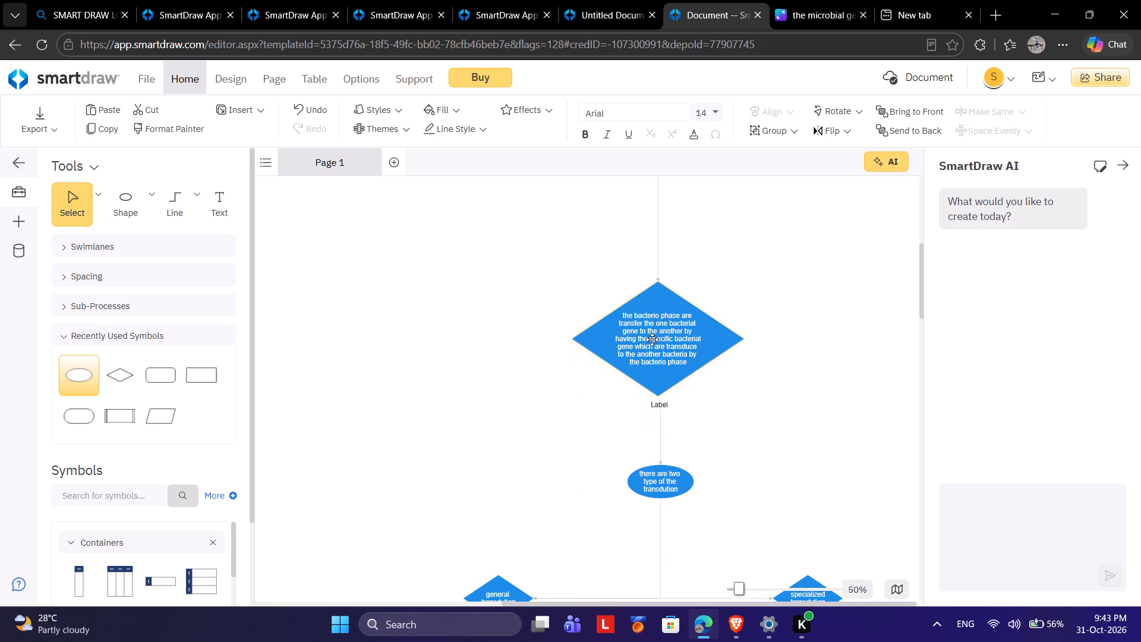
pyautogui.moveTo(652, 339); pyautogui.dragTo(654, 338)
pyautogui.scroll(-1, 774, 427)
pyautogui.moveTo(650, 386); pyautogui.dragTo(654, 414)
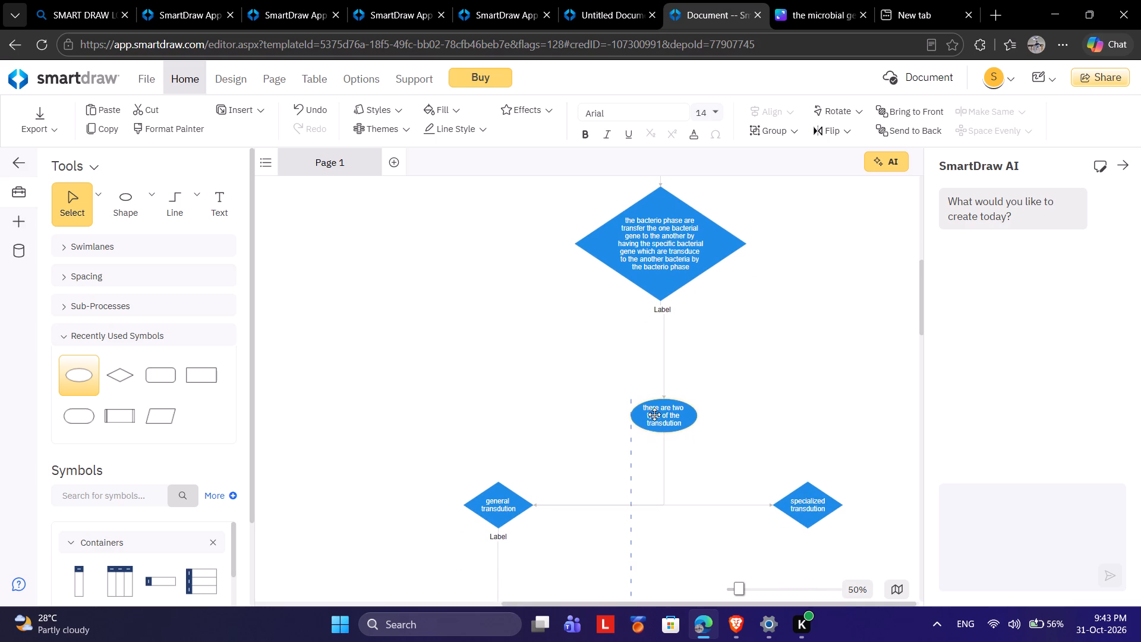
pyautogui.moveTo(654, 414); pyautogui.dragTo(654, 414)
pyautogui.moveTo(674, 262); pyautogui.dragTo(677, 309)
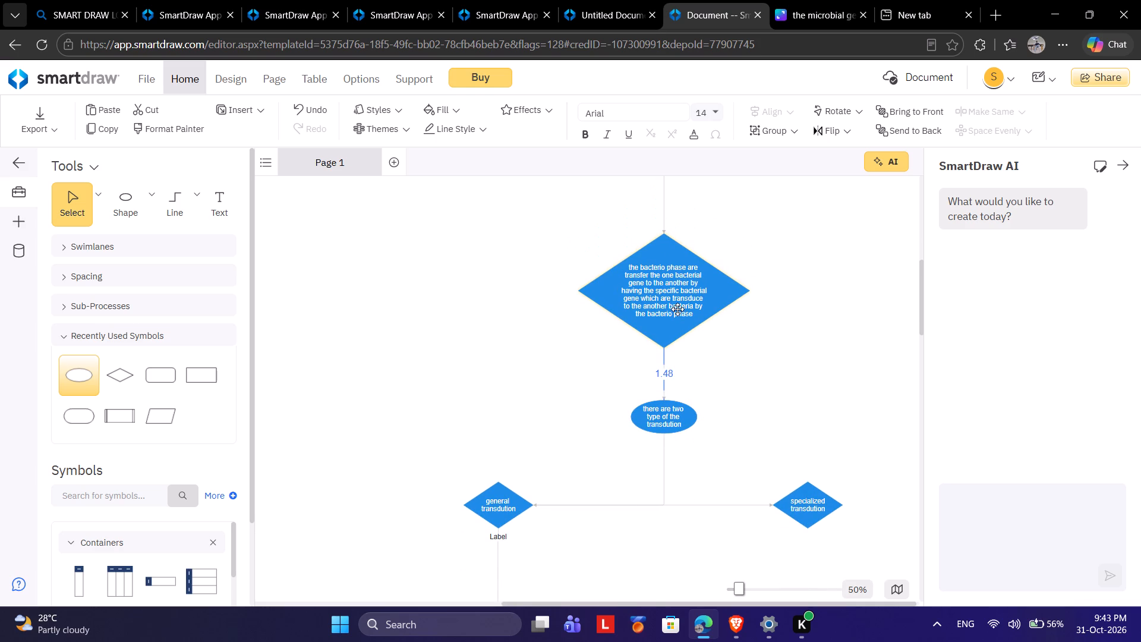
pyautogui.moveTo(677, 309); pyautogui.dragTo(677, 307)
# Lower the phage-as-vehicle diamond and centre it on the connector above the specific-bacterial-gene transfer diamond.
pyautogui.scroll(5, 776, 319)
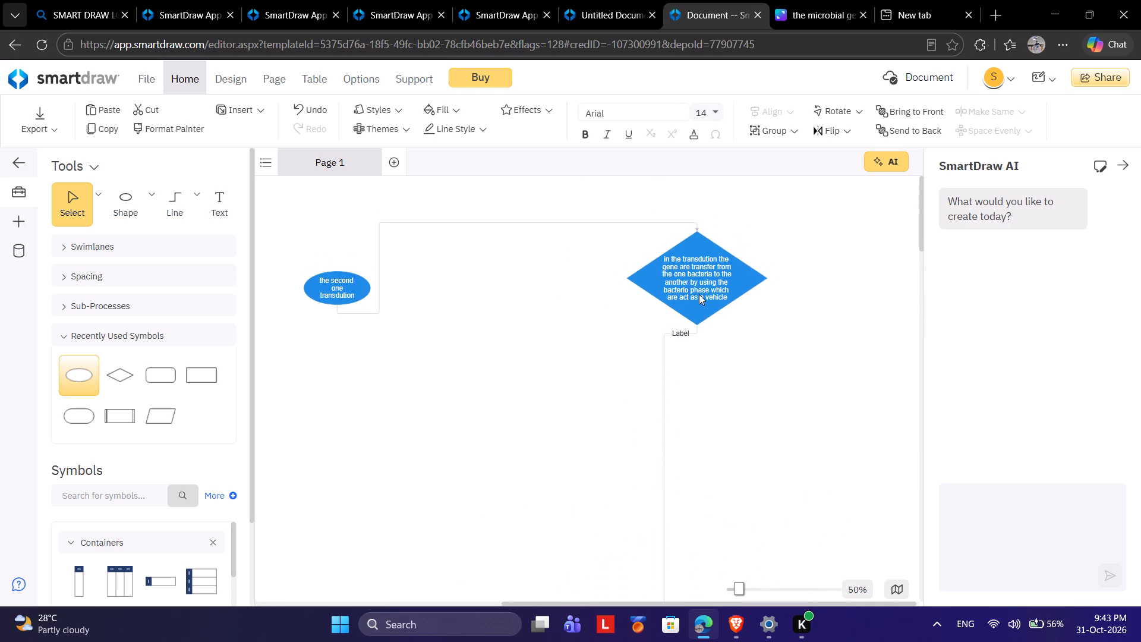
pyautogui.scroll(1, 699, 294)
pyautogui.moveTo(698, 284); pyautogui.dragTo(672, 349)
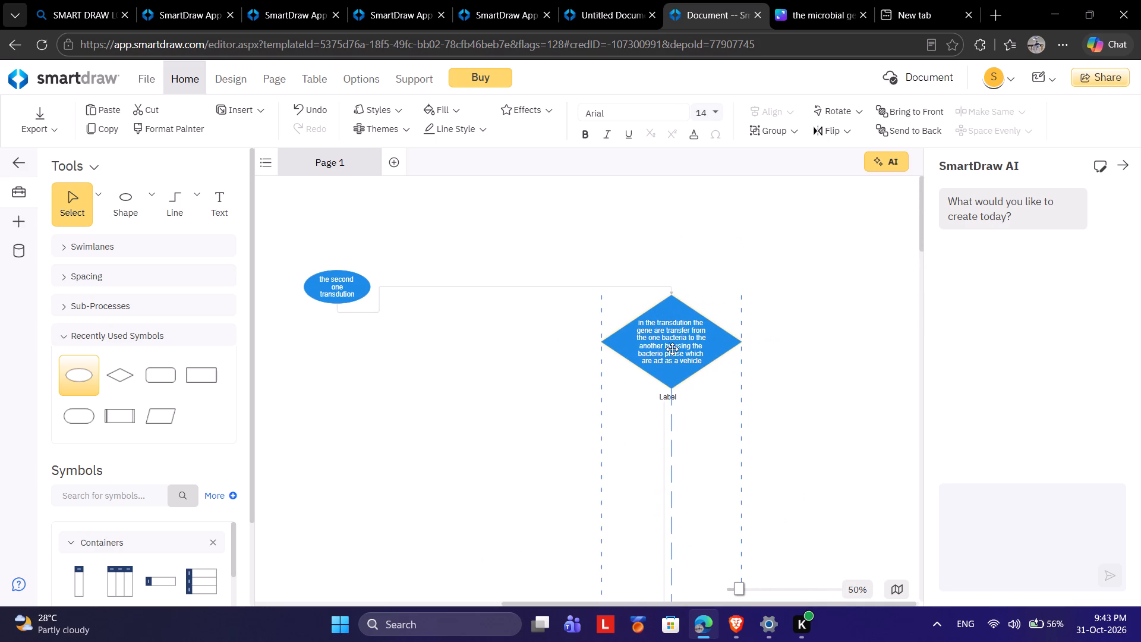
pyautogui.moveTo(672, 349); pyautogui.dragTo(664, 418)
pyautogui.scroll(-3, 672, 350)
# Move the second-one transduction ellipse to just above the phage-as-vehicle diamond, centred on the same vertical line.
pyautogui.scroll(1, 626, 354)
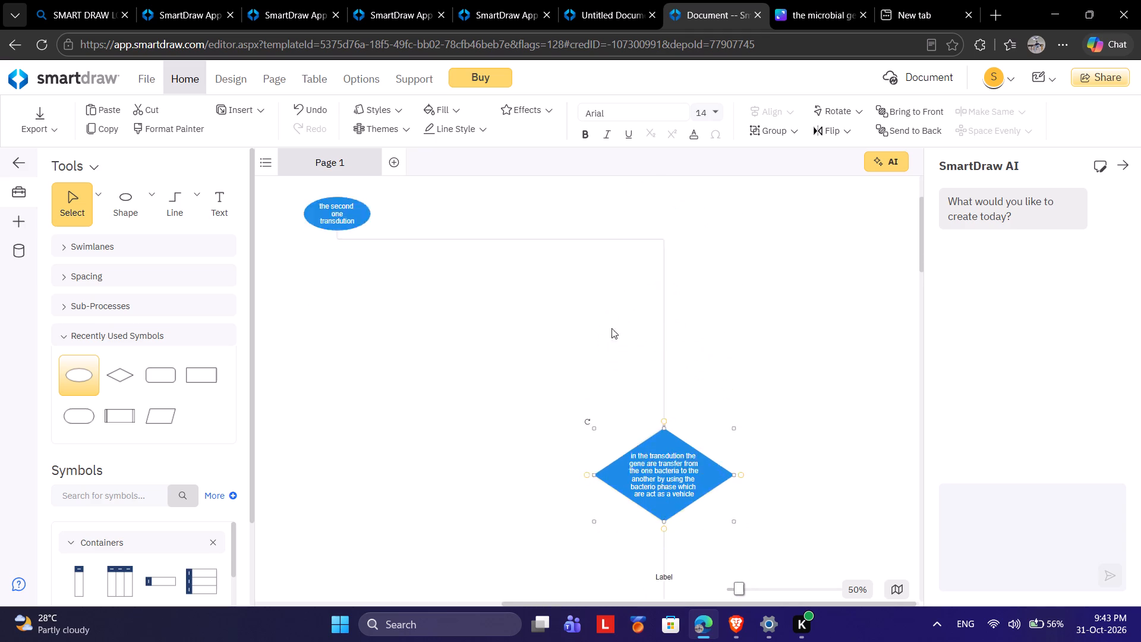
pyautogui.scroll(2, 612, 328)
pyautogui.moveTo(342, 293); pyautogui.dragTo(682, 304)
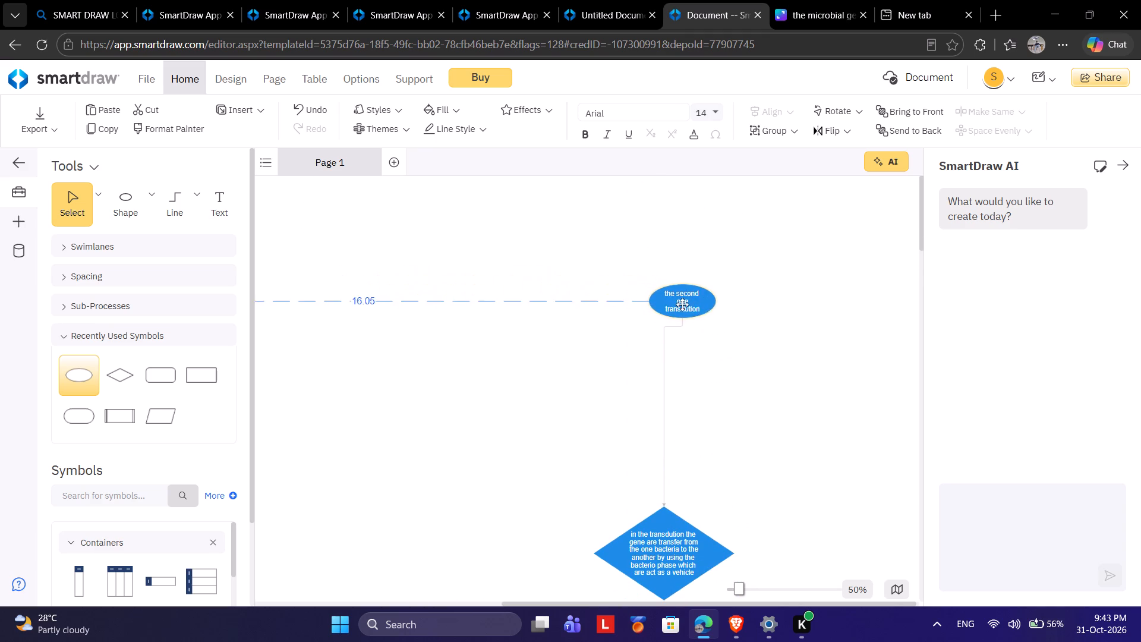
pyautogui.moveTo(682, 304); pyautogui.dragTo(670, 417)
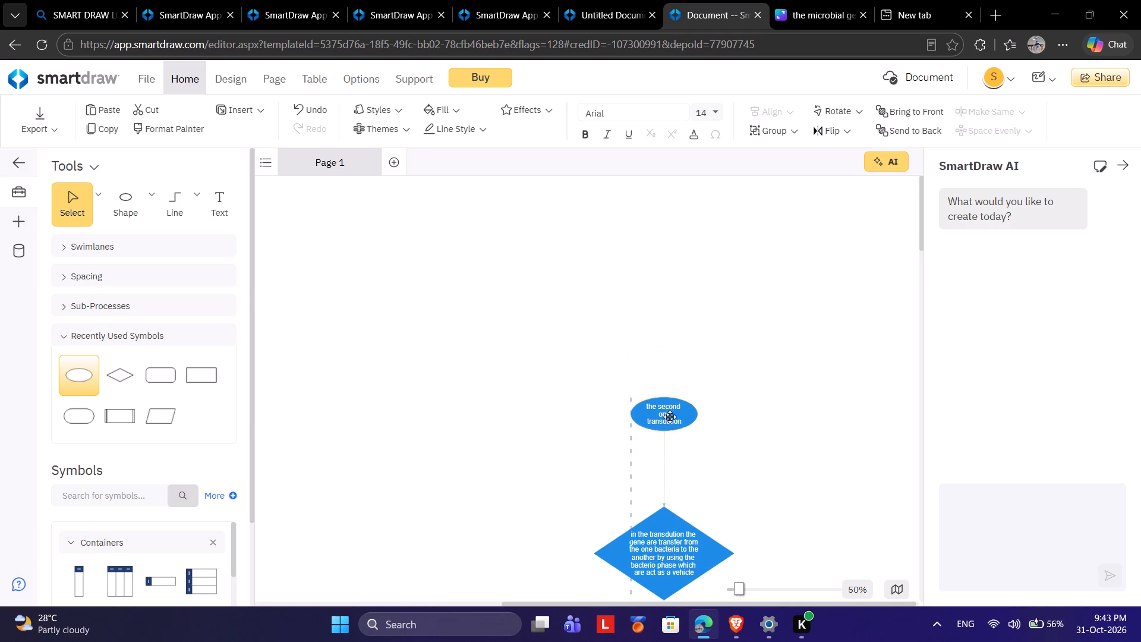
pyautogui.moveTo(670, 417); pyautogui.dragTo(670, 416)
pyautogui.click(702, 372)
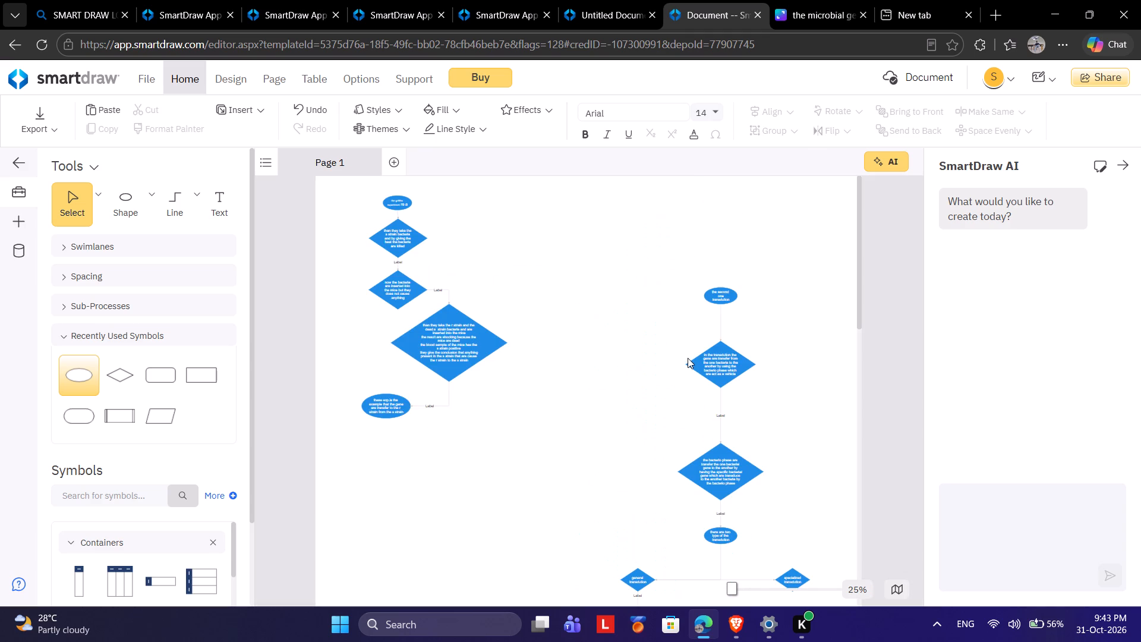
# Lower the gene-transfer example ellipse and the large r-strain and dead s-strain diamond, lining them up vertically with a short gap between them.
pyautogui.moveTo(382, 404); pyautogui.dragTo(427, 578)
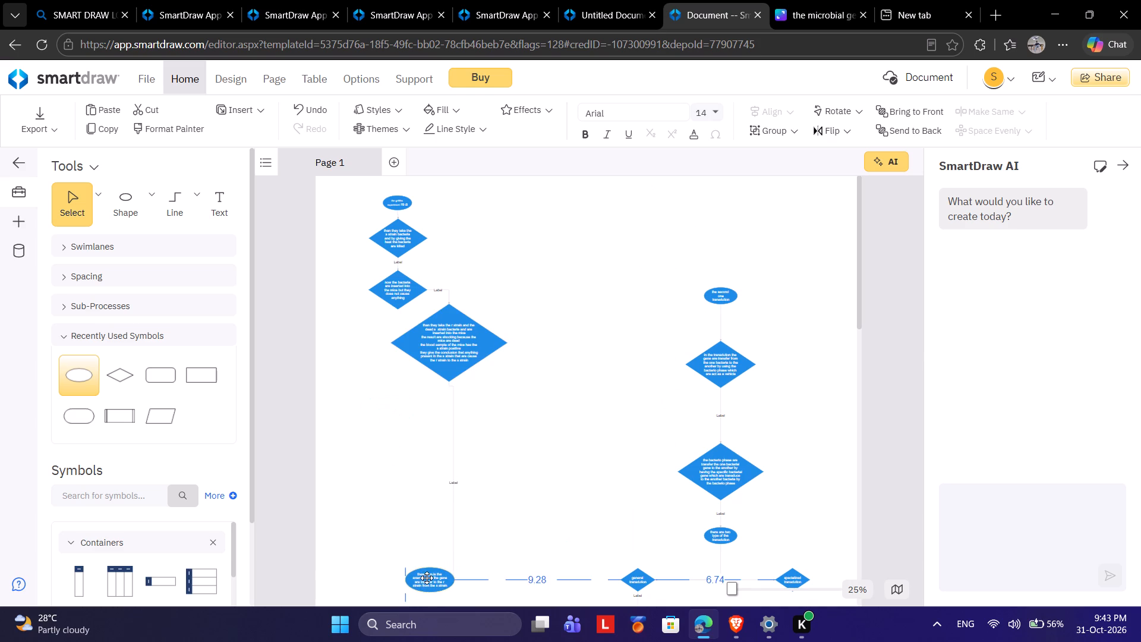
pyautogui.moveTo(427, 578); pyautogui.dragTo(425, 572)
pyautogui.moveTo(446, 341); pyautogui.dragTo(438, 473)
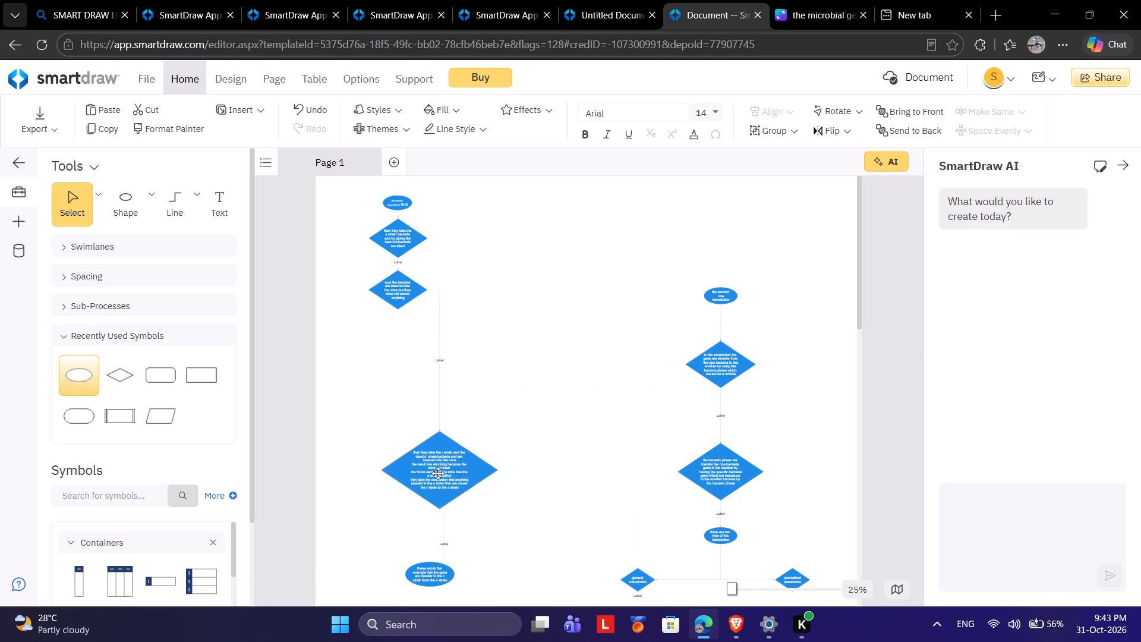
pyautogui.moveTo(438, 473); pyautogui.dragTo(425, 473)
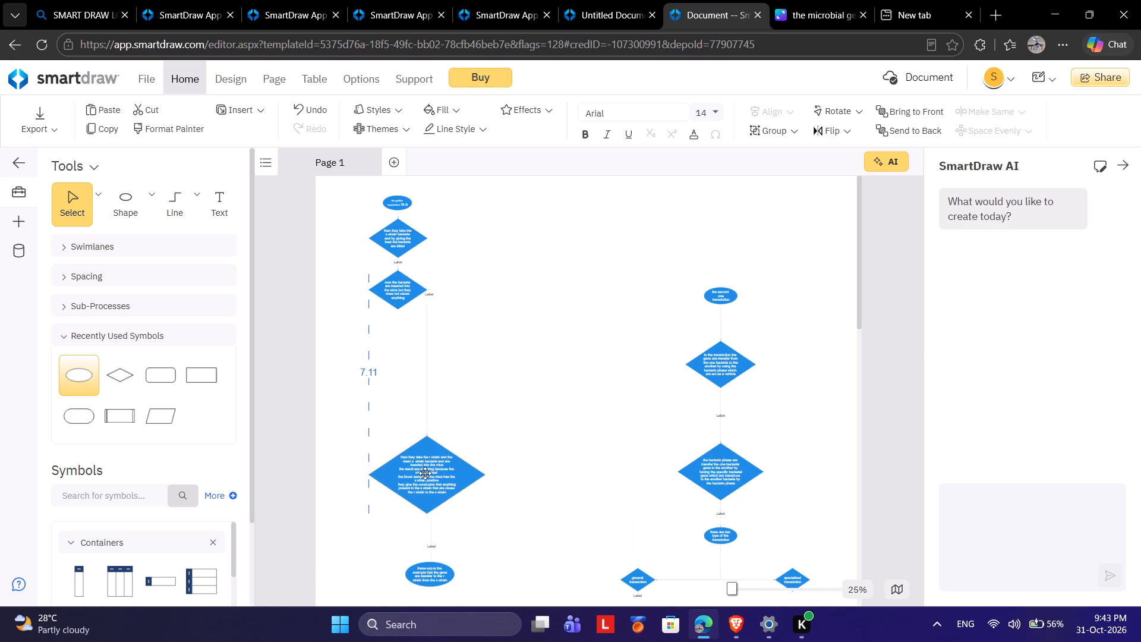
pyautogui.moveTo(425, 473); pyautogui.dragTo(421, 474)
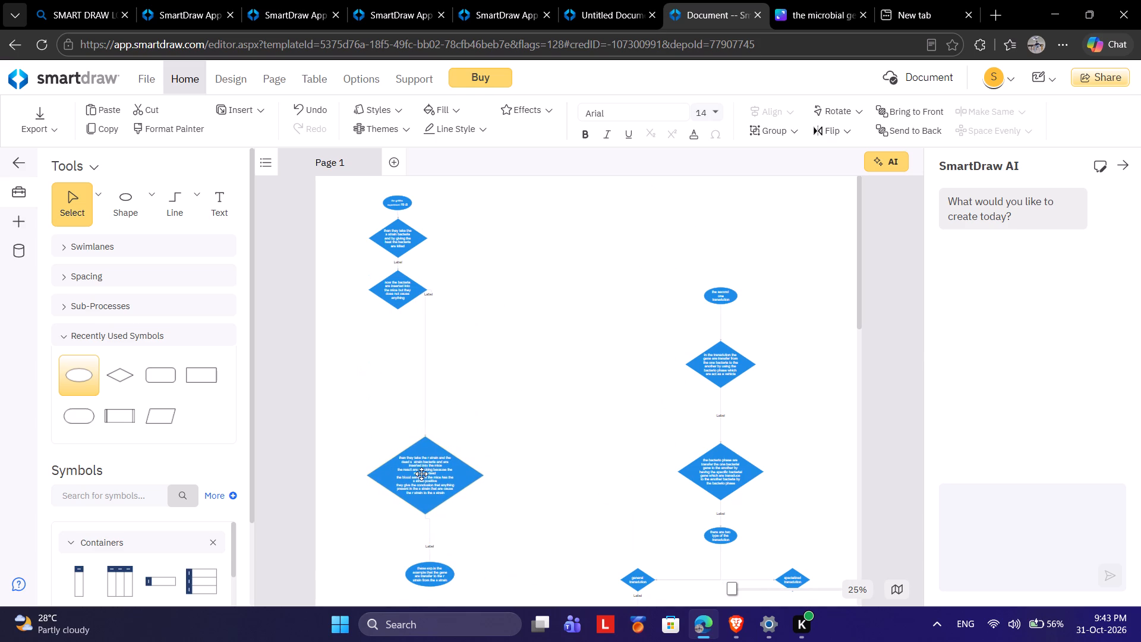
pyautogui.moveTo(421, 474); pyautogui.dragTo(427, 476)
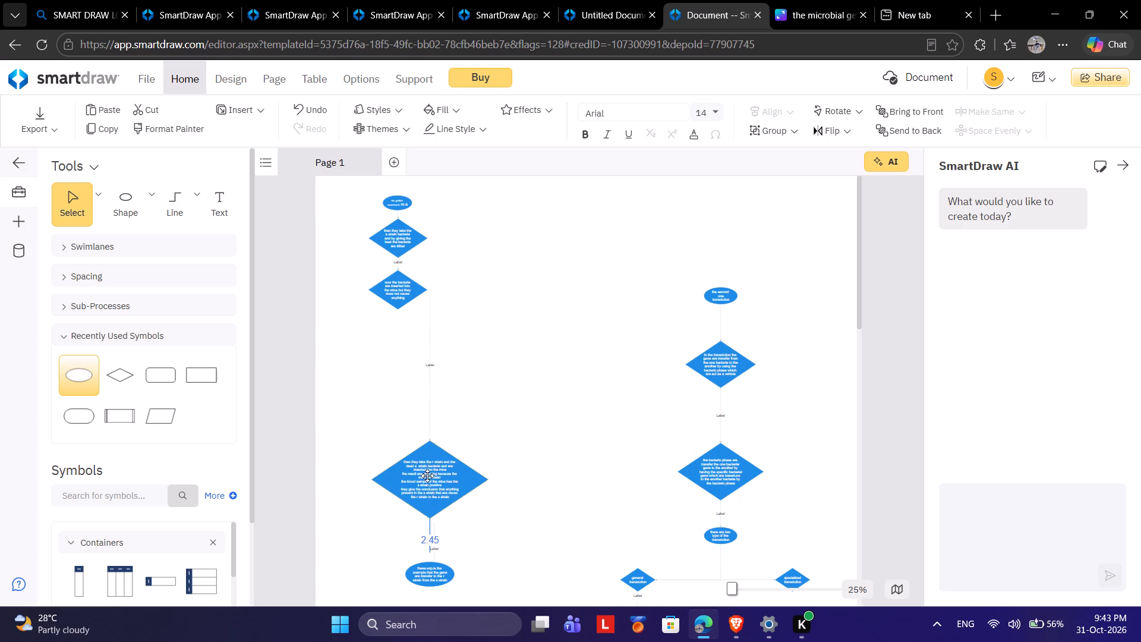
pyautogui.moveTo(427, 476); pyautogui.dragTo(427, 469)
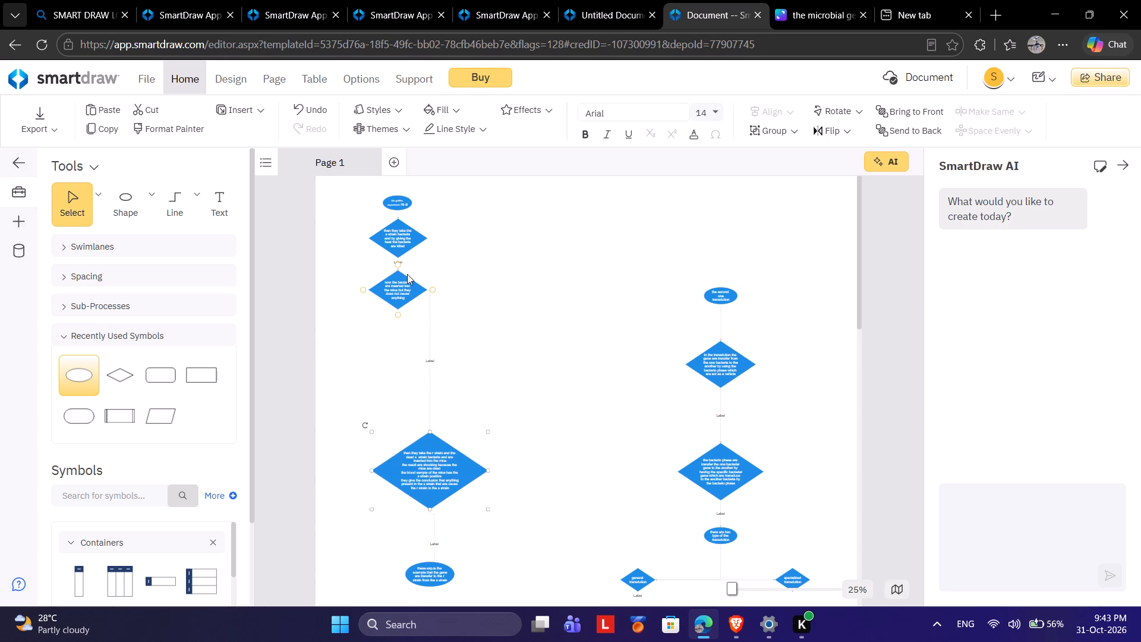
# Stack the Griffith experiment ellipse, the heat-killed bacteria diamond and the mice-insertion diamond in one vertical line above the large r-strain diamond.
pyautogui.moveTo(395, 289); pyautogui.dragTo(431, 385)
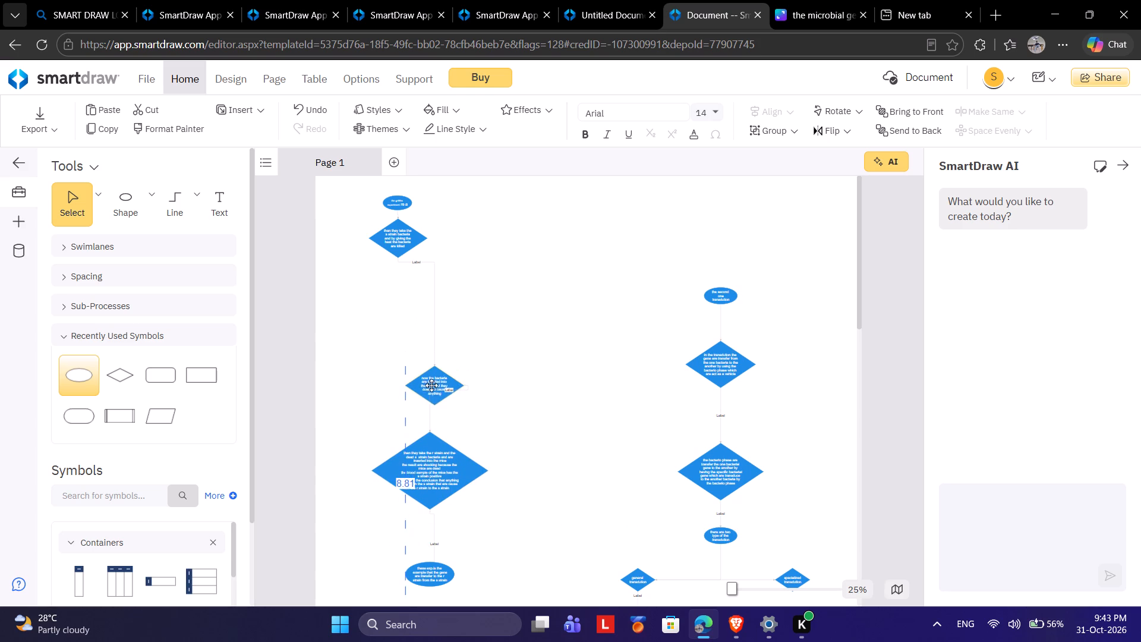
pyautogui.moveTo(431, 385); pyautogui.dragTo(424, 380)
pyautogui.moveTo(402, 235); pyautogui.dragTo(432, 318)
pyautogui.moveTo(397, 200); pyautogui.dragTo(417, 218)
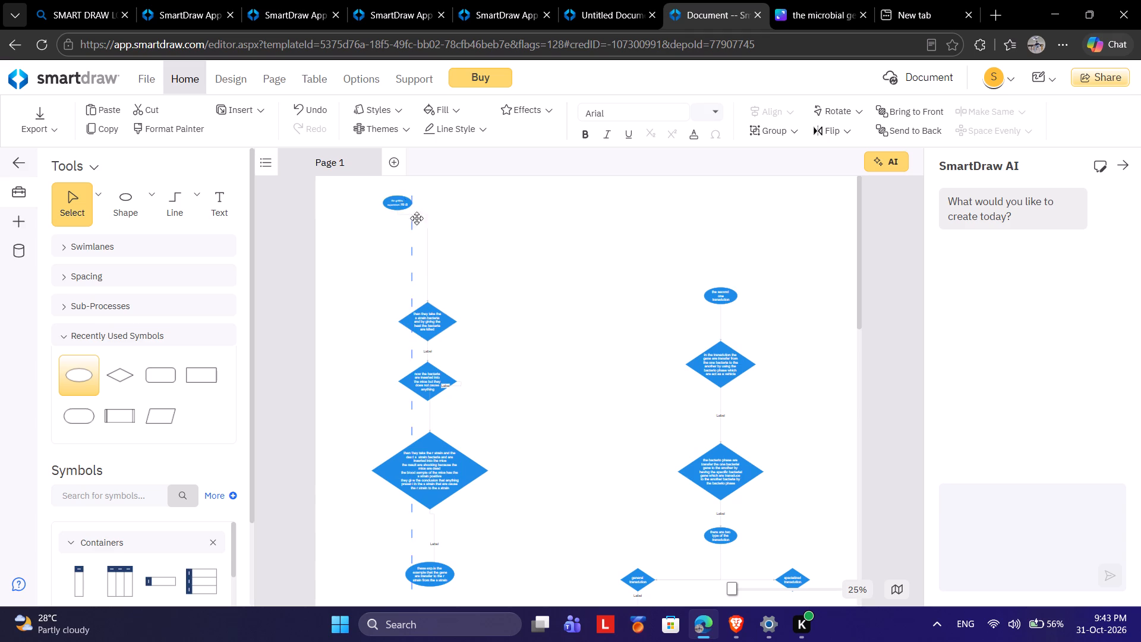
pyautogui.moveTo(417, 218); pyautogui.dragTo(431, 275)
# Shift the Griffith experiment column's shapes further down, from the example ellipse up to the title ellipse, spacing them out on one vertical line.
pyautogui.scroll(-1, 445, 376)
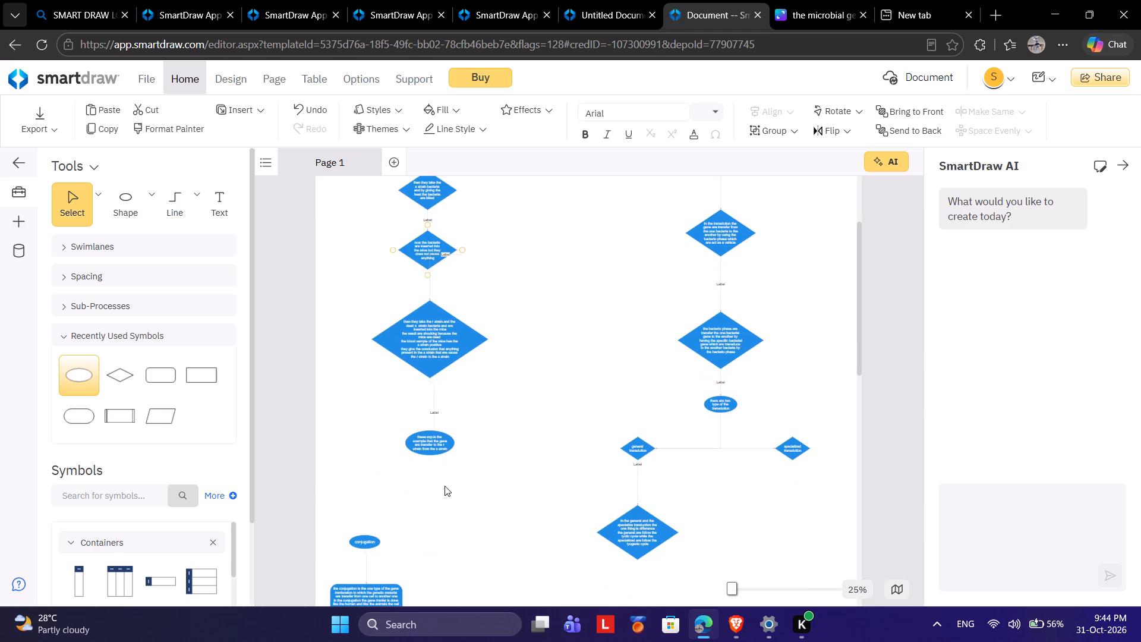
pyautogui.moveTo(435, 446); pyautogui.dragTo(430, 493)
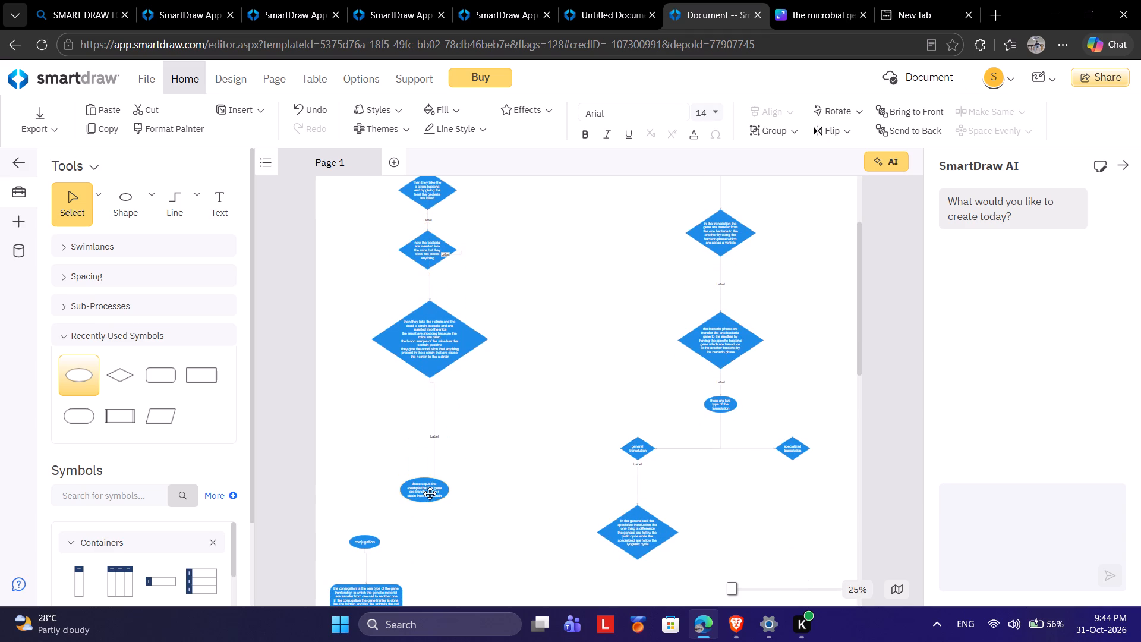
pyautogui.moveTo(430, 493); pyautogui.dragTo(430, 493)
pyautogui.moveTo(418, 337); pyautogui.dragTo(423, 399)
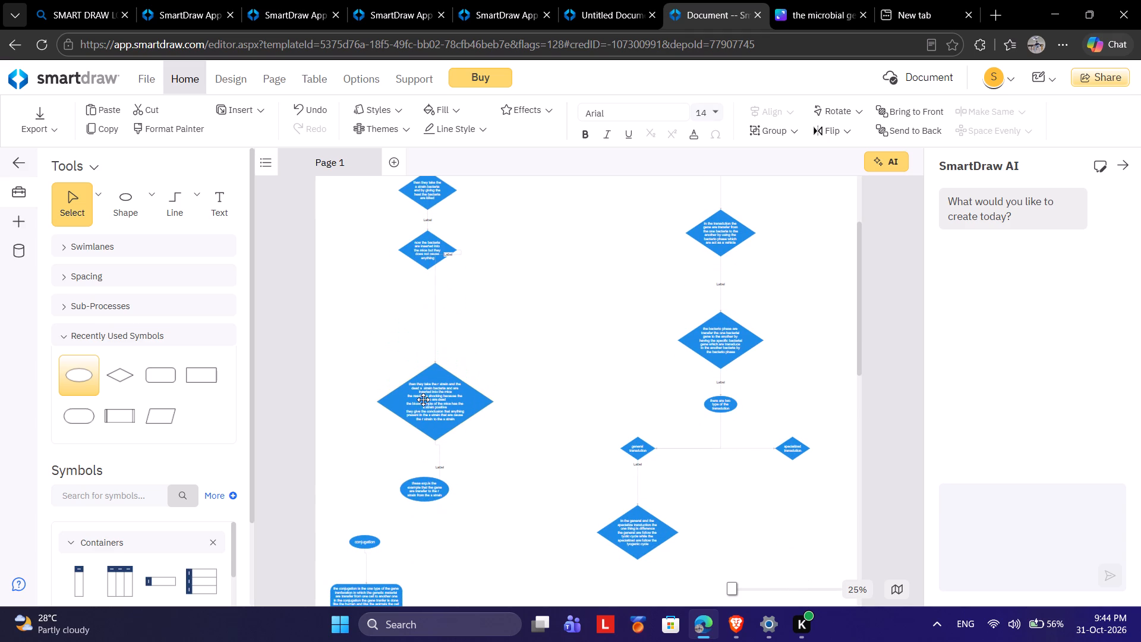
pyautogui.moveTo(423, 399); pyautogui.dragTo(422, 403)
pyautogui.moveTo(427, 250); pyautogui.dragTo(430, 301)
pyautogui.scroll(1, 430, 270)
pyautogui.moveTo(428, 262); pyautogui.dragTo(431, 305)
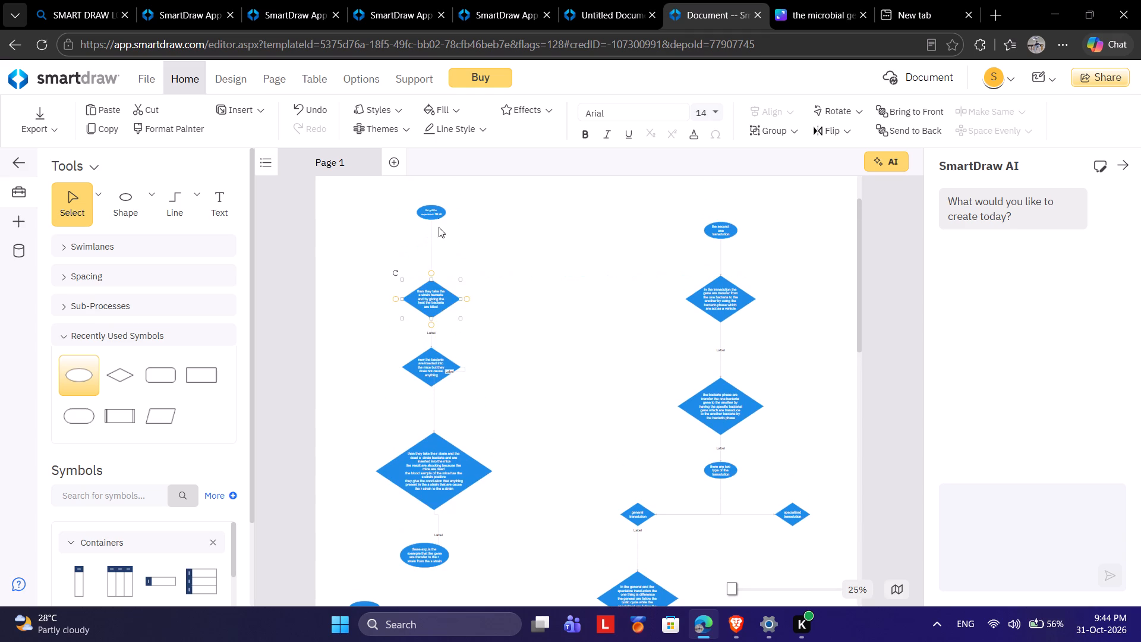
pyautogui.moveTo(438, 215); pyautogui.dragTo(438, 234)
# Move the conjugation ellipse, its description box and the several-steps diamond inward and down into a vertical column below the Griffith chart.
pyautogui.scroll(-5, 543, 374)
pyautogui.moveTo(360, 292); pyautogui.dragTo(395, 307)
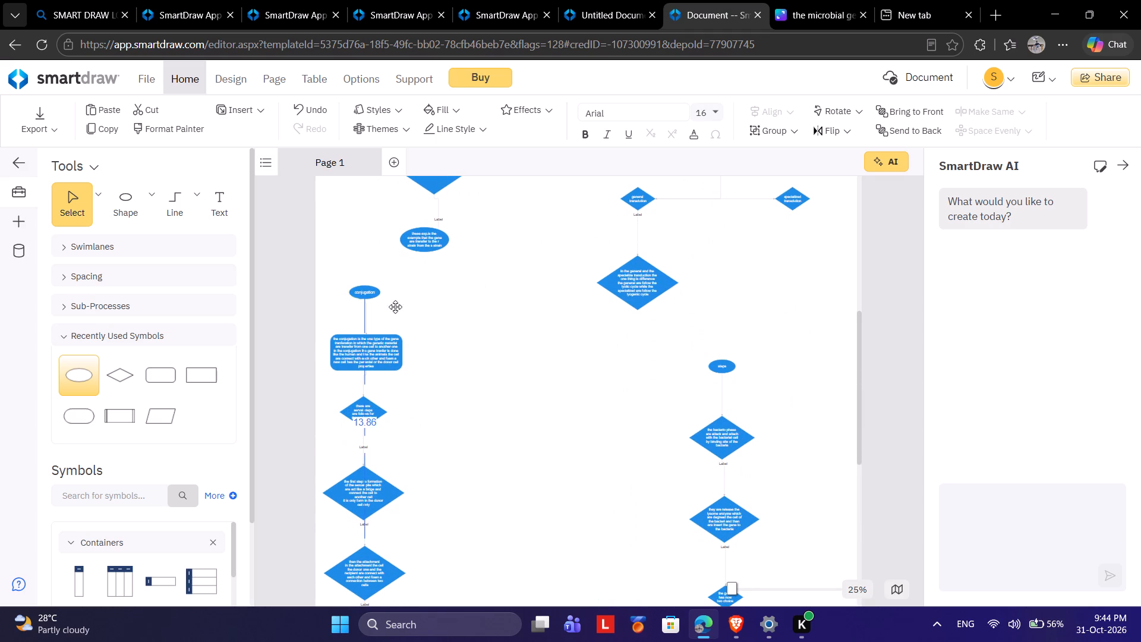
pyautogui.moveTo(395, 307); pyautogui.dragTo(447, 332)
pyautogui.moveTo(379, 350); pyautogui.dragTo(449, 404)
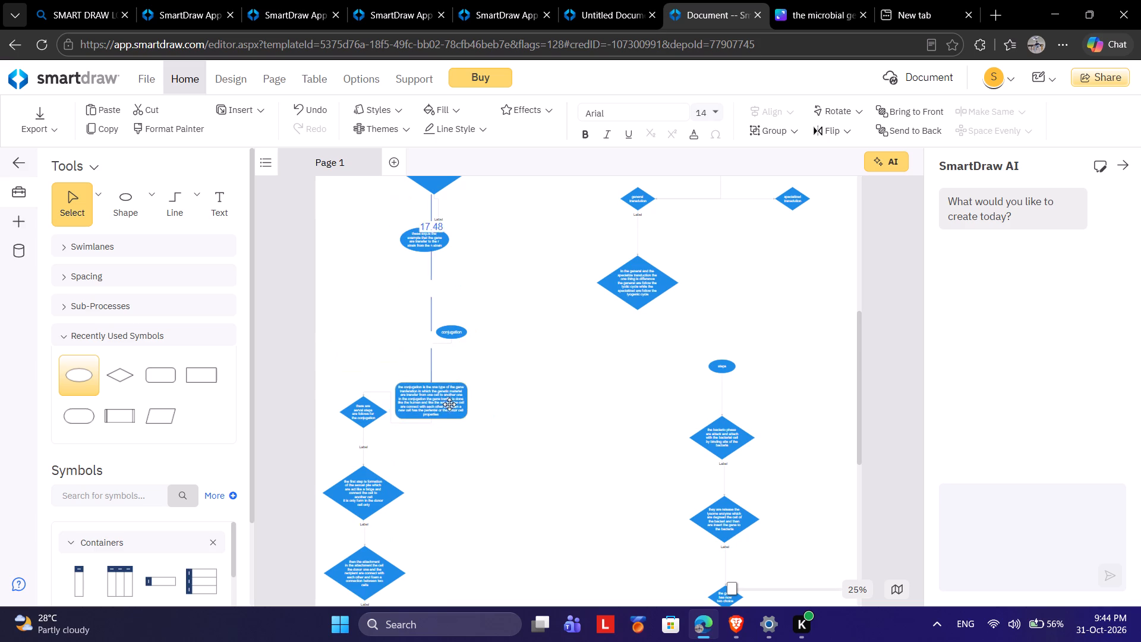
pyautogui.moveTo(449, 404); pyautogui.dragTo(464, 406)
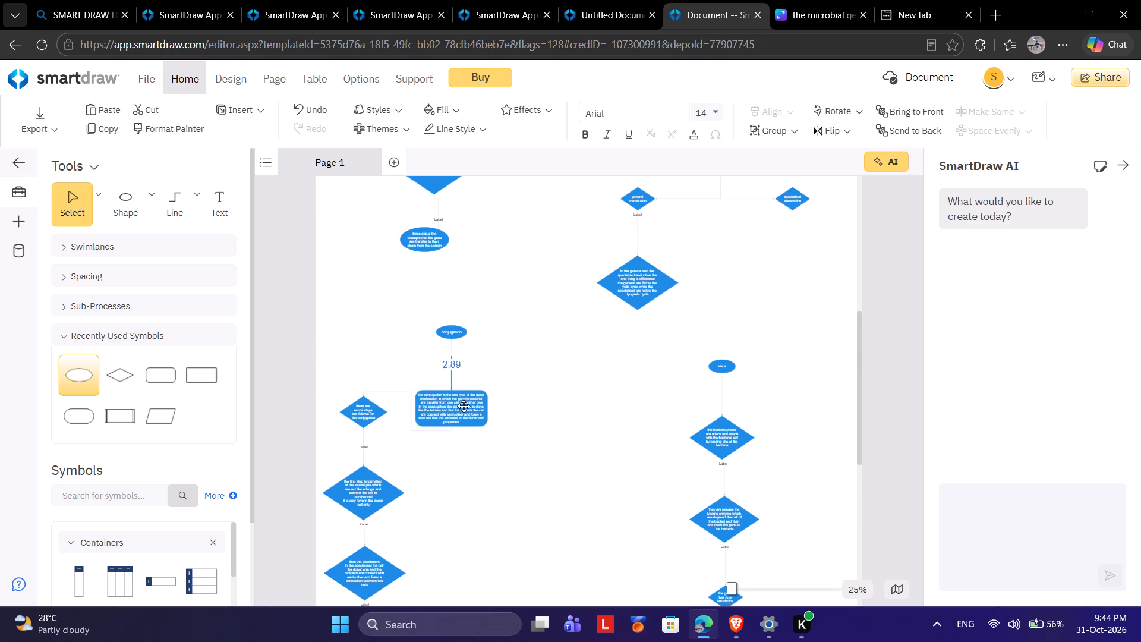
pyautogui.moveTo(464, 406); pyautogui.dragTo(462, 407)
pyautogui.moveTo(359, 418); pyautogui.dragTo(443, 498)
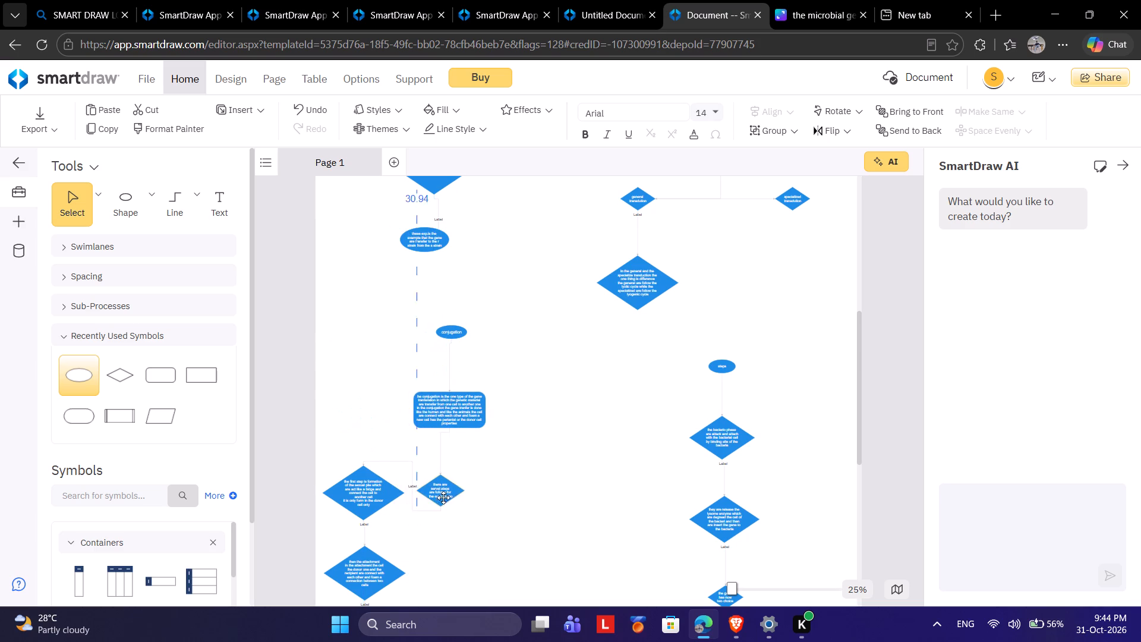
pyautogui.moveTo(443, 498); pyautogui.dragTo(445, 498)
# Place the first-step pilus formation diamond and the attachment diamond one below the other, centred under the several-steps diamond.
pyautogui.scroll(-3, 443, 493)
pyautogui.moveTo(367, 318); pyautogui.dragTo(417, 397)
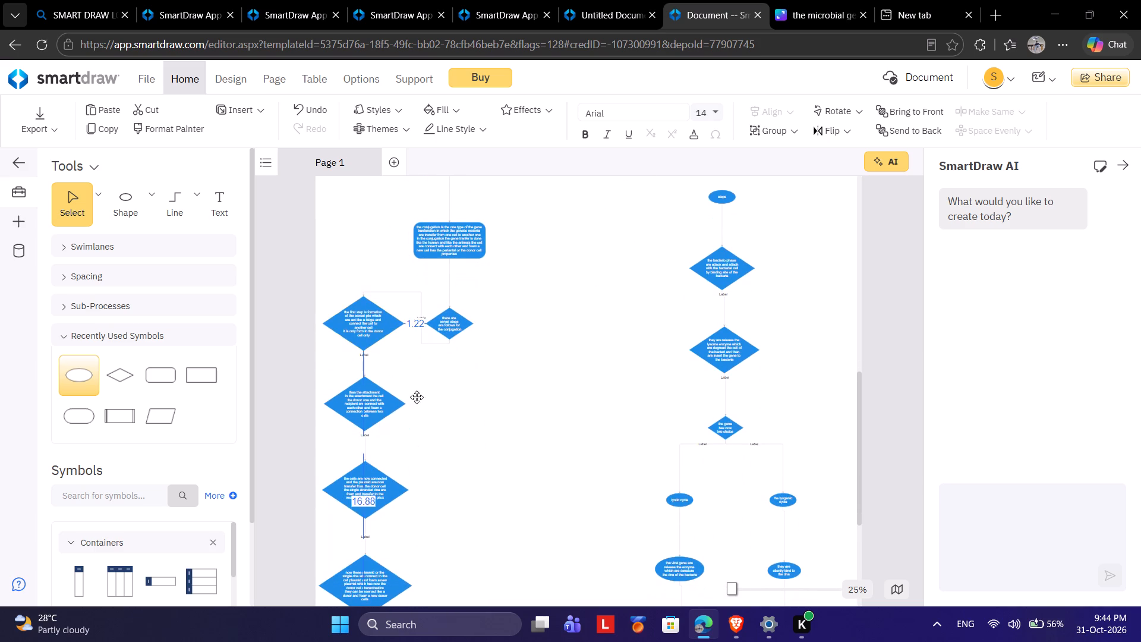
pyautogui.moveTo(417, 397); pyautogui.dragTo(453, 421)
pyautogui.moveTo(374, 407); pyautogui.dragTo(374, 409)
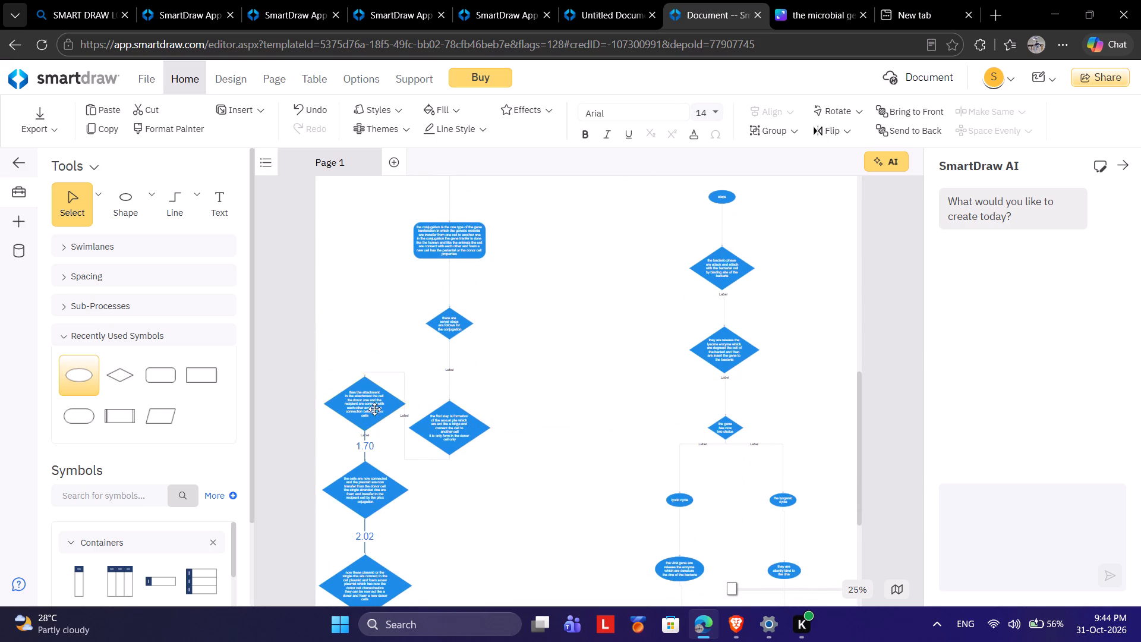
pyautogui.moveTo(374, 409); pyautogui.dragTo(459, 535)
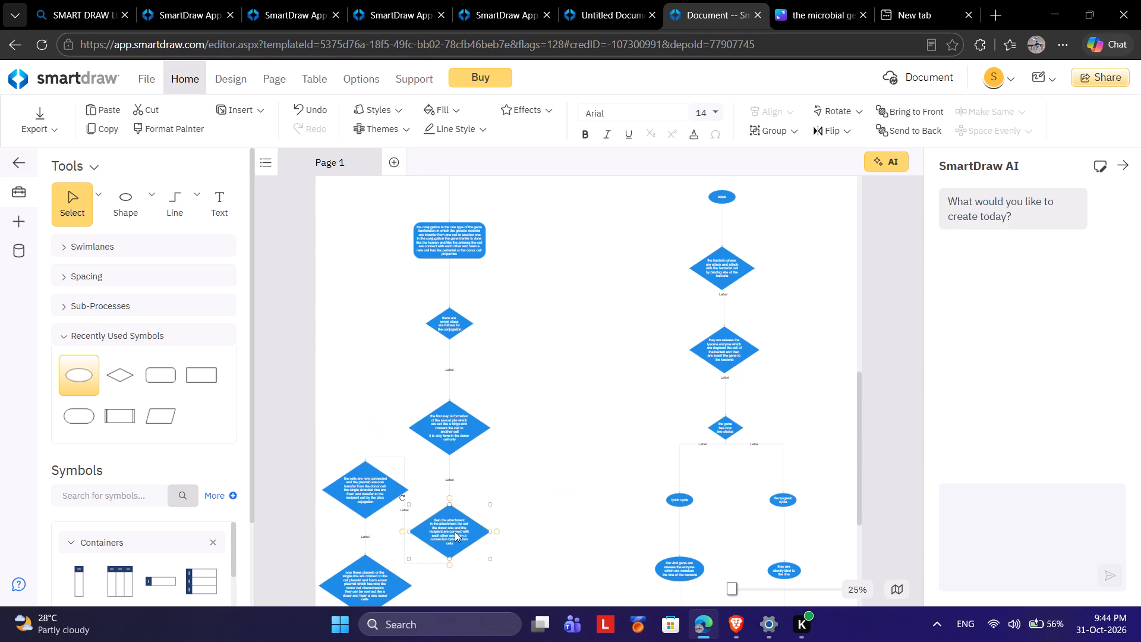
# Place the cells-connected plasmid transfer diamond and the new-plasmid diamond below the attachment diamond in the conjugation column.
pyautogui.scroll(-2, 427, 524)
pyautogui.moveTo(363, 341); pyautogui.dragTo(448, 480)
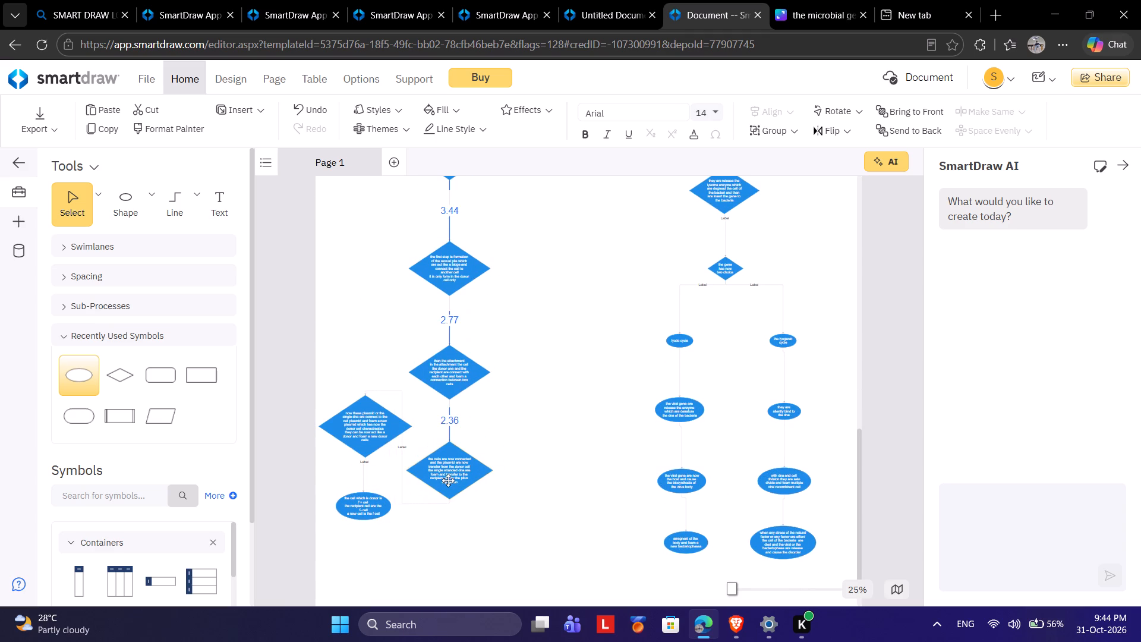
pyautogui.moveTo(448, 480); pyautogui.dragTo(446, 480)
pyautogui.moveTo(349, 432); pyautogui.dragTo(437, 588)
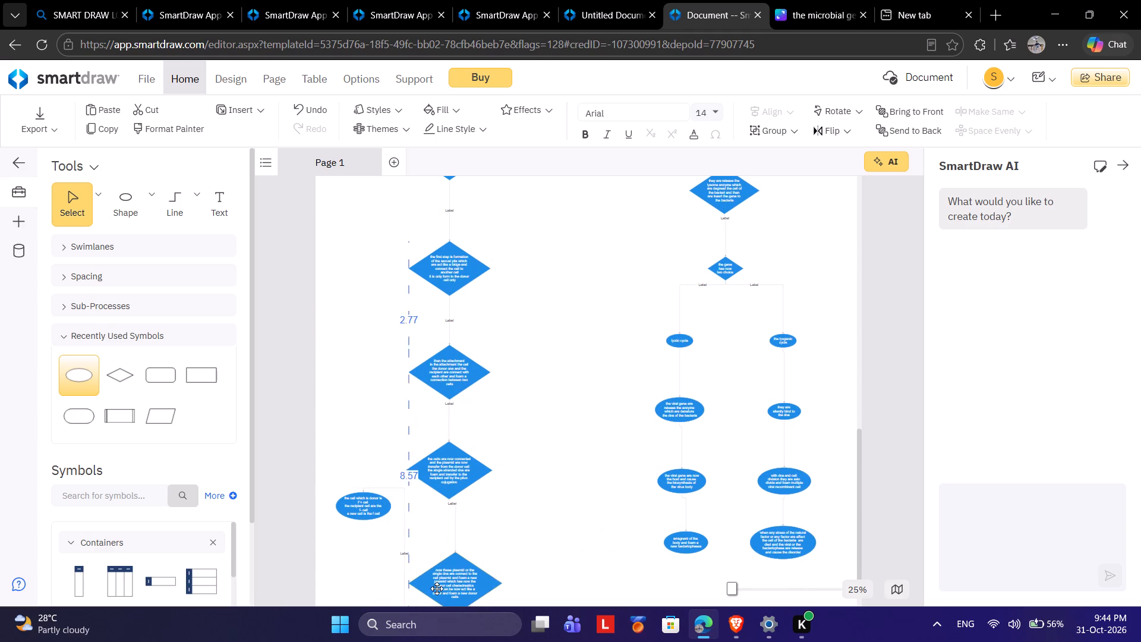
pyautogui.moveTo(437, 588); pyautogui.dragTo(430, 586)
# Move the final donor and recipient cell ellipse to just below the new-plasmid diamond, centred on the conjugation column.
pyautogui.moveTo(365, 511); pyautogui.dragTo(379, 618)
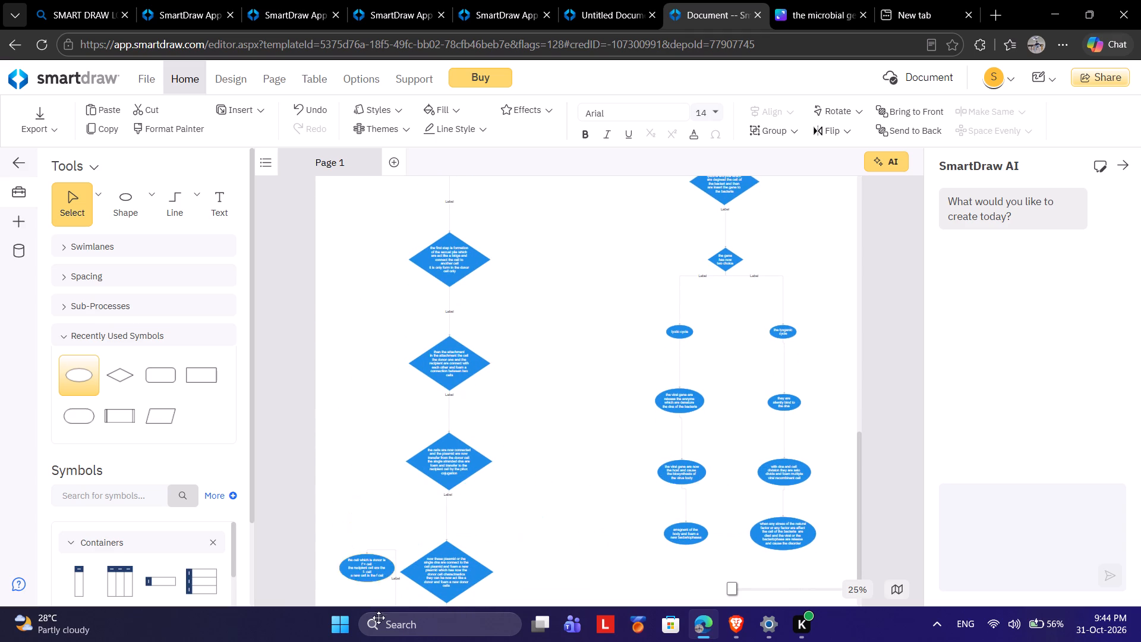
pyautogui.moveTo(379, 618); pyautogui.dragTo(450, 547)
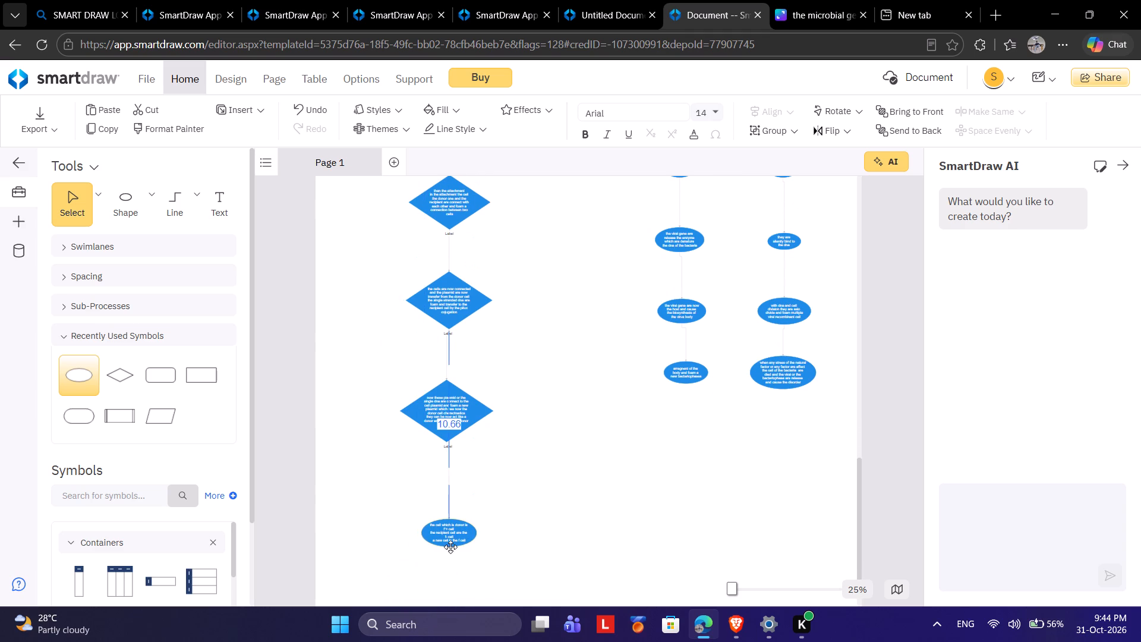
pyautogui.moveTo(450, 547); pyautogui.dragTo(450, 546)
pyautogui.moveTo(447, 539); pyautogui.dragTo(448, 496)
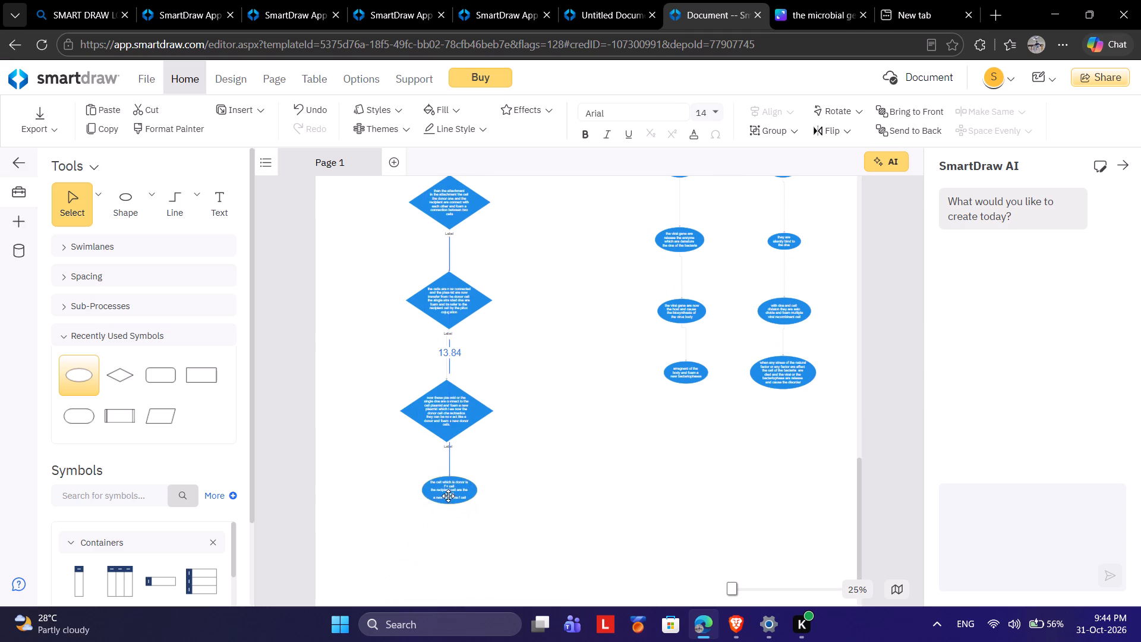
pyautogui.moveTo(448, 496); pyautogui.dragTo(444, 496)
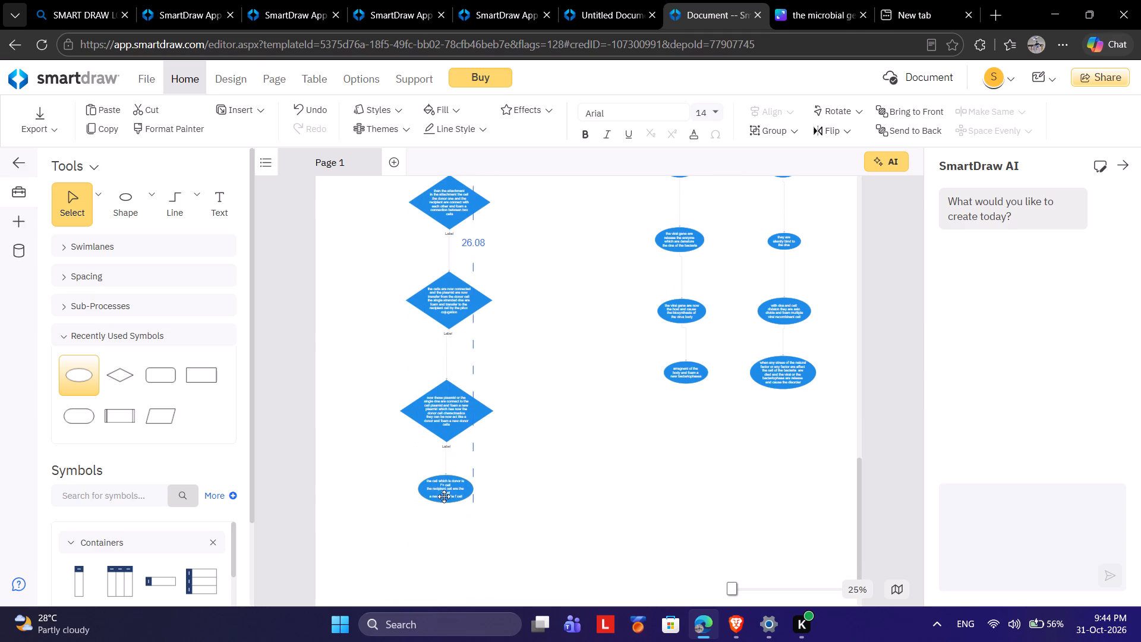
pyautogui.moveTo(444, 496); pyautogui.dragTo(443, 497)
# Raise the cells-connected plasmid transfer diamond to just below the attachment diamond, keeping it in the column's line.
pyautogui.moveTo(440, 292); pyautogui.dragTo(438, 323)
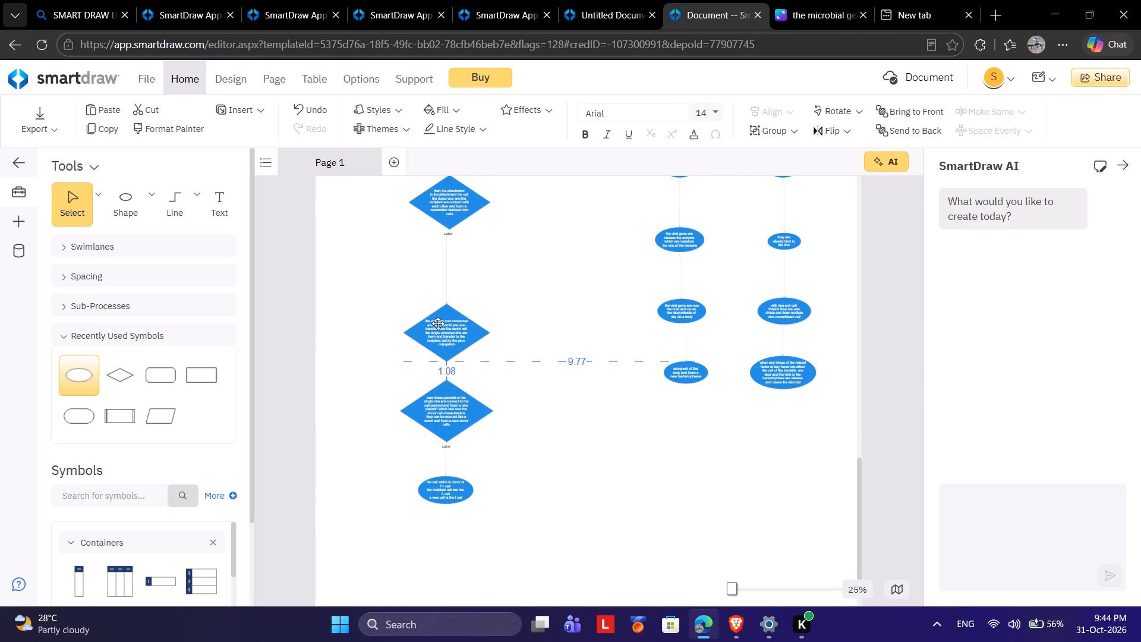
pyautogui.moveTo(438, 323); pyautogui.dragTo(436, 271)
# Lower the conjugation definition box and the several-steps diamond, and bring the conjugation ellipse down to about the height of the steps ellipse.
pyautogui.scroll(2, 436, 303)
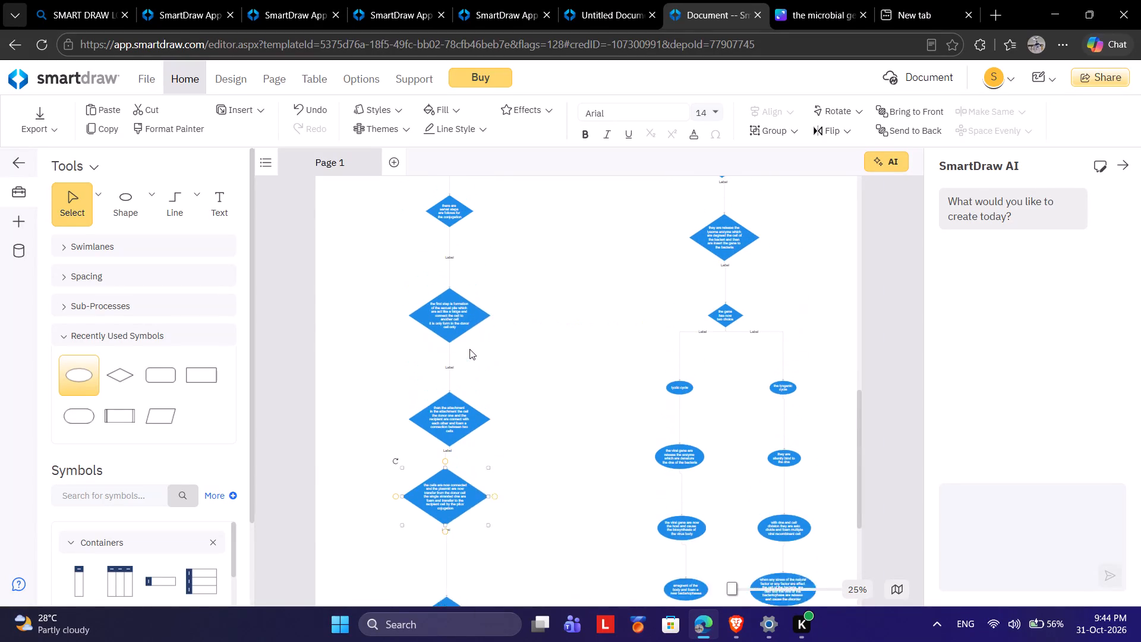
pyautogui.scroll(5, 469, 349)
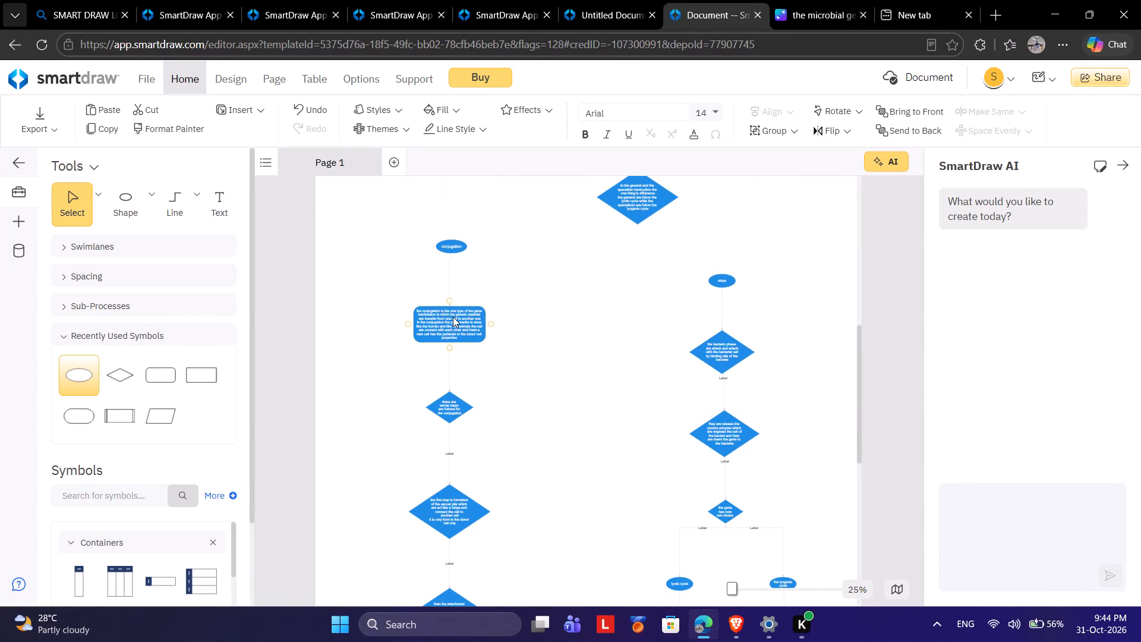
pyautogui.moveTo(453, 319); pyautogui.dragTo(460, 372)
pyautogui.moveTo(443, 403); pyautogui.dragTo(445, 451)
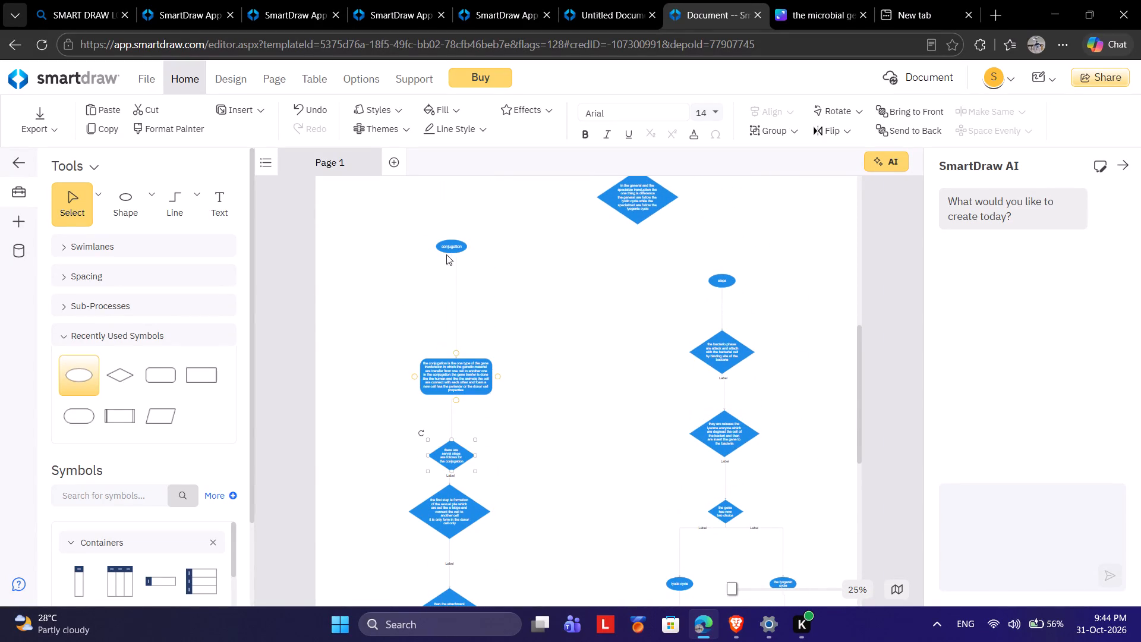
pyautogui.moveTo(446, 246); pyautogui.dragTo(448, 282)
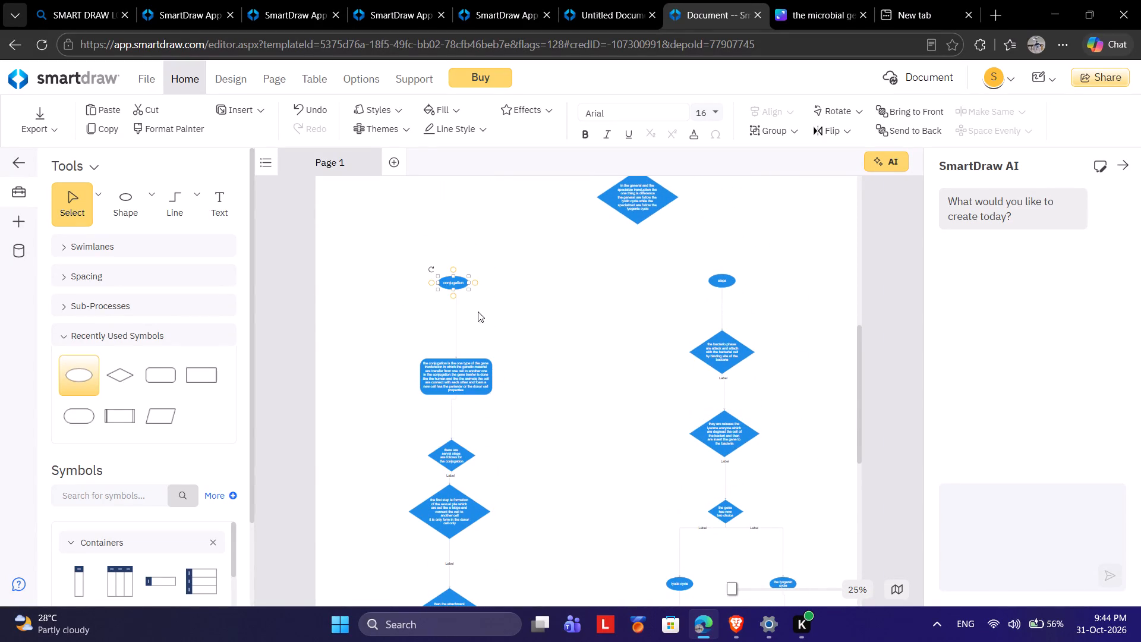
# Set the definition box about 1.88 below the conjugation ellipse and the several-steps diamond about 2.06 below the box, all centred in line.
pyautogui.scroll(-1, 474, 408)
pyautogui.moveTo(458, 300); pyautogui.dragTo(456, 265)
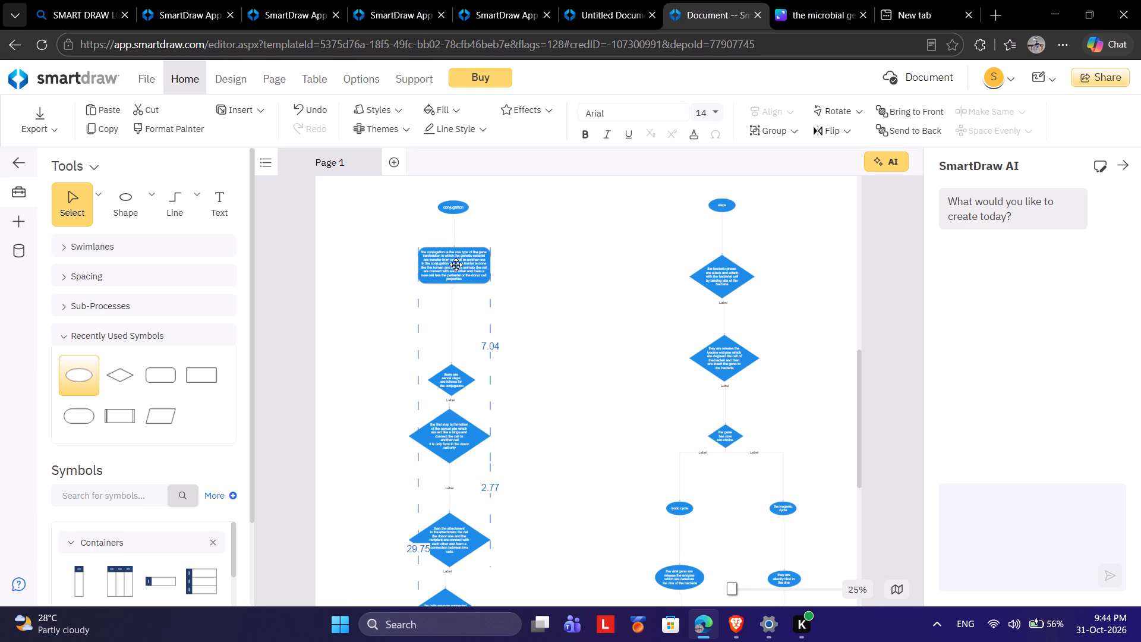
pyautogui.moveTo(456, 265); pyautogui.dragTo(455, 265)
pyautogui.moveTo(446, 389); pyautogui.dragTo(446, 348)
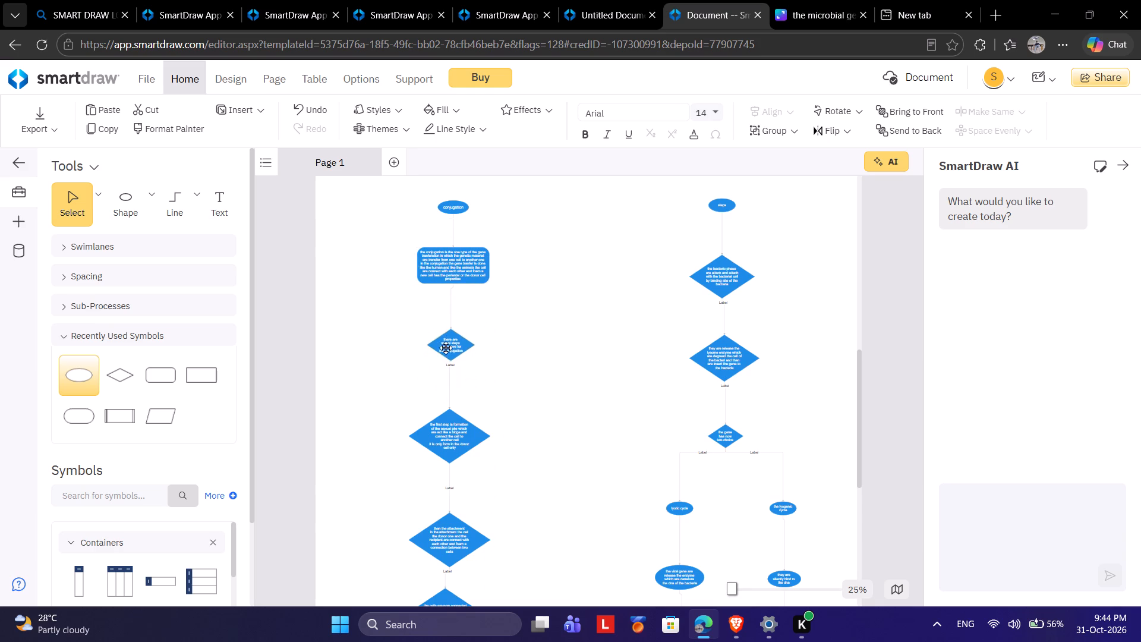
pyautogui.moveTo(446, 348); pyautogui.dragTo(449, 345)
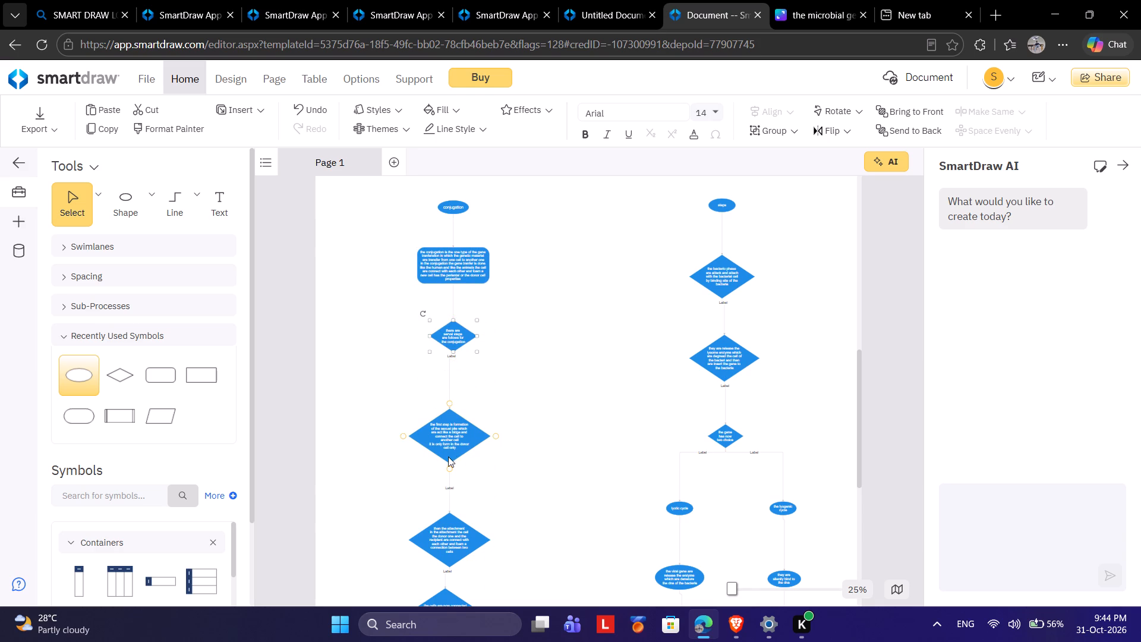
# Centre the first-step pilus formation diamond under the several-steps diamond, leaving a gap of about 2.07.
pyautogui.moveTo(451, 440); pyautogui.dragTo(454, 426)
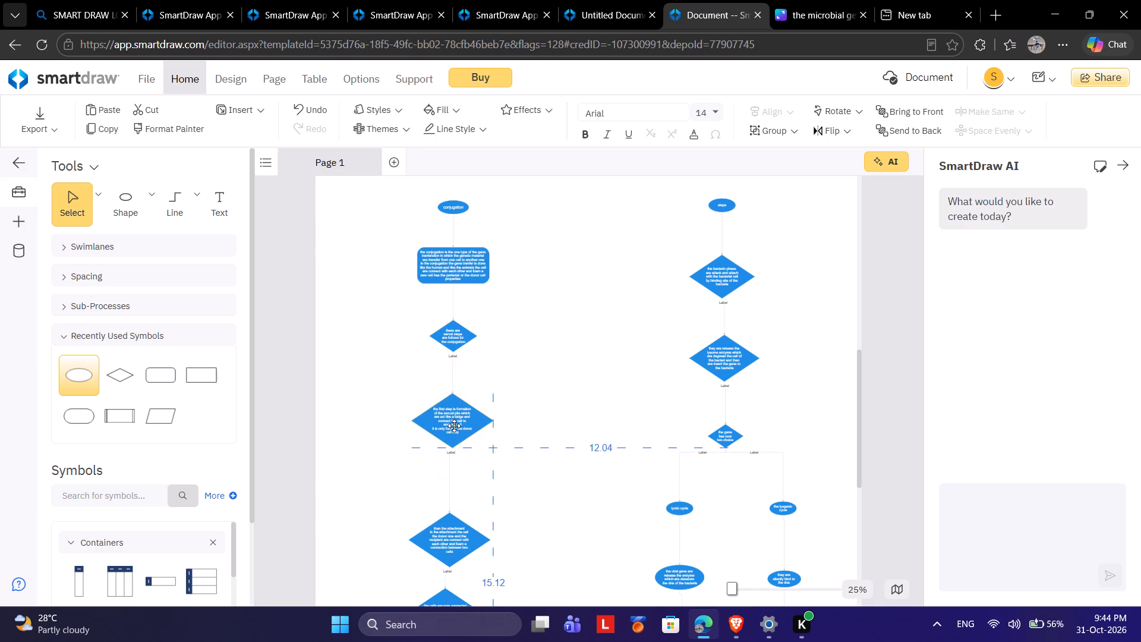
pyautogui.moveTo(454, 426); pyautogui.dragTo(455, 425)
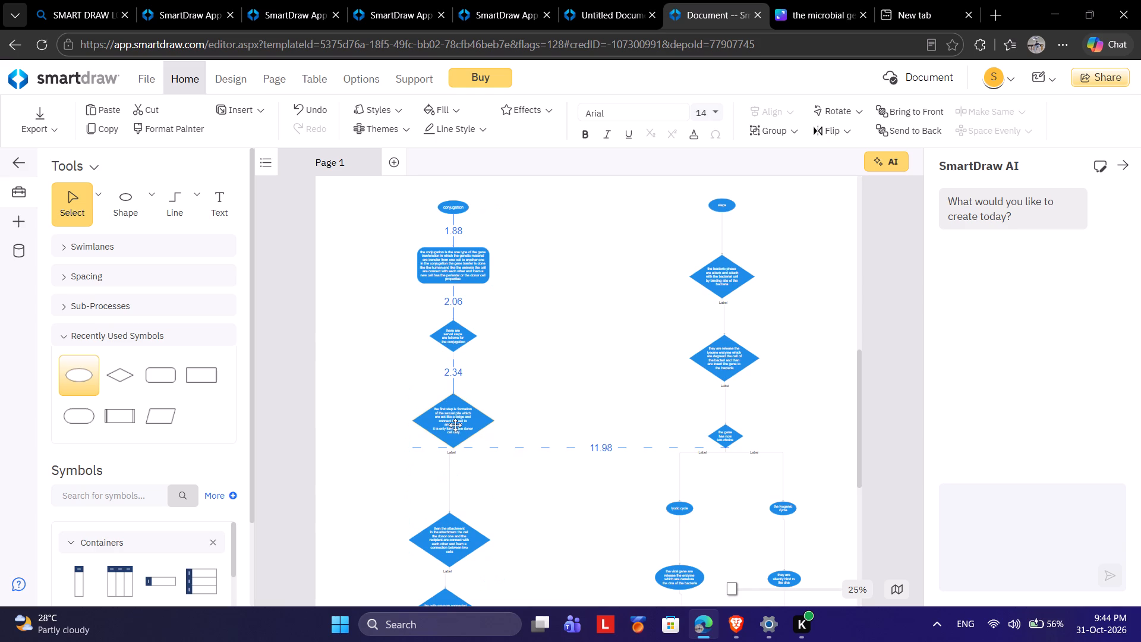
pyautogui.moveTo(455, 425); pyautogui.dragTo(455, 421)
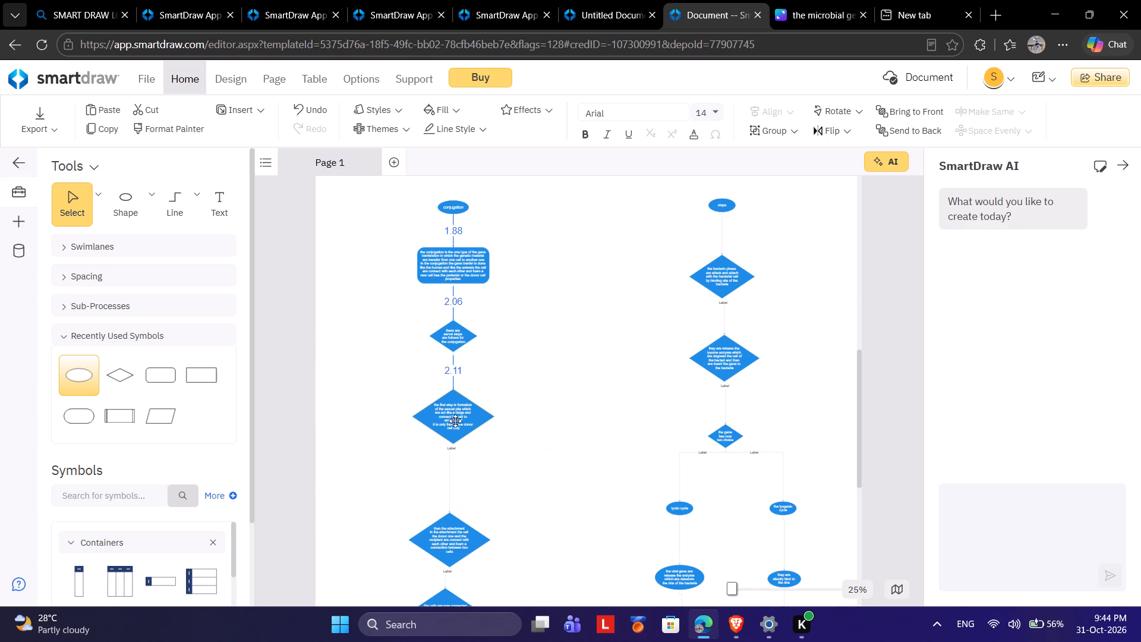
pyautogui.moveTo(455, 421); pyautogui.dragTo(455, 420)
# Centre the attachment diamond under the first-step pilus formation diamond, leaving a gap of about 2.04.
pyautogui.scroll(-1, 456, 475)
pyautogui.moveTo(452, 455); pyautogui.dragTo(453, 424)
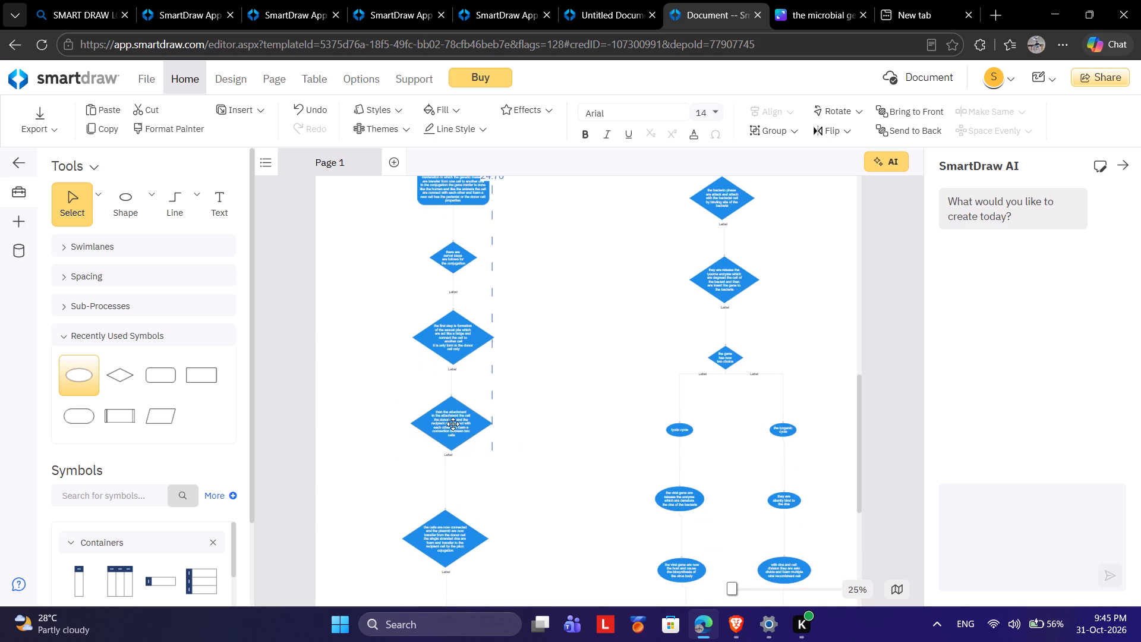
pyautogui.moveTo(453, 424); pyautogui.dragTo(456, 433)
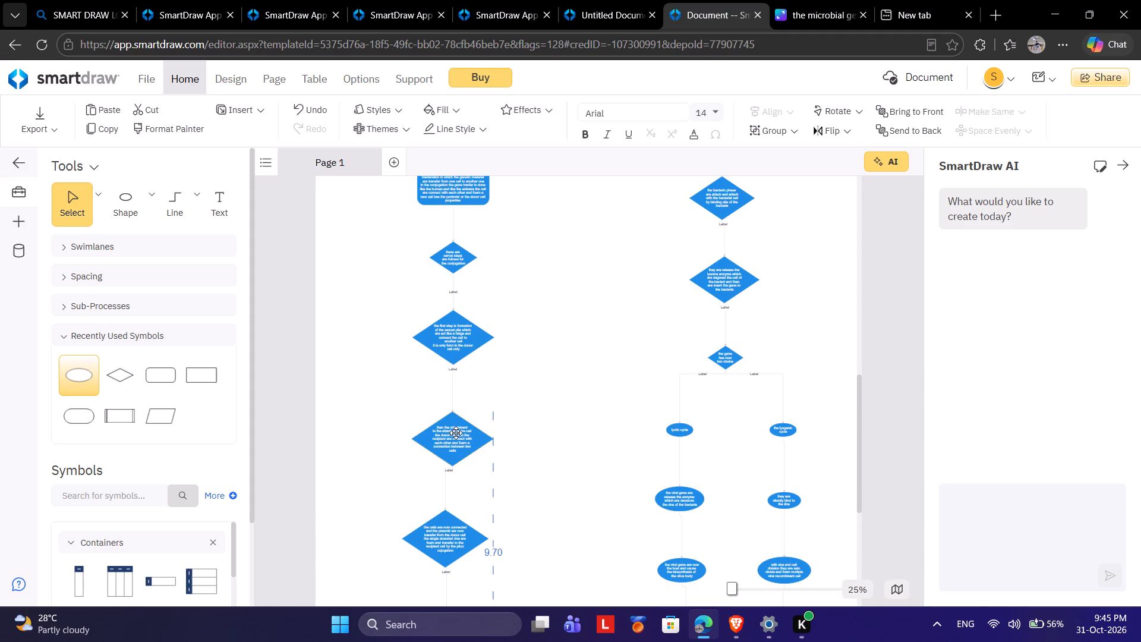
pyautogui.moveTo(456, 433); pyautogui.dragTo(455, 434)
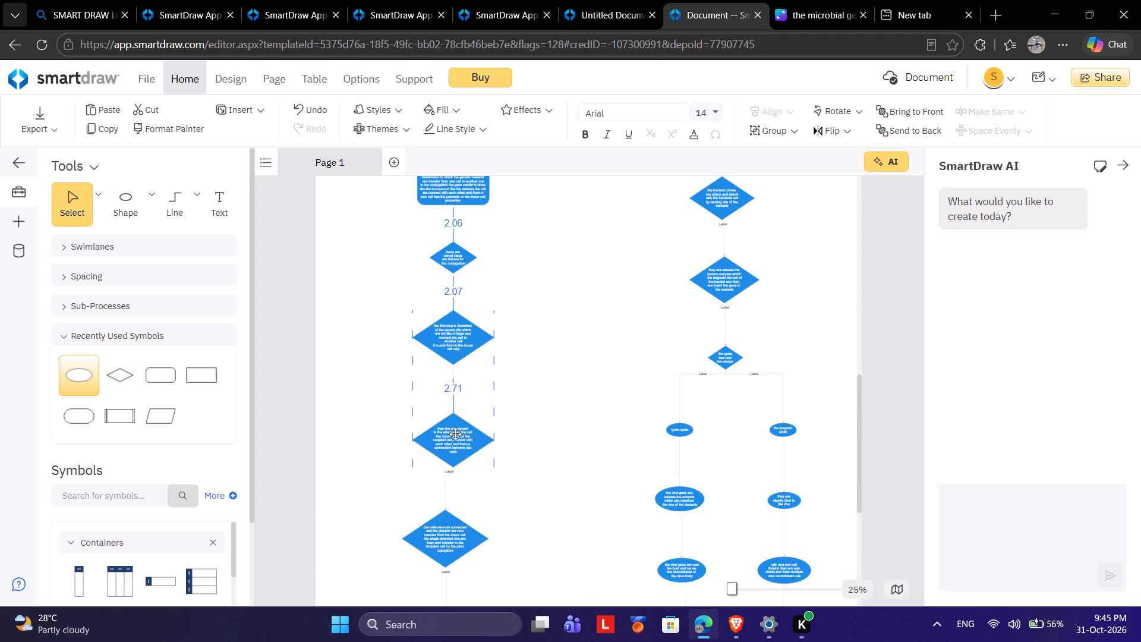
pyautogui.moveTo(455, 434); pyautogui.dragTo(455, 418)
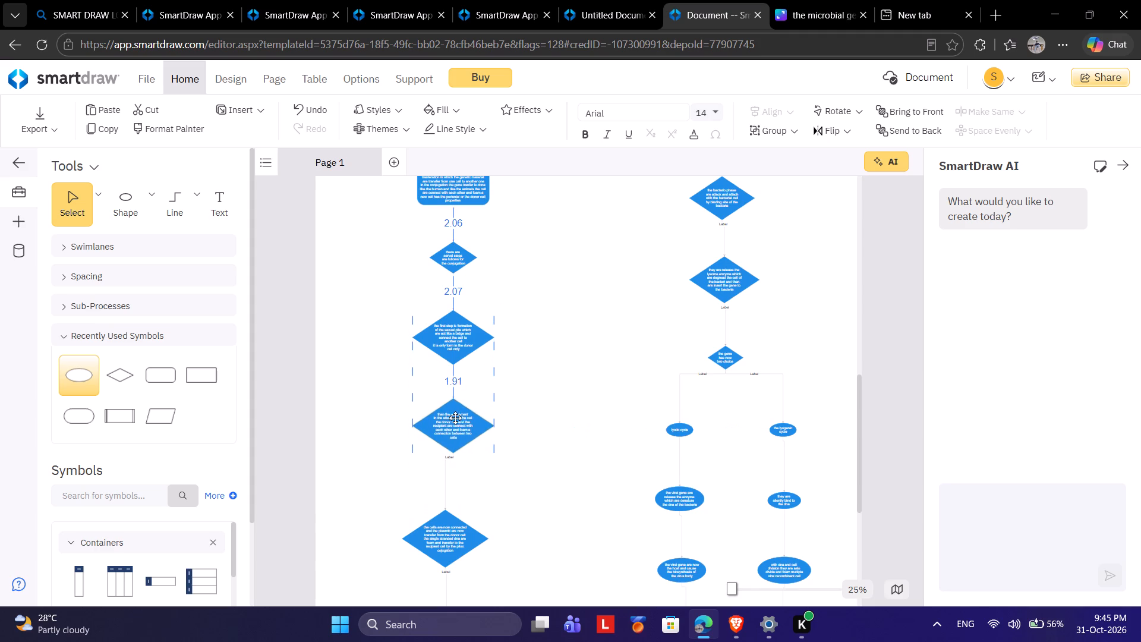
pyautogui.moveTo(455, 418); pyautogui.dragTo(455, 418)
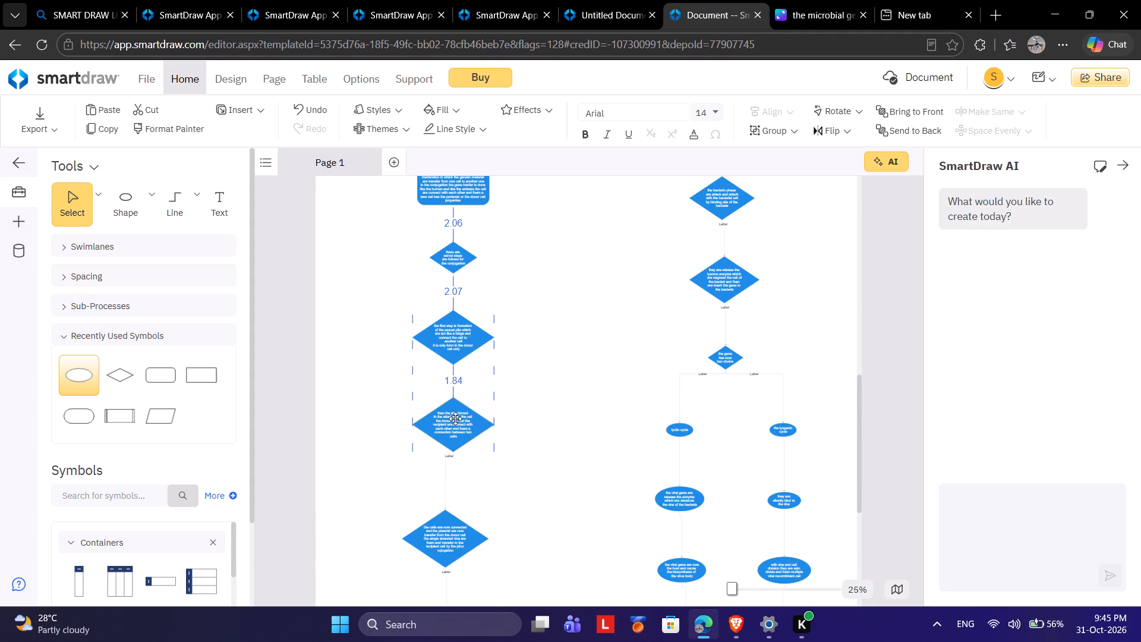
pyautogui.moveTo(455, 418); pyautogui.dragTo(455, 416)
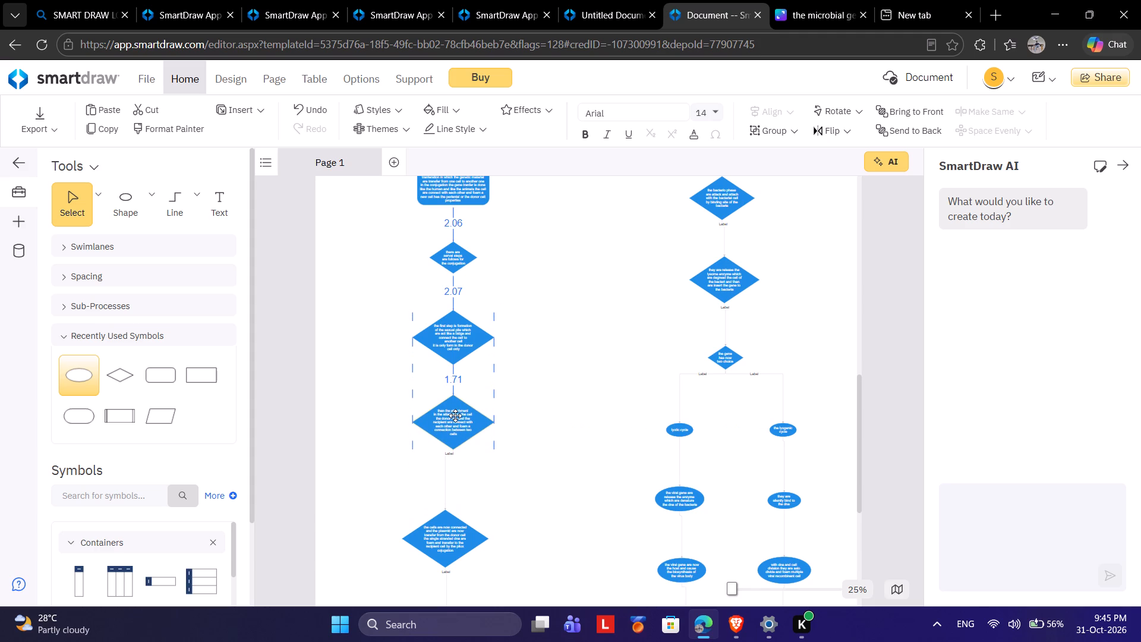
pyautogui.moveTo(455, 416); pyautogui.dragTo(455, 421)
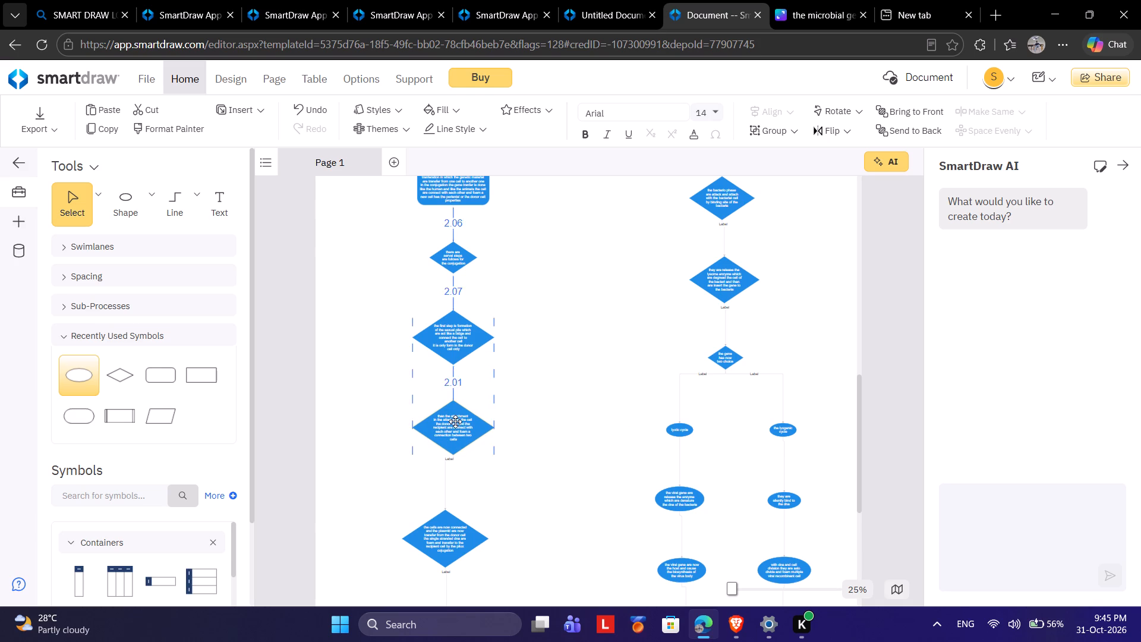
pyautogui.moveTo(455, 421); pyautogui.dragTo(455, 420)
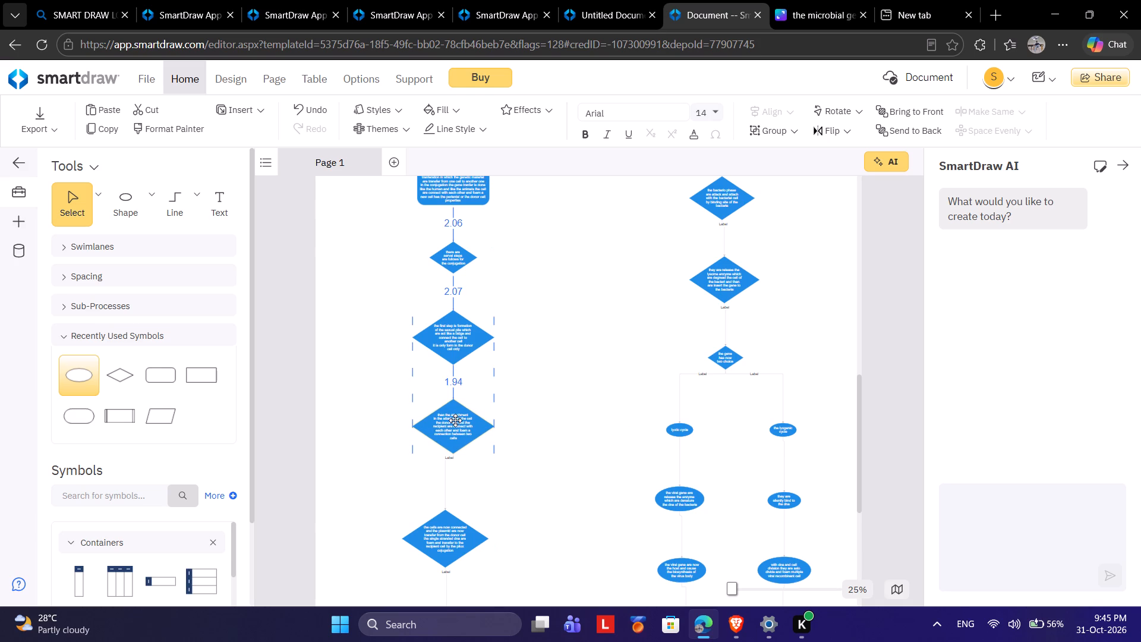
pyautogui.moveTo(455, 420); pyautogui.dragTo(455, 422)
# Move the cells-connected plasmid transfer diamond under the attachment diamond, in line with the column and with a gap of about 2.
pyautogui.moveTo(442, 535); pyautogui.dragTo(451, 521)
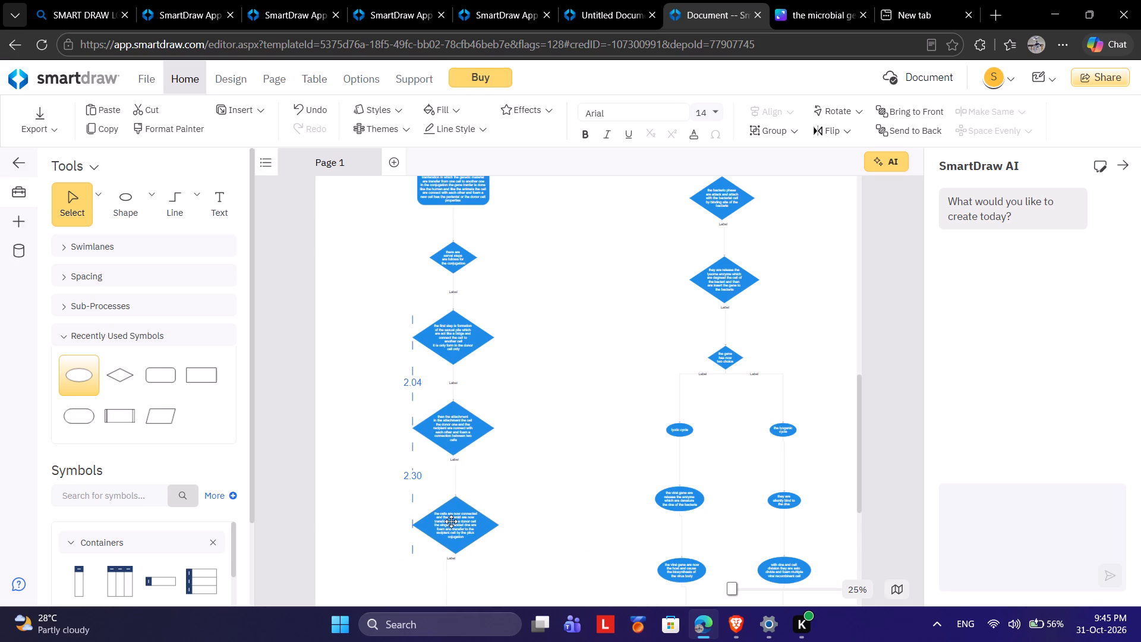
pyautogui.moveTo(451, 521); pyautogui.dragTo(451, 516)
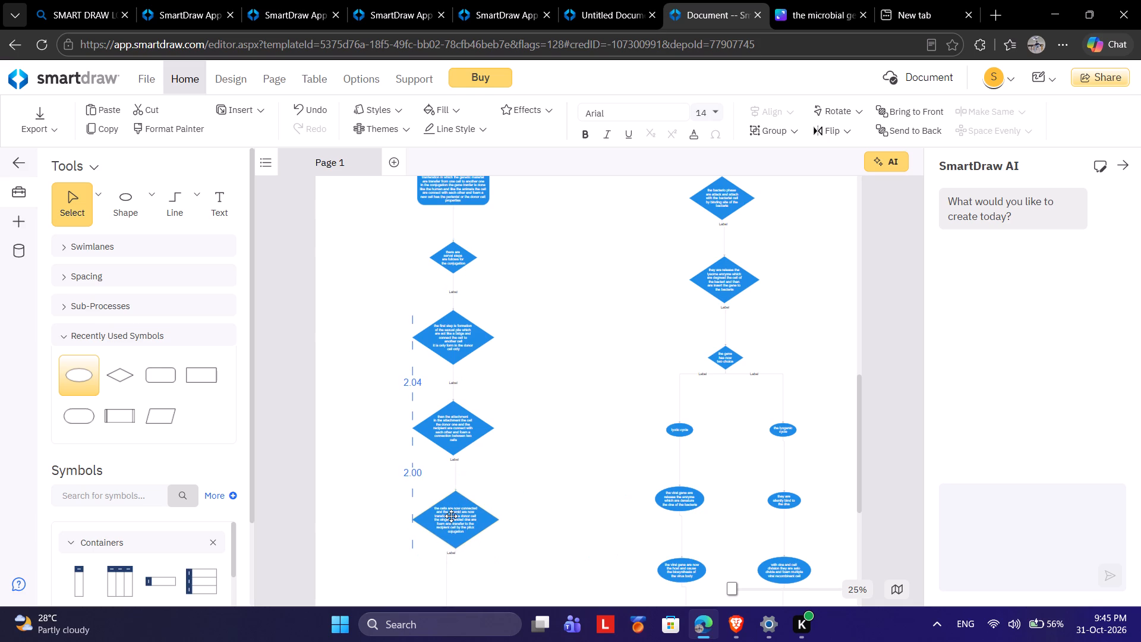
pyautogui.moveTo(451, 516); pyautogui.dragTo(449, 517)
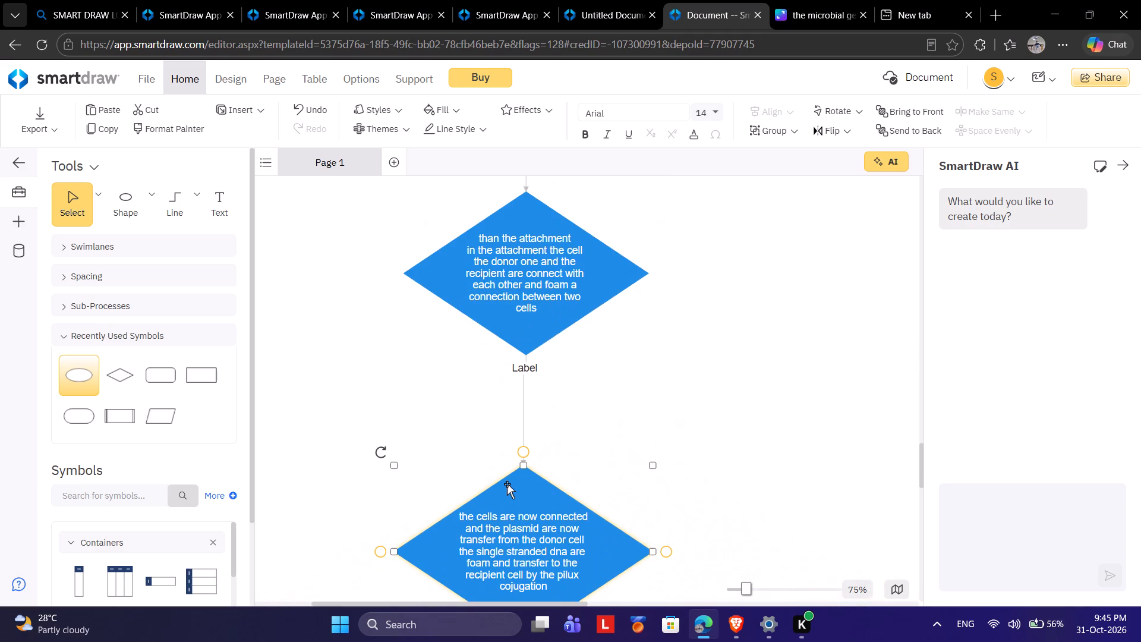
# Raise the new-plasmid diamond to just below the cells-connected plasmid transfer diamond, centred on the conjugation column with similar spacing.
pyautogui.press('Tab')
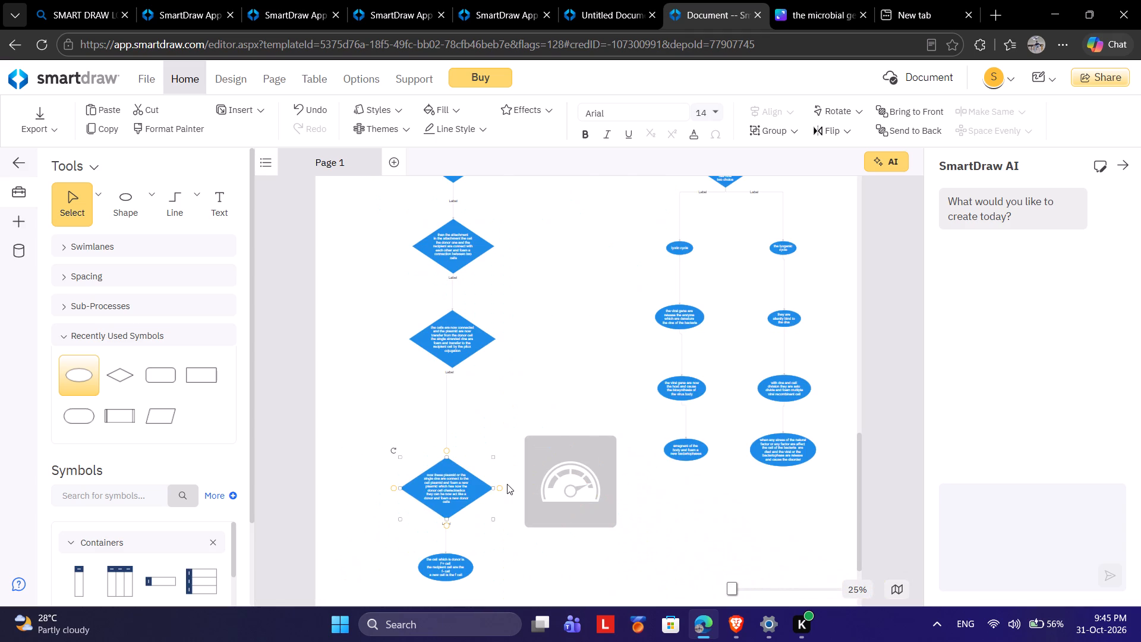
pyautogui.click(453, 494)
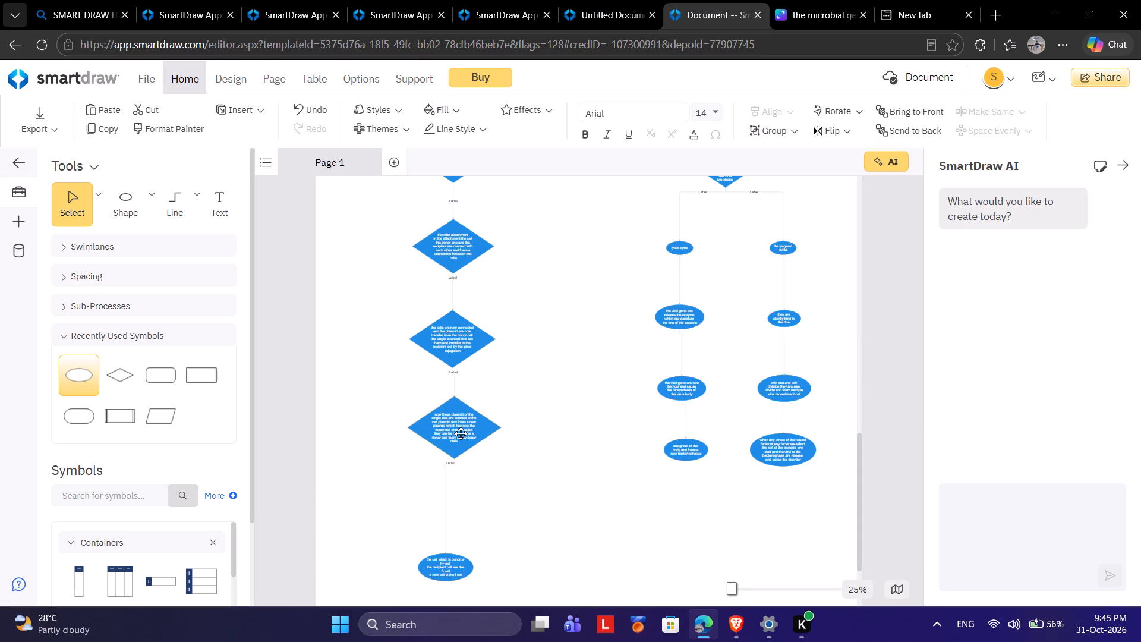
pyautogui.moveTo(449, 419); pyautogui.dragTo(442, 421)
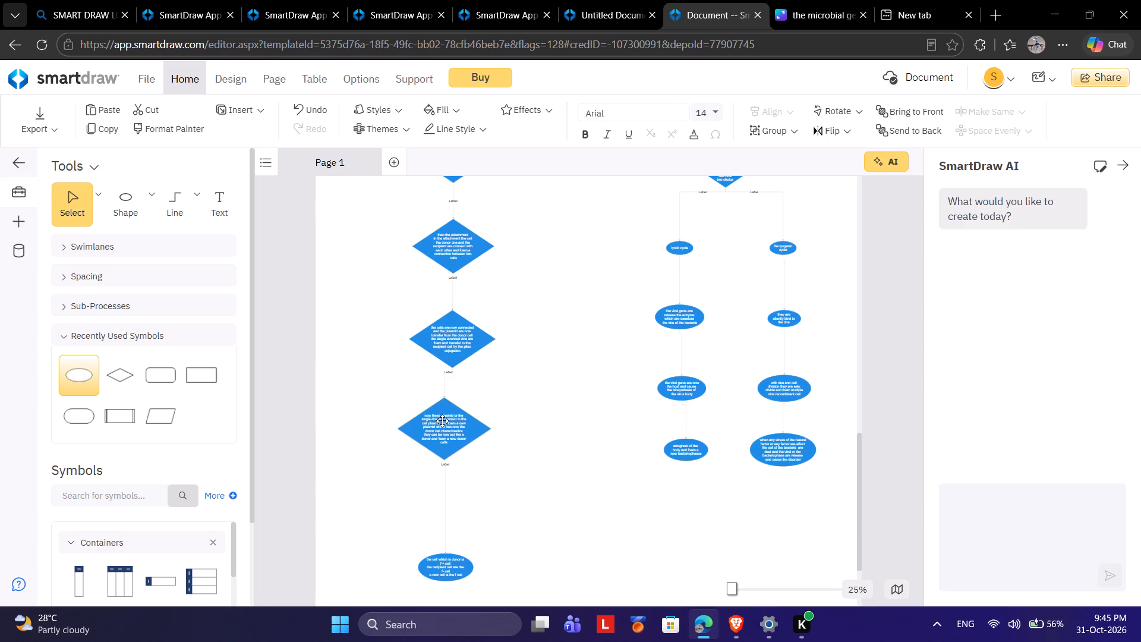
pyautogui.moveTo(442, 421); pyautogui.dragTo(447, 426)
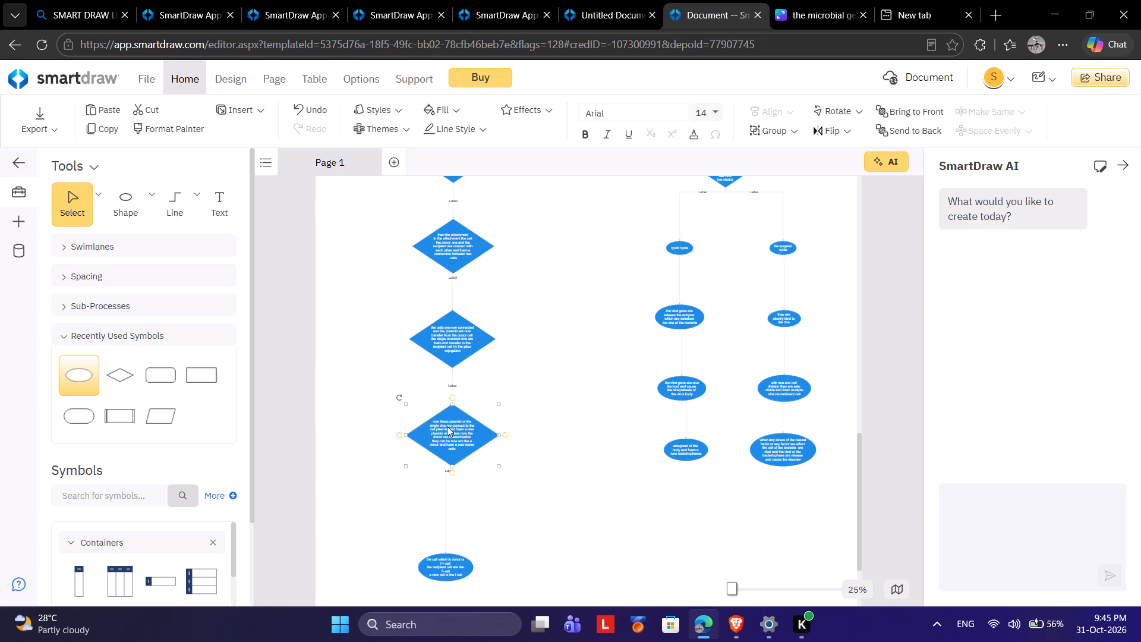
# Raise the final donor and recipient cell ellipse to just below the new-plasmid diamond, centred on the conjugation column.
pyautogui.moveTo(452, 549); pyautogui.dragTo(449, 569)
pyautogui.moveTo(438, 569); pyautogui.dragTo(449, 525)
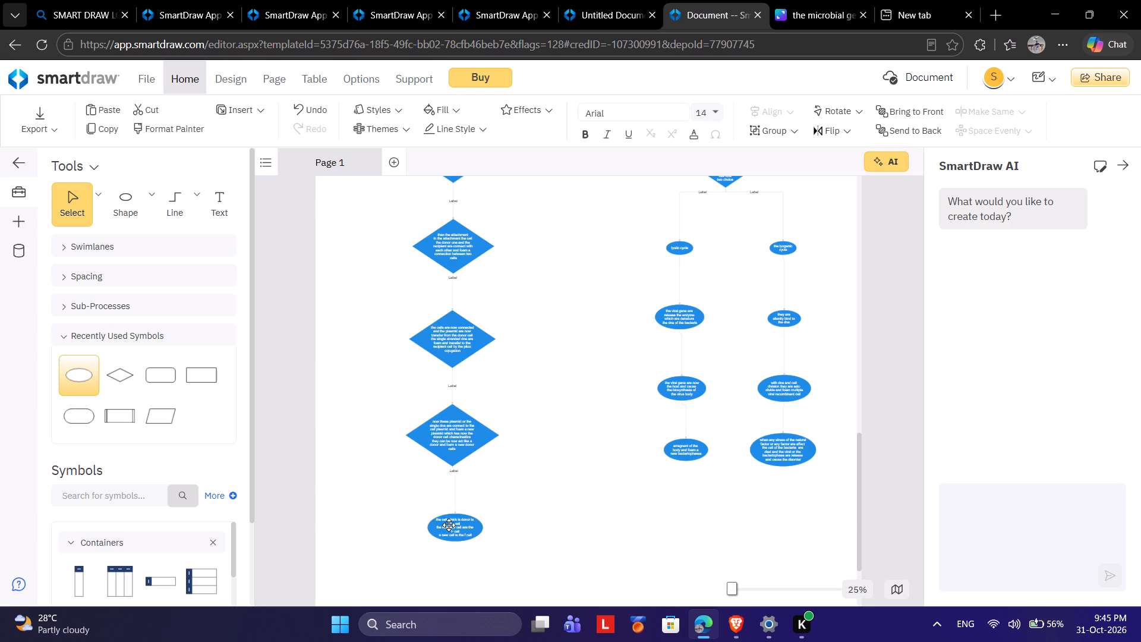
pyautogui.moveTo(449, 525); pyautogui.dragTo(445, 519)
pyautogui.click(558, 503)
# Draw a short curved line in the blank area at the page's left edge, between the Griffith and conjugation branches.
pyautogui.scroll(4, 557, 502)
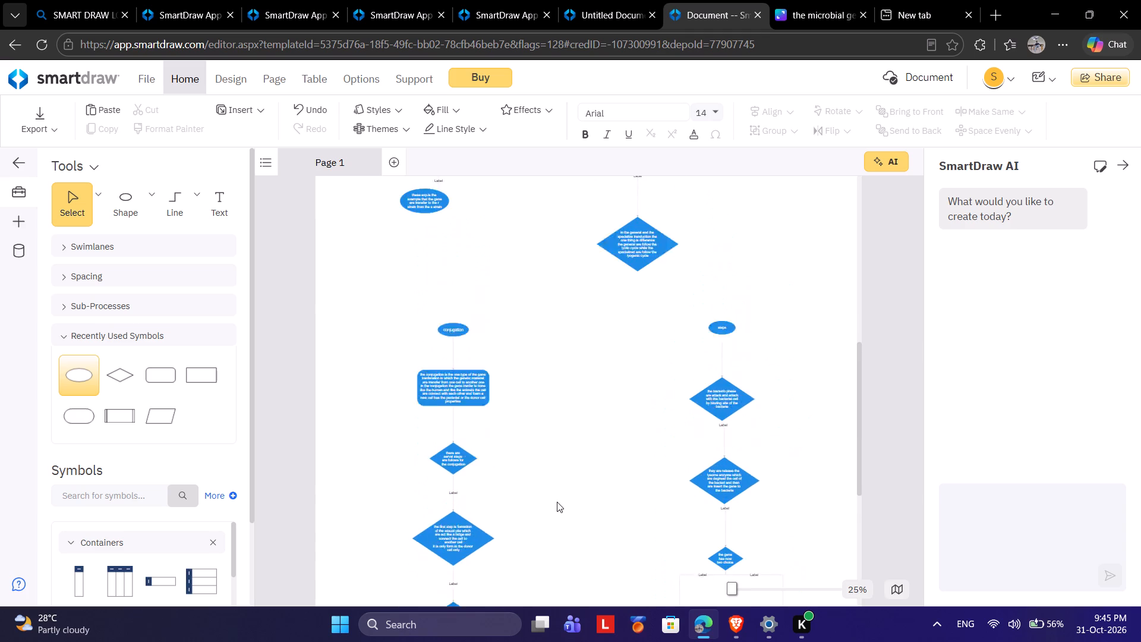
pyautogui.scroll(2, 557, 502)
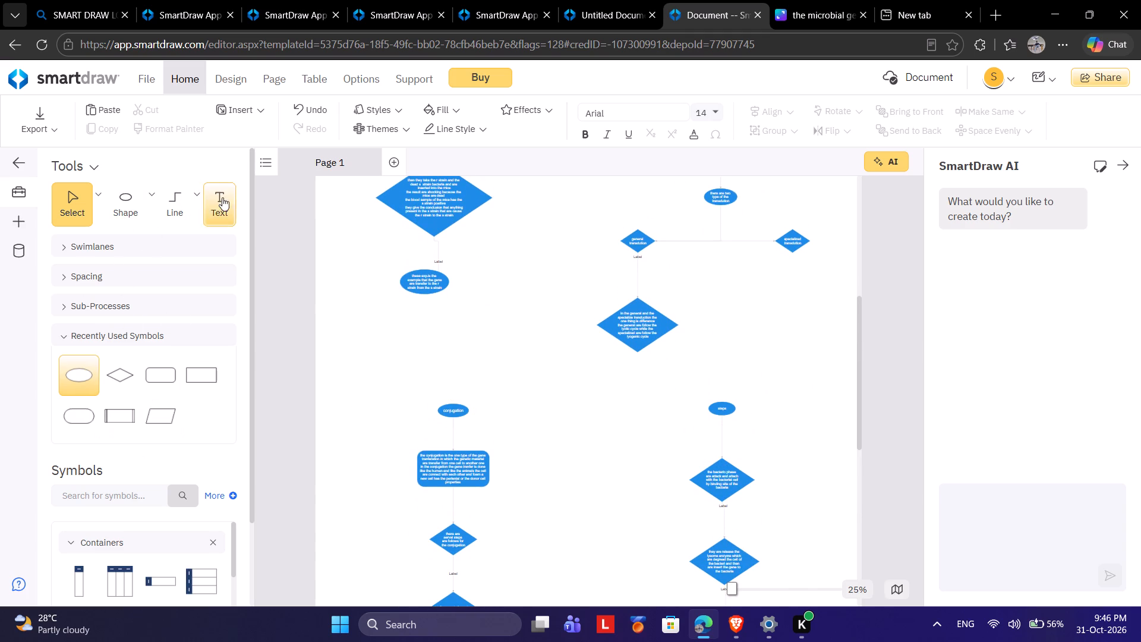
pyautogui.click(193, 197)
pyautogui.click(238, 288)
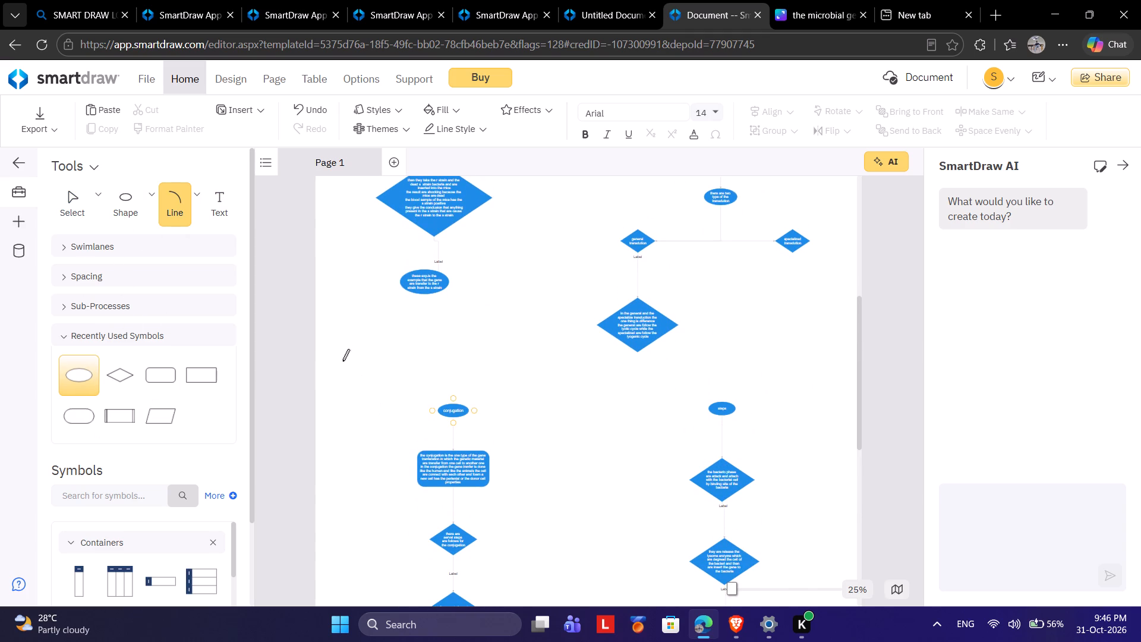
pyautogui.click(311, 358)
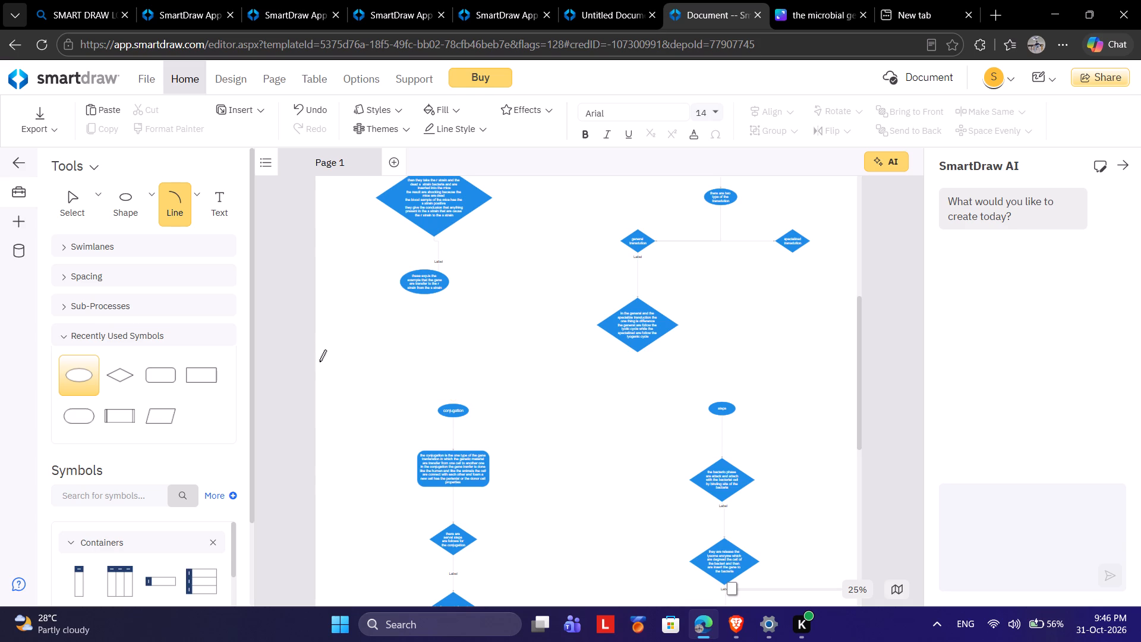
pyautogui.click(319, 361)
# Centre the whole document on the page.
pyautogui.rightClick(343, 325)
pyautogui.rightClick(343, 325)
pyautogui.rightClick(331, 333)
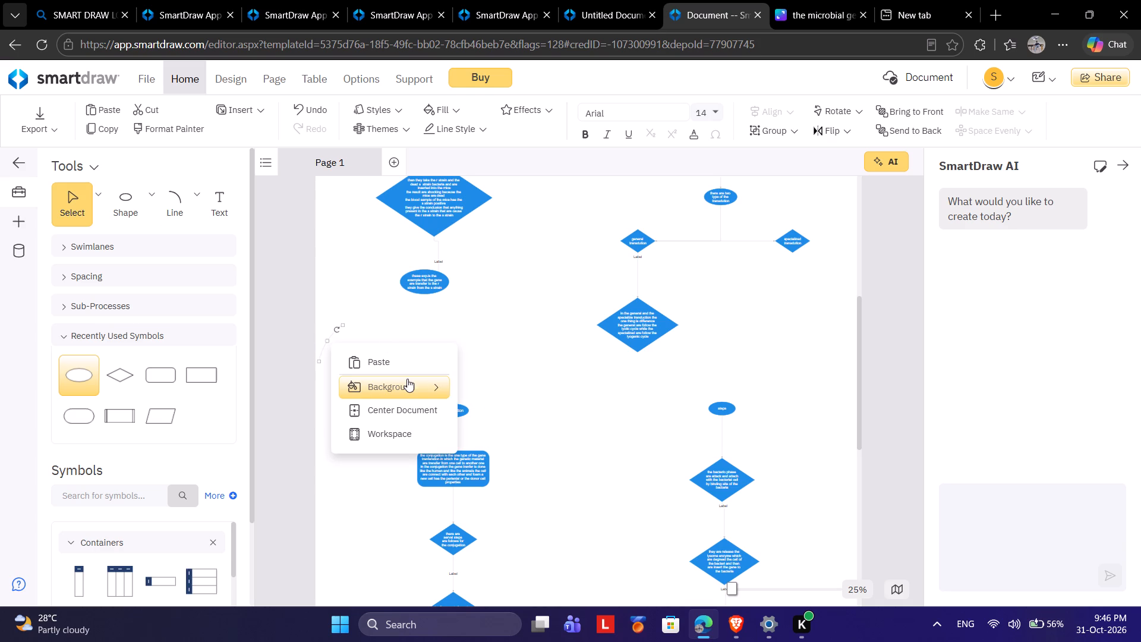
pyautogui.click(349, 410)
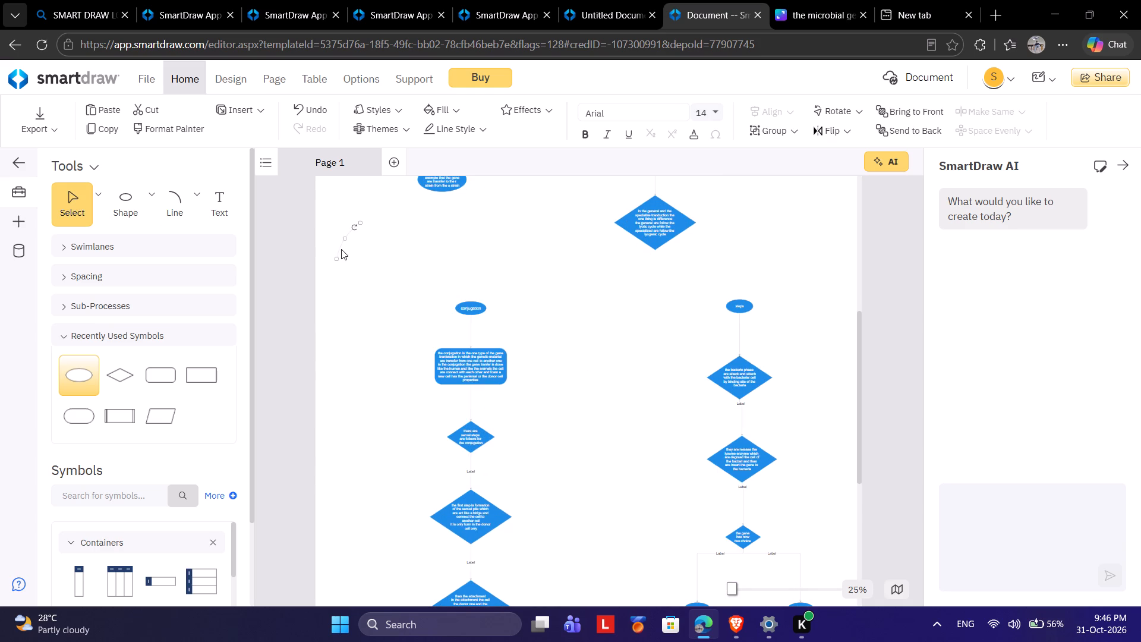
# Delete the short curved line in the blank area between the Griffith and conjugation branches.
pyautogui.click(341, 248)
pyautogui.click(344, 238)
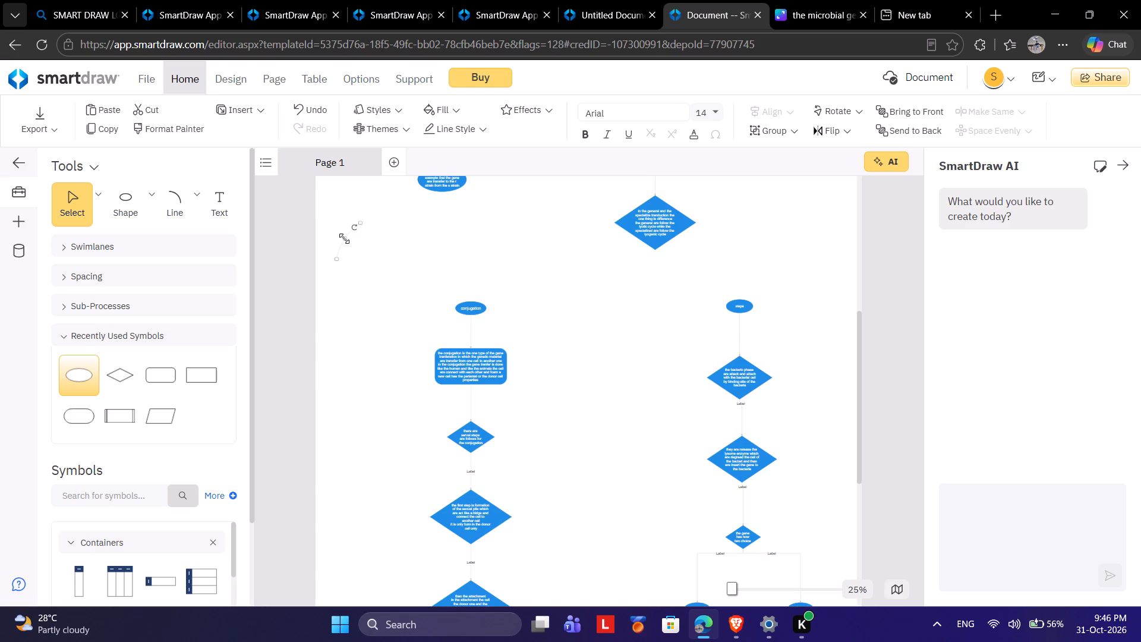
pyautogui.rightClick(344, 238)
pyautogui.rightClick(344, 238)
pyautogui.click(350, 229)
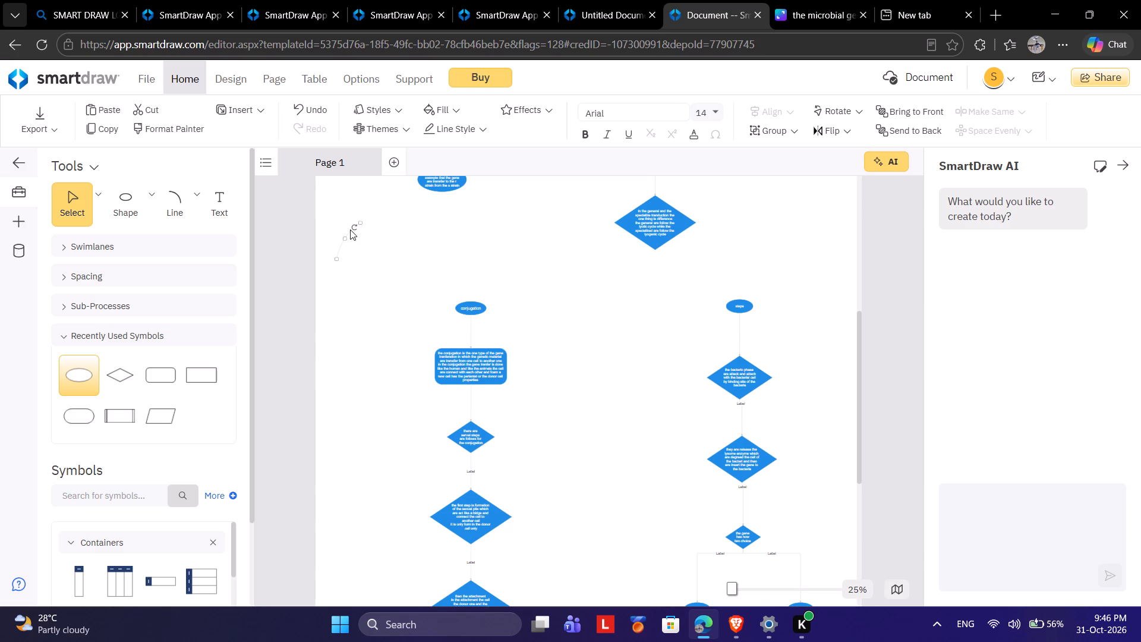
pyautogui.rightClick(350, 229)
pyautogui.rightClick(350, 229)
pyautogui.hscroll(1, 350, 229)
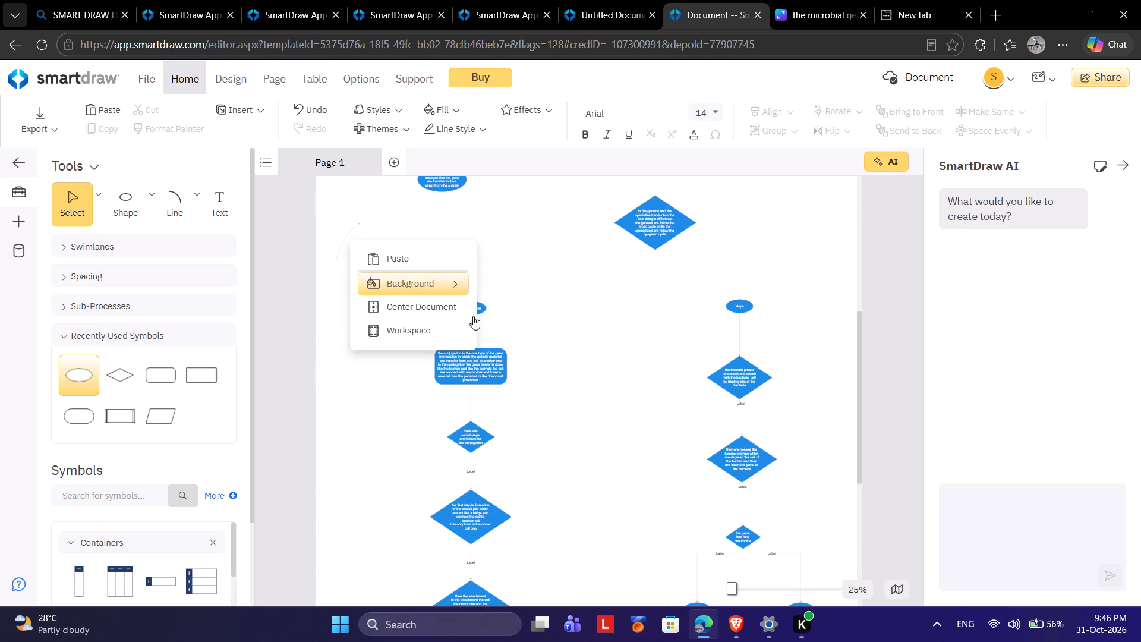
pyautogui.click(625, 288)
pyautogui.hscroll(7, 424, 288)
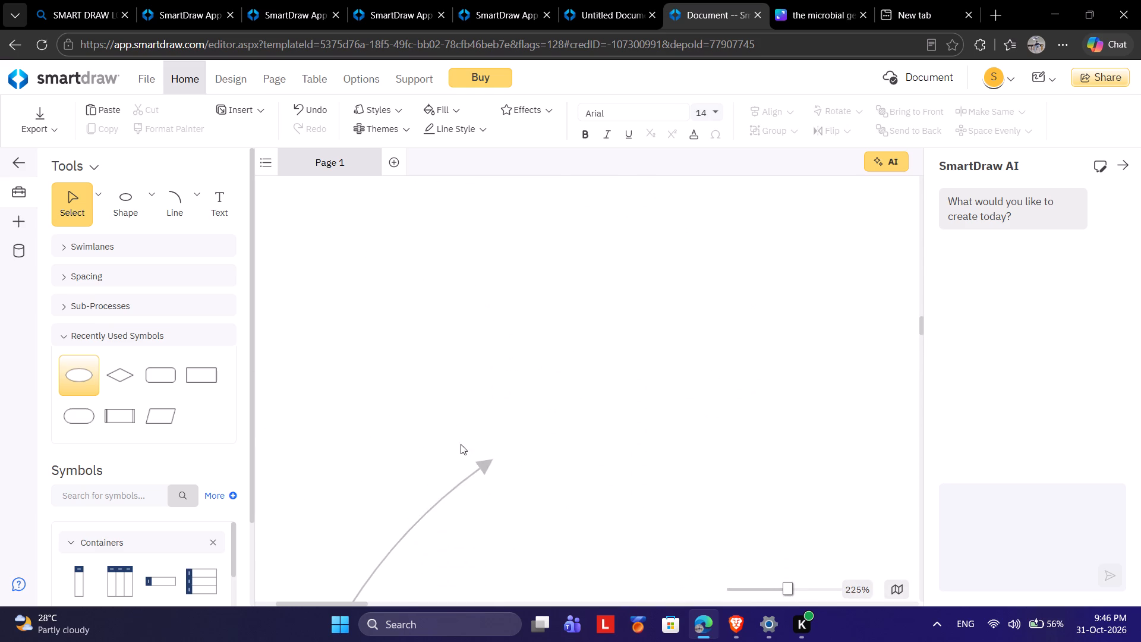
pyautogui.hscroll(1, 461, 444)
pyautogui.click(486, 462)
pyautogui.rightClick(486, 462)
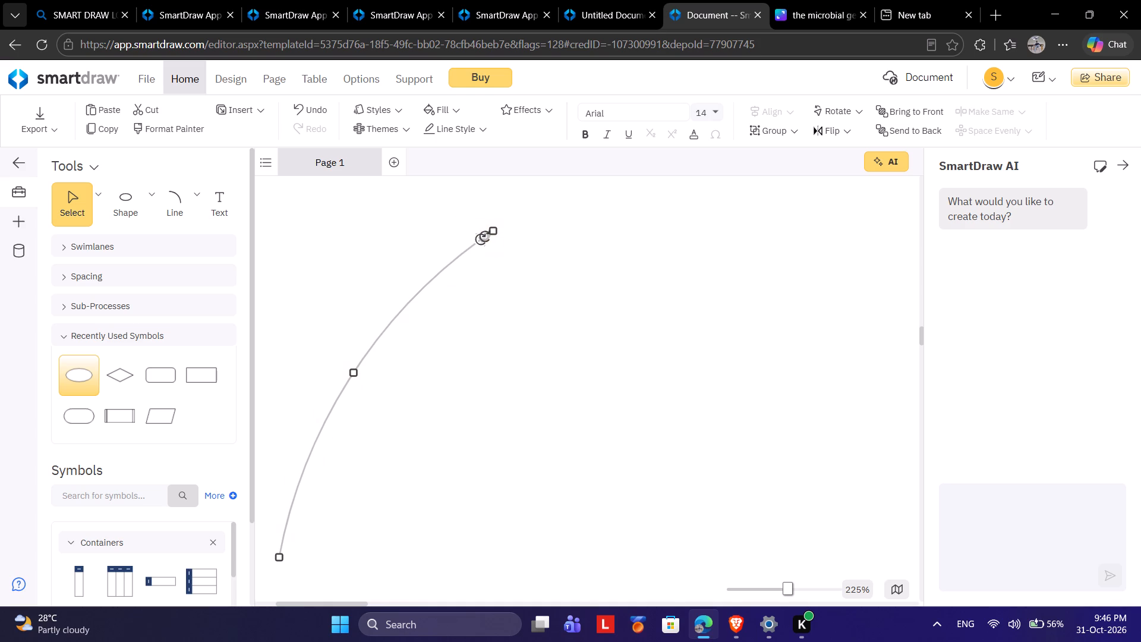
pyautogui.rightClick(485, 238)
pyautogui.rightClick(443, 266)
pyautogui.click(491, 159)
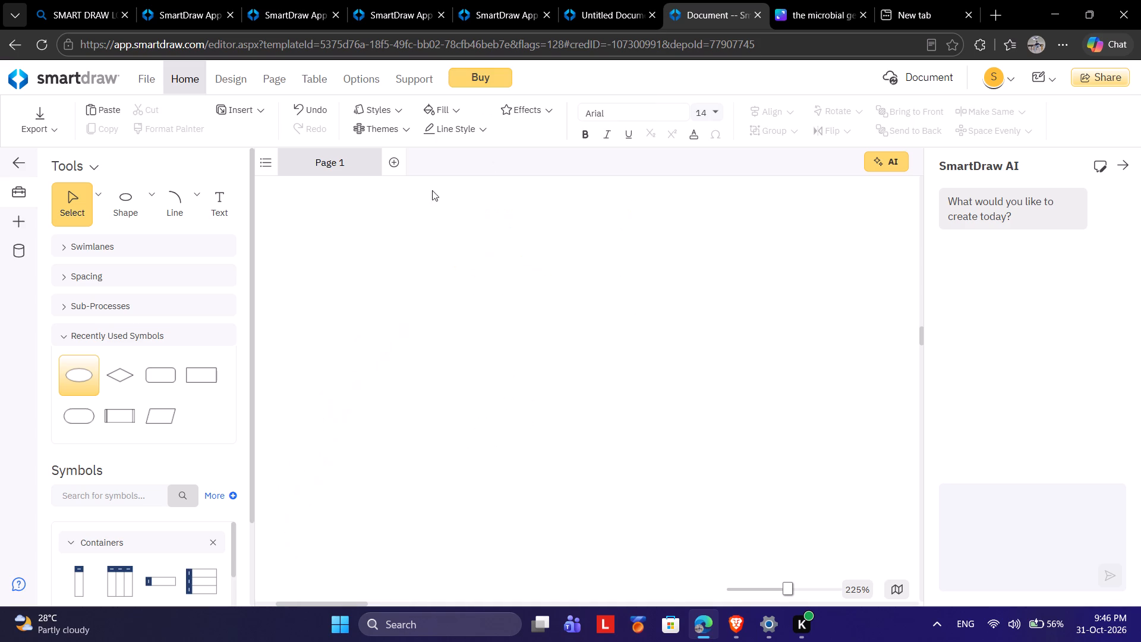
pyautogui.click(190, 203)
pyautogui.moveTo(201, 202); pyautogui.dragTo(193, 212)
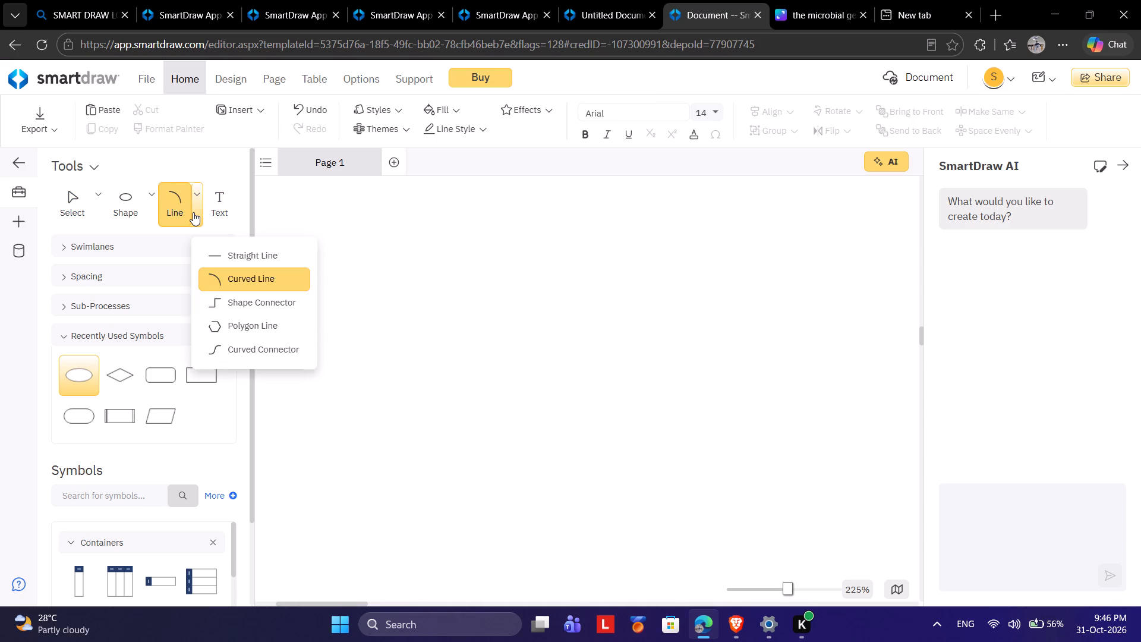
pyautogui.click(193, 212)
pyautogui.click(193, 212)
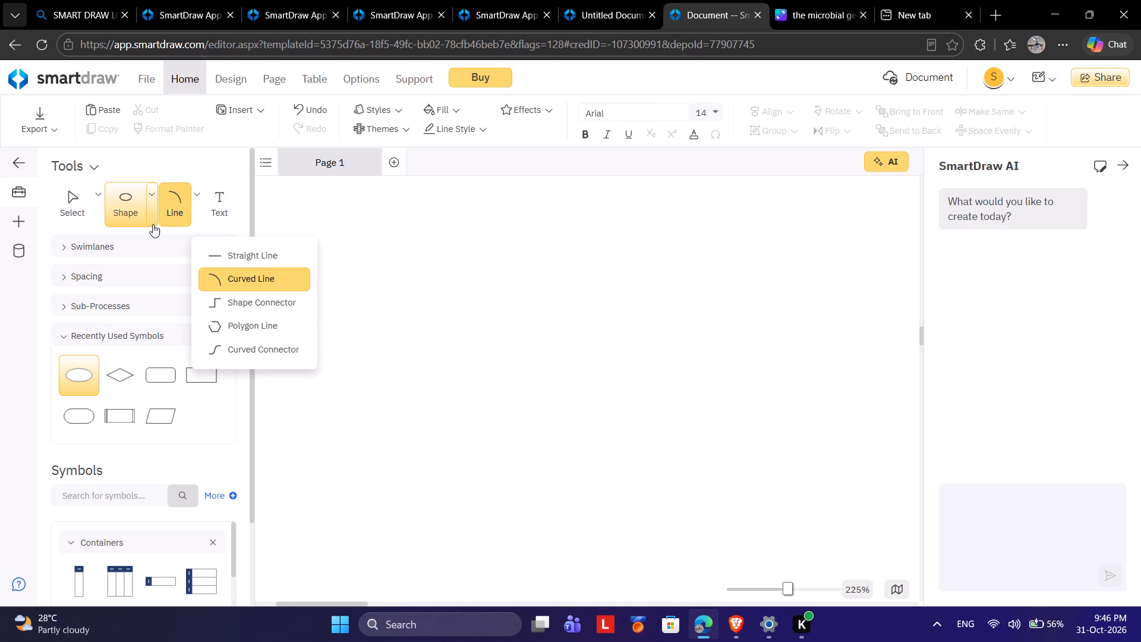
# Place a rectangle in the blank area near the page's left edge, between the Griffith and conjugation branches.
pyautogui.click(158, 218)
pyautogui.click(152, 221)
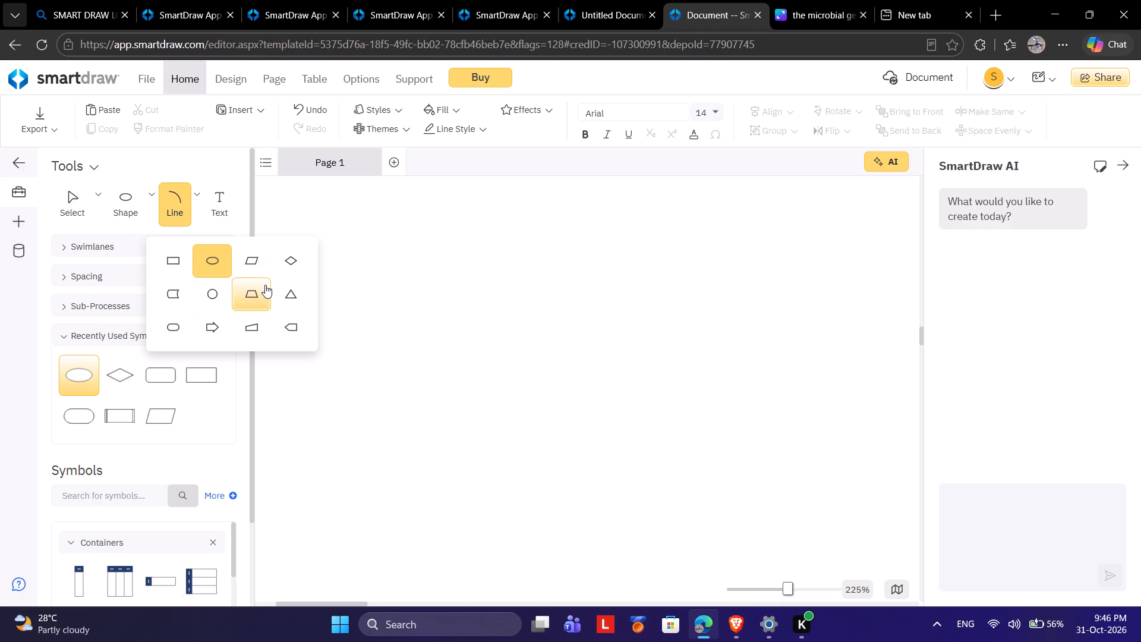
pyautogui.click(186, 266)
pyautogui.click(363, 394)
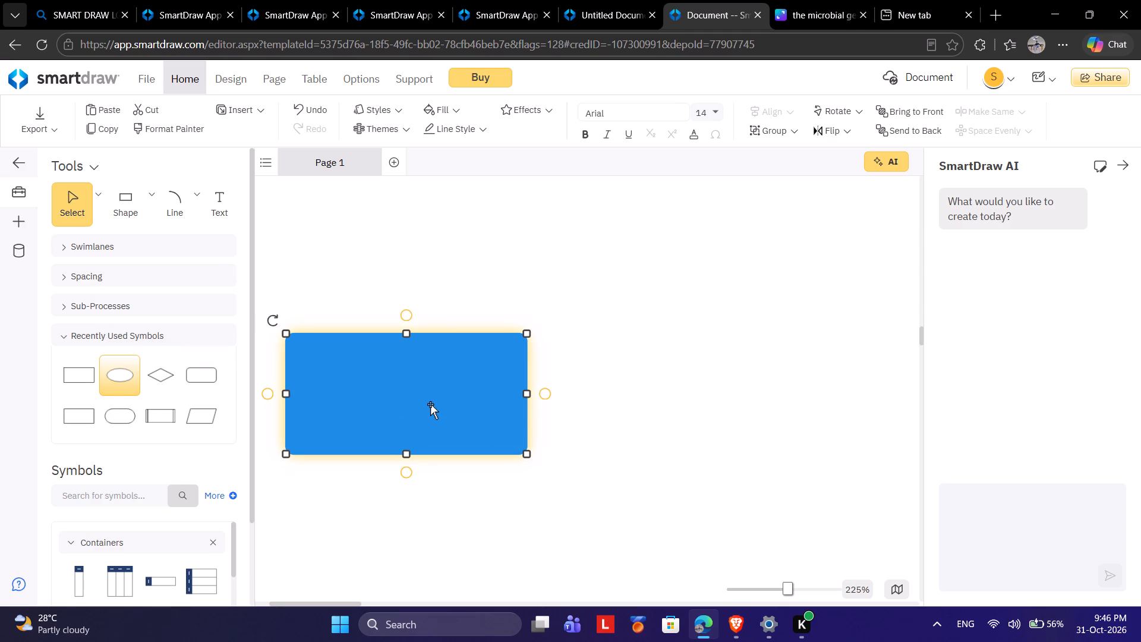
# Fill the new rectangle with dark grey.
pyautogui.hscroll(-1, 438, 414)
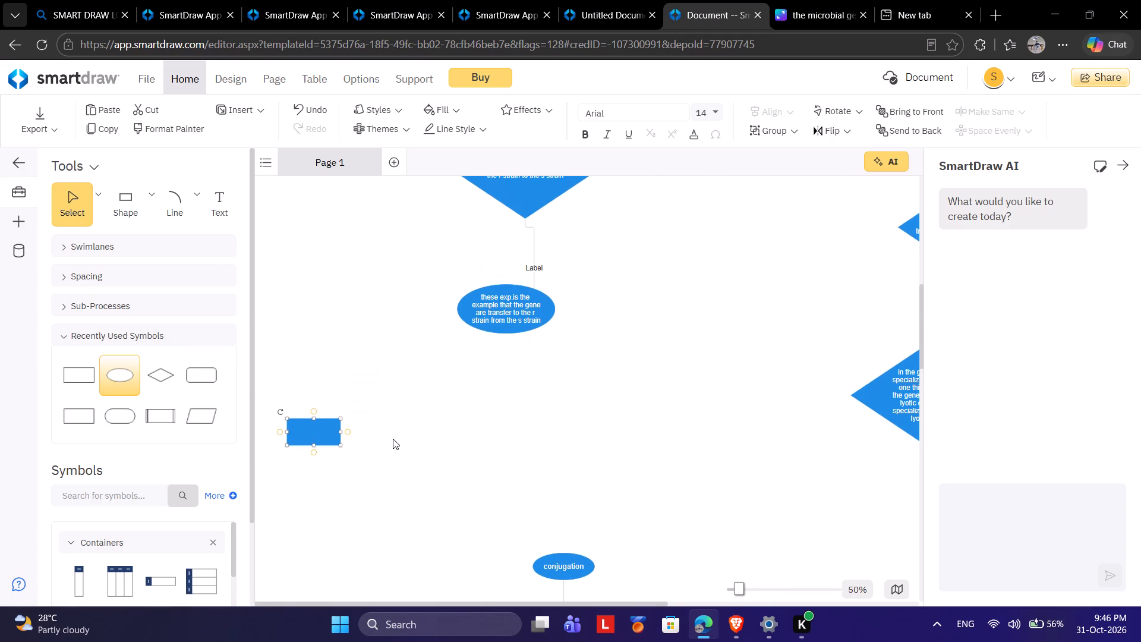
pyautogui.hscroll(-1, 393, 439)
pyautogui.rightClick(316, 383)
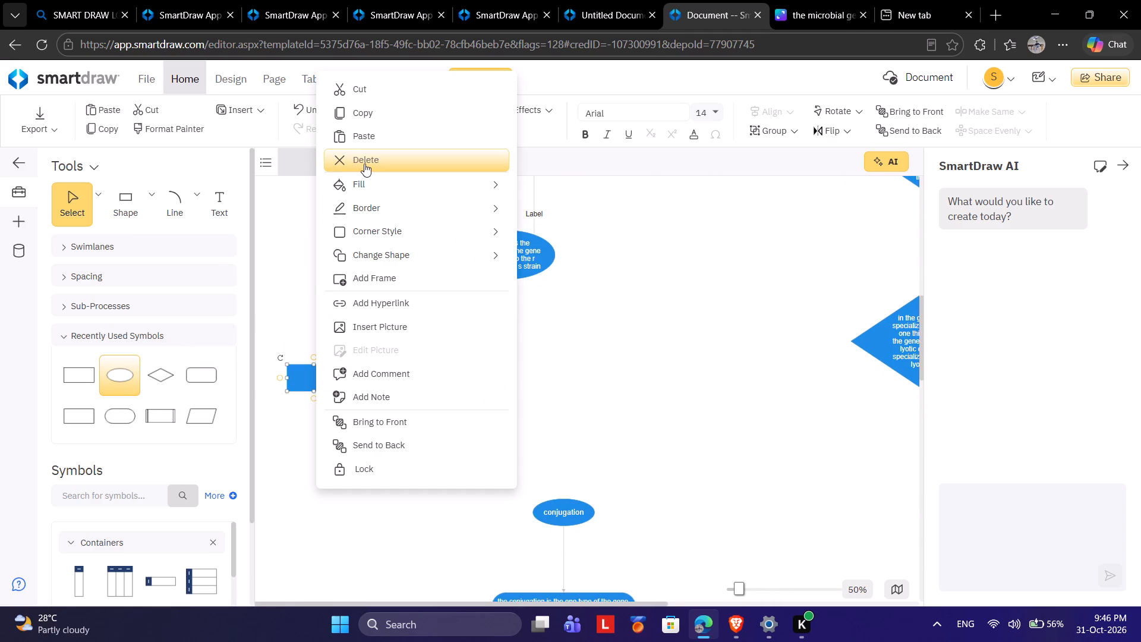
pyautogui.click(364, 184)
pyautogui.click(529, 308)
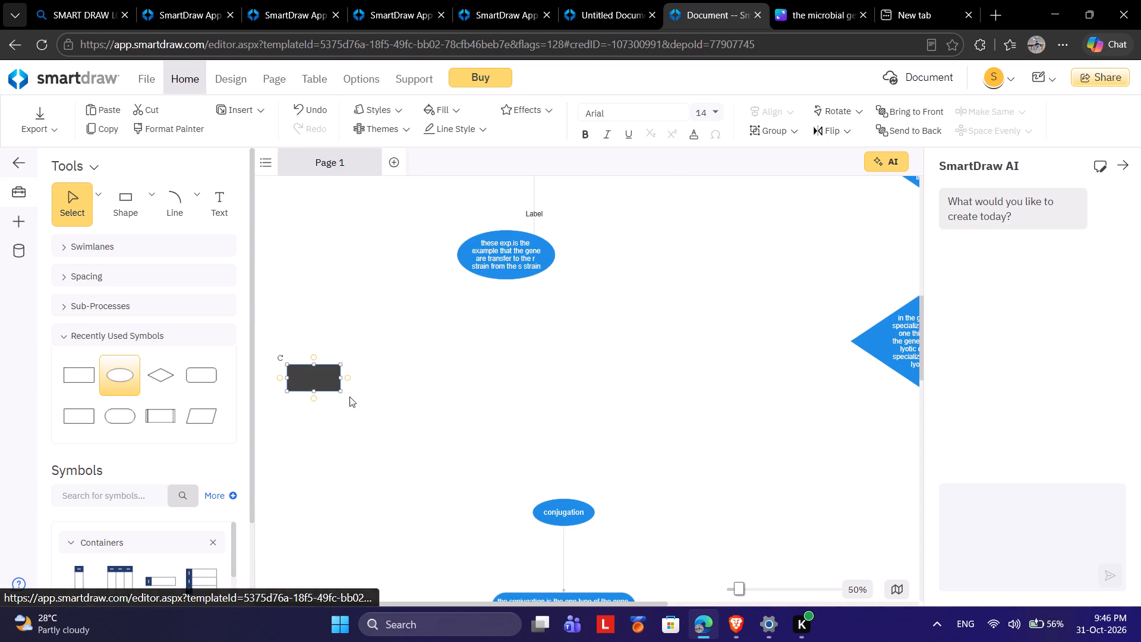
# Stretch the dark rectangle into a long horizontal bar and place it just above the conjugation ellipse.
pyautogui.moveTo(339, 378); pyautogui.dragTo(576, 387)
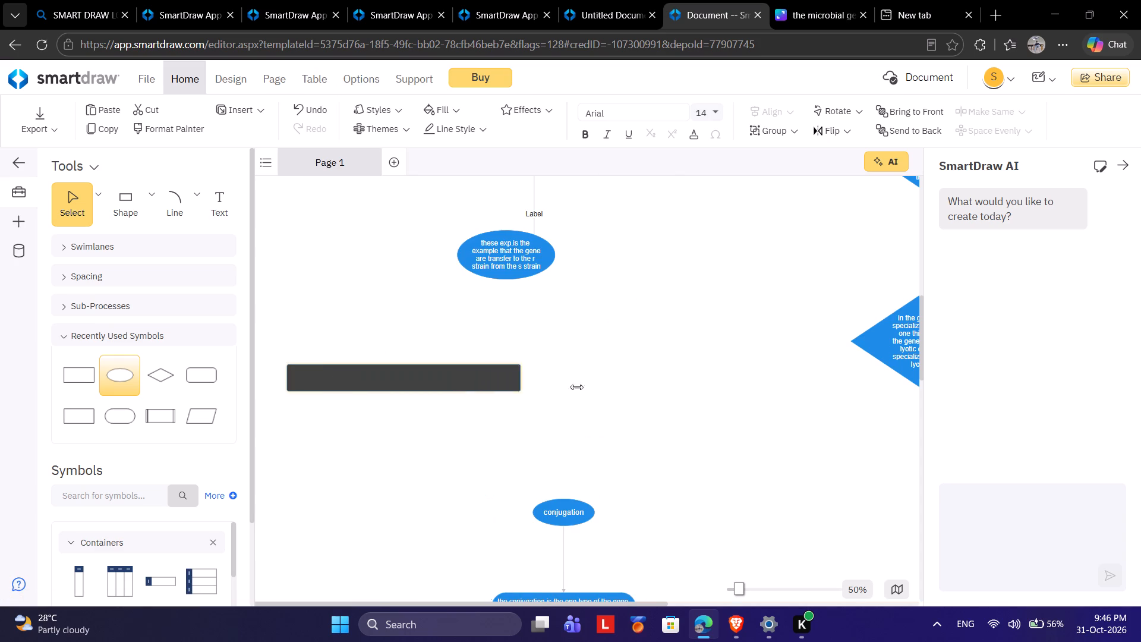
pyautogui.moveTo(576, 387); pyautogui.dragTo(762, 401)
pyautogui.hscroll(-2, 654, 400)
pyautogui.moveTo(468, 378); pyautogui.dragTo(606, 458)
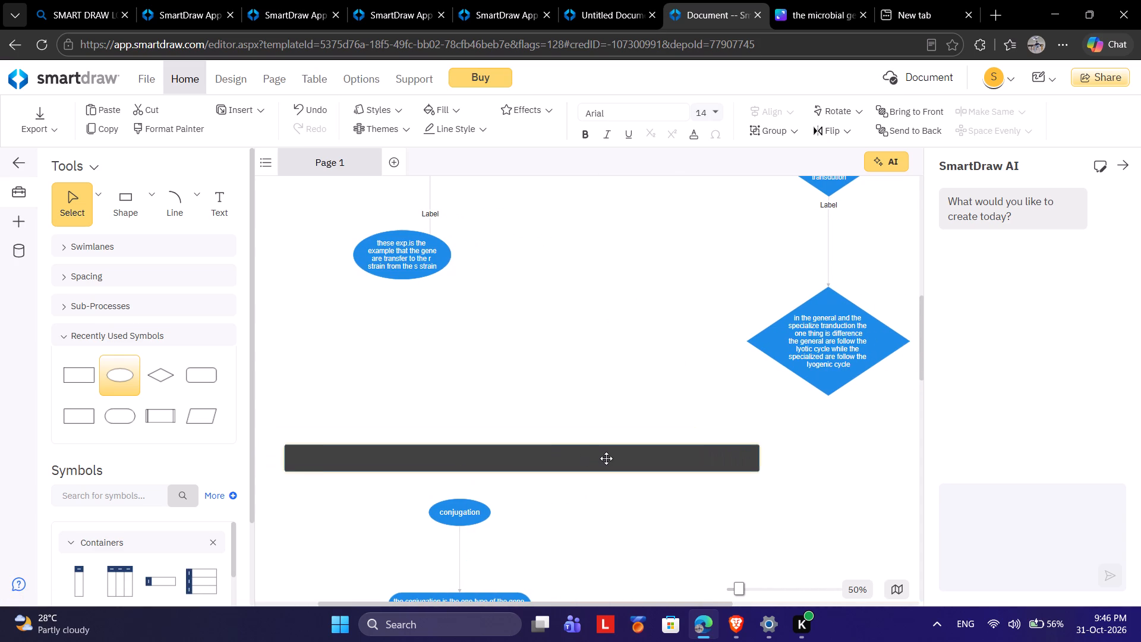
pyautogui.moveTo(606, 458); pyautogui.dragTo(559, 457)
# Extend the horizontal bar to the page's left edge, keeping it between the Griffith and conjugation branches.
pyautogui.scroll(-1, 555, 452)
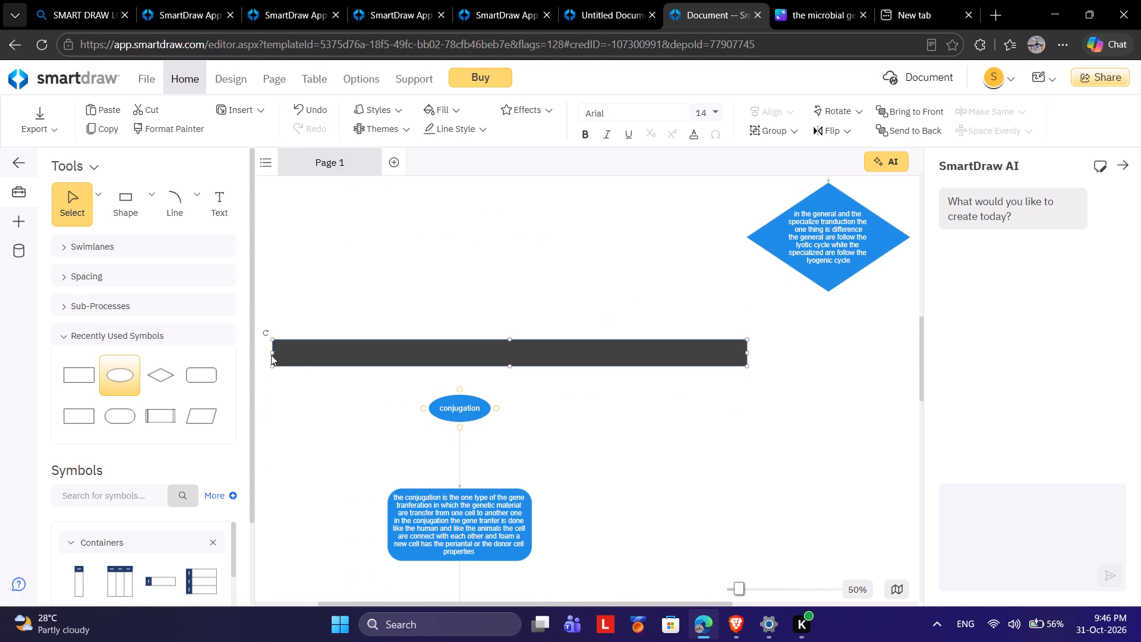
pyautogui.moveTo(275, 353); pyautogui.dragTo(258, 355)
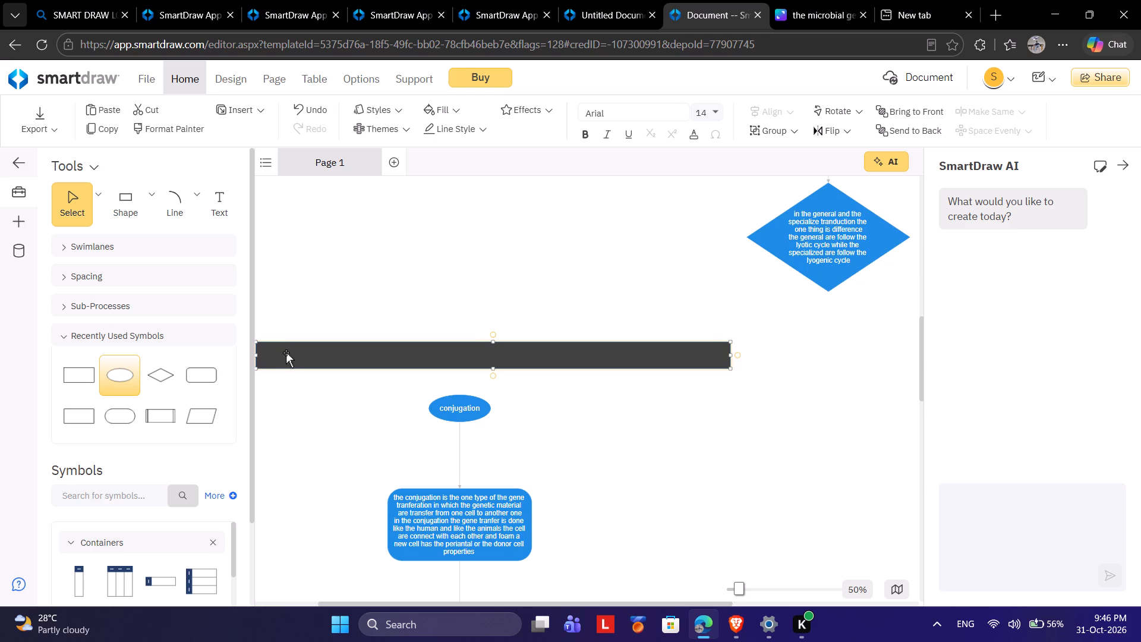
pyautogui.hscroll(4, 286, 356)
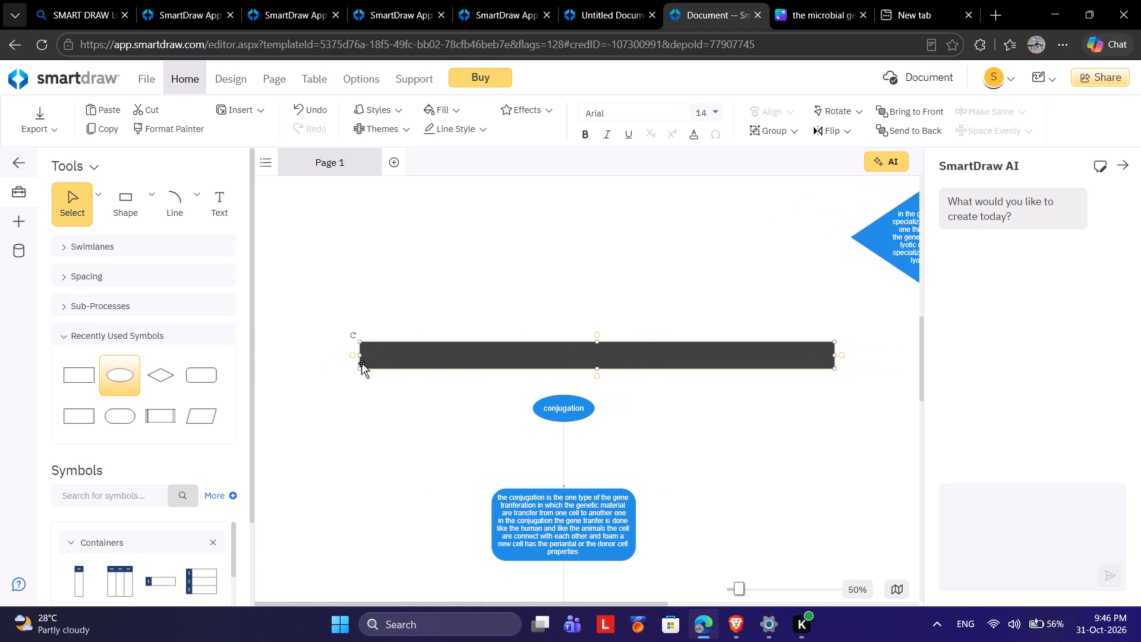
pyautogui.moveTo(361, 354); pyautogui.dragTo(253, 352)
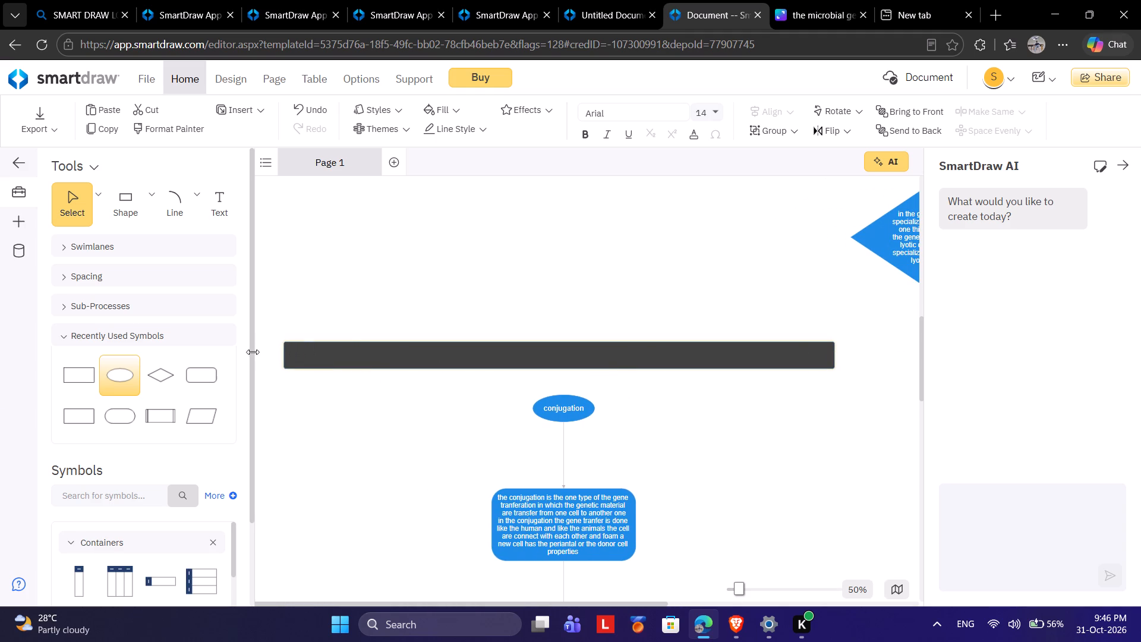
pyautogui.moveTo(253, 352); pyautogui.dragTo(182, 350)
# Add a dark rectangle between the Griffith and transduction columns and stretch it down to the horizontal bar.
pyautogui.hscroll(-3, 730, 385)
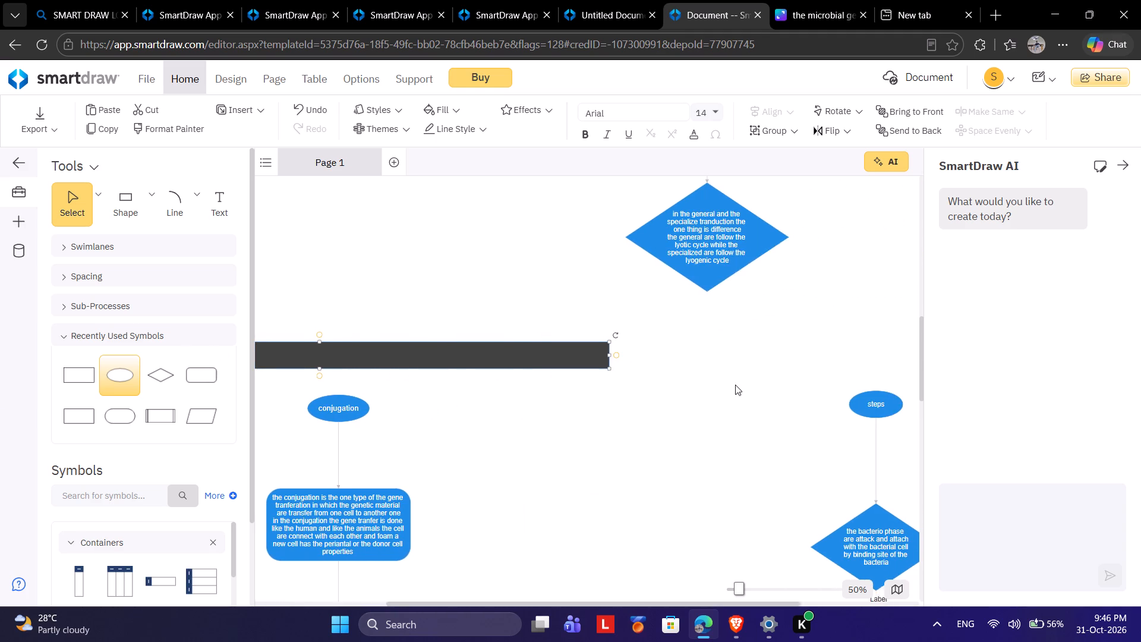
pyautogui.hscroll(-1, 735, 385)
pyautogui.hscroll(-2, 597, 367)
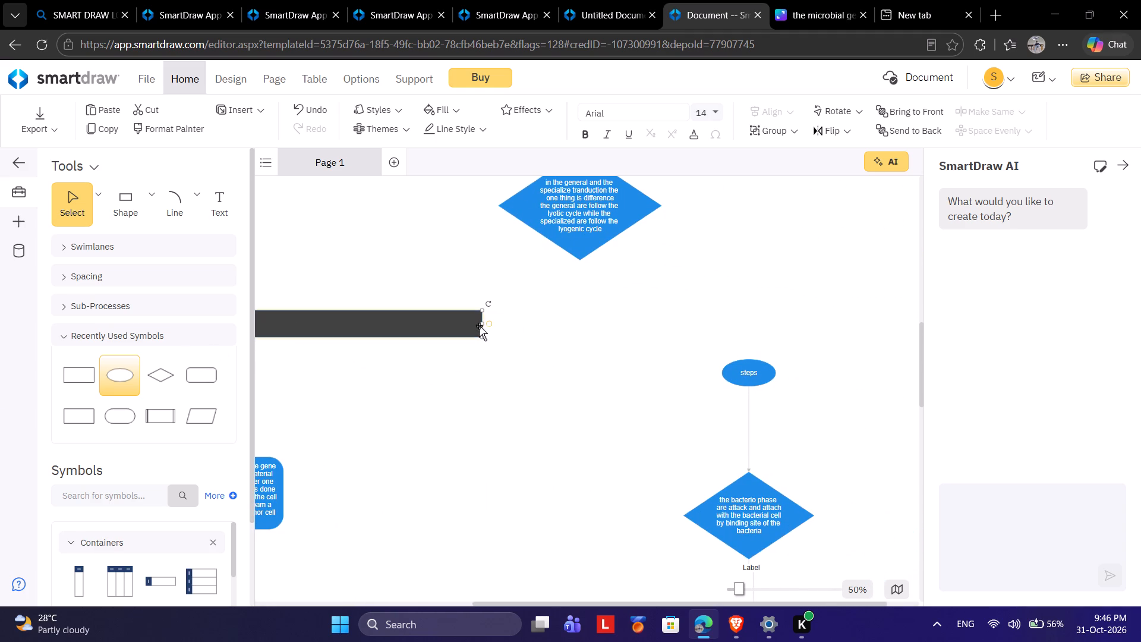
pyautogui.scroll(4, 491, 325)
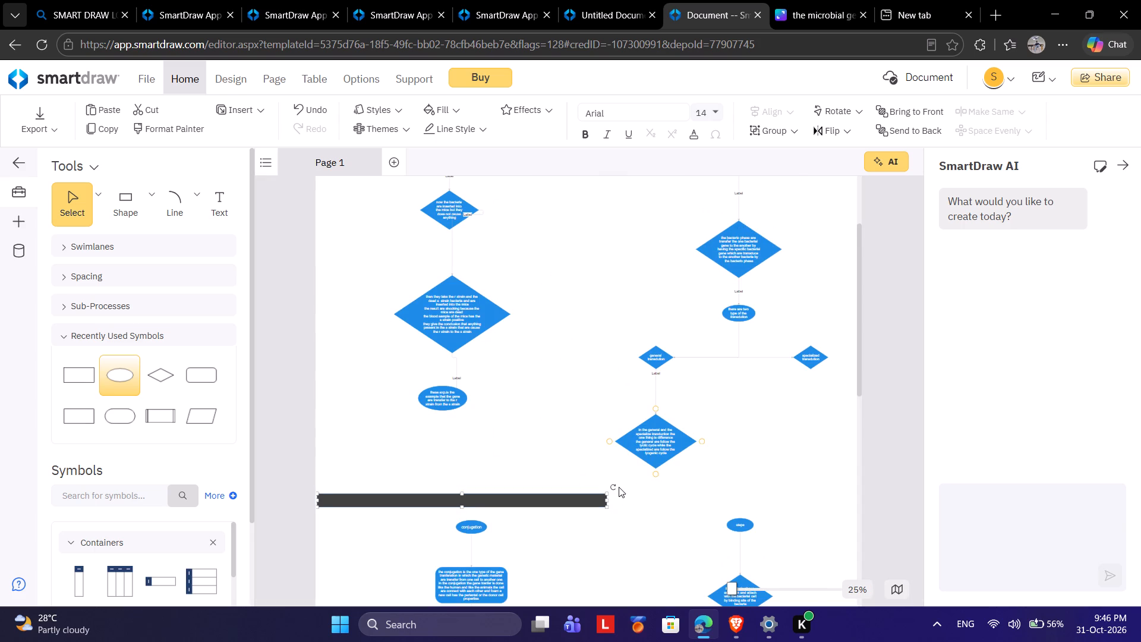
pyautogui.scroll(1, 619, 487)
pyautogui.scroll(1, 244, 323)
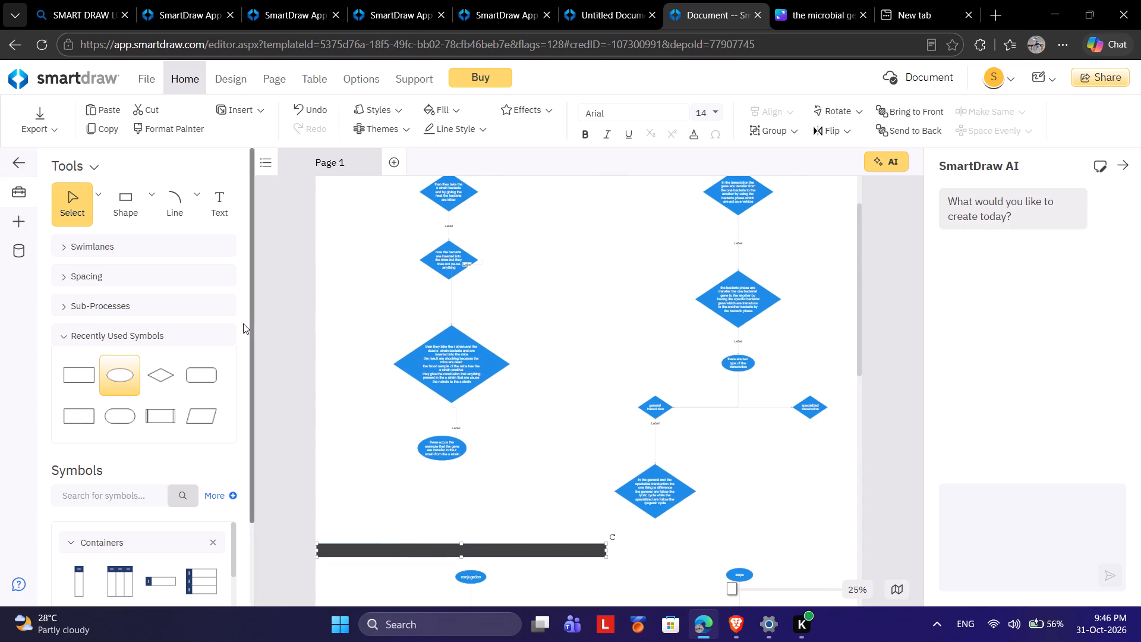
pyautogui.scroll(1, 243, 323)
pyautogui.click(155, 210)
pyautogui.click(175, 276)
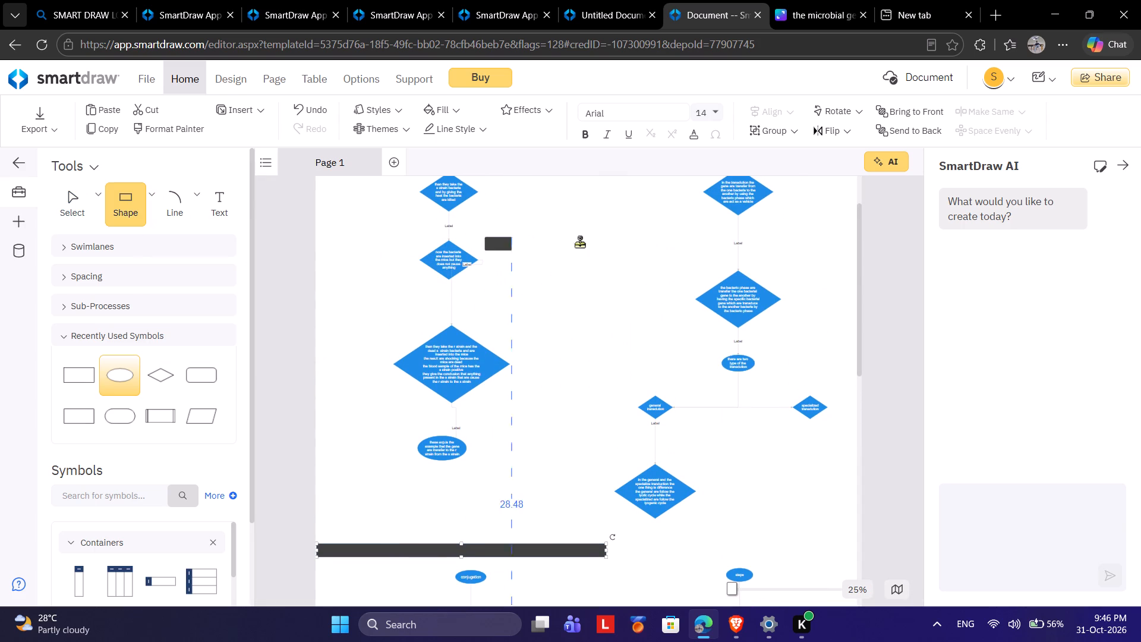
pyautogui.click(567, 184)
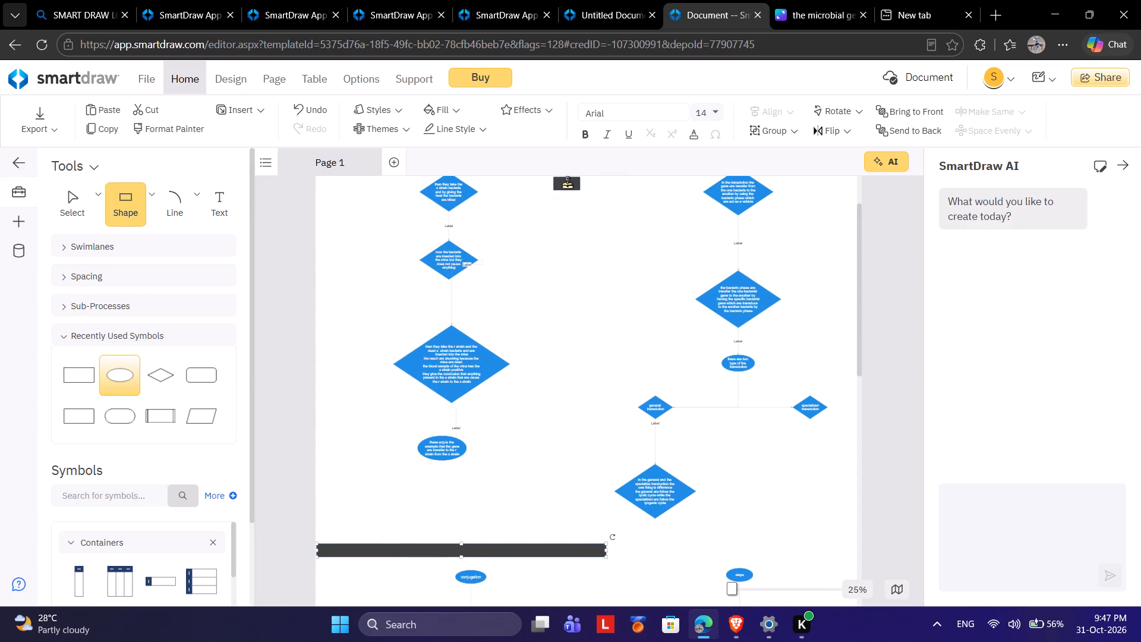
pyautogui.moveTo(567, 189); pyautogui.dragTo(574, 445)
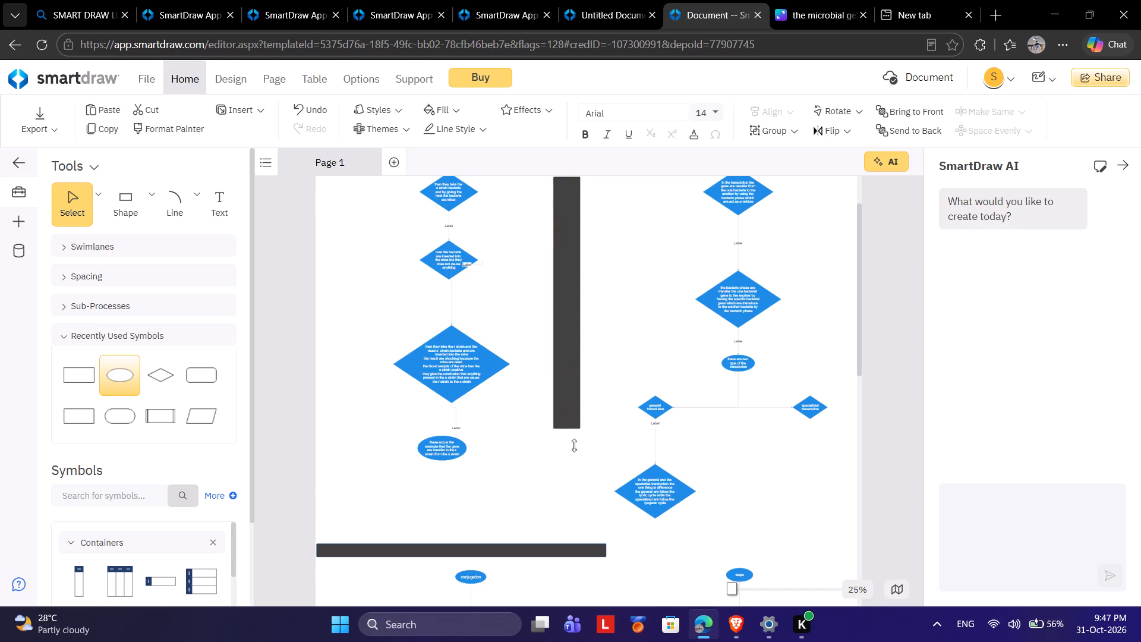
pyautogui.moveTo(574, 445); pyautogui.dragTo(583, 542)
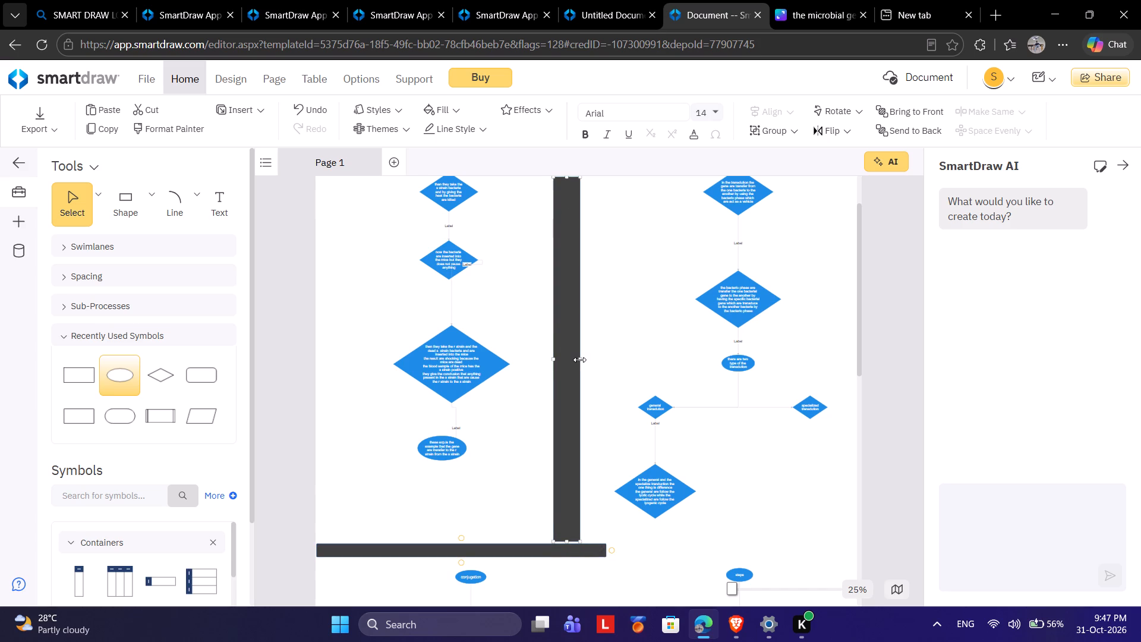
# Narrow the vertical bar to about the horizontal bar's thickness and join it flush to that bar's right end, forming a corner.
pyautogui.moveTo(579, 360); pyautogui.dragTo(570, 361)
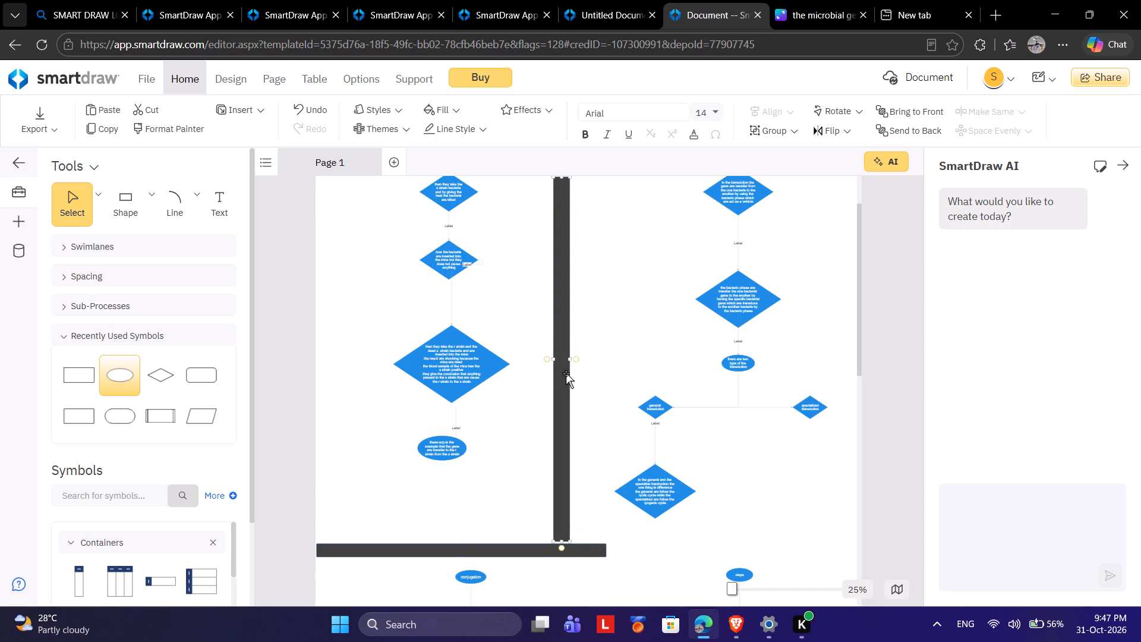
pyautogui.moveTo(559, 382); pyautogui.dragTo(581, 366)
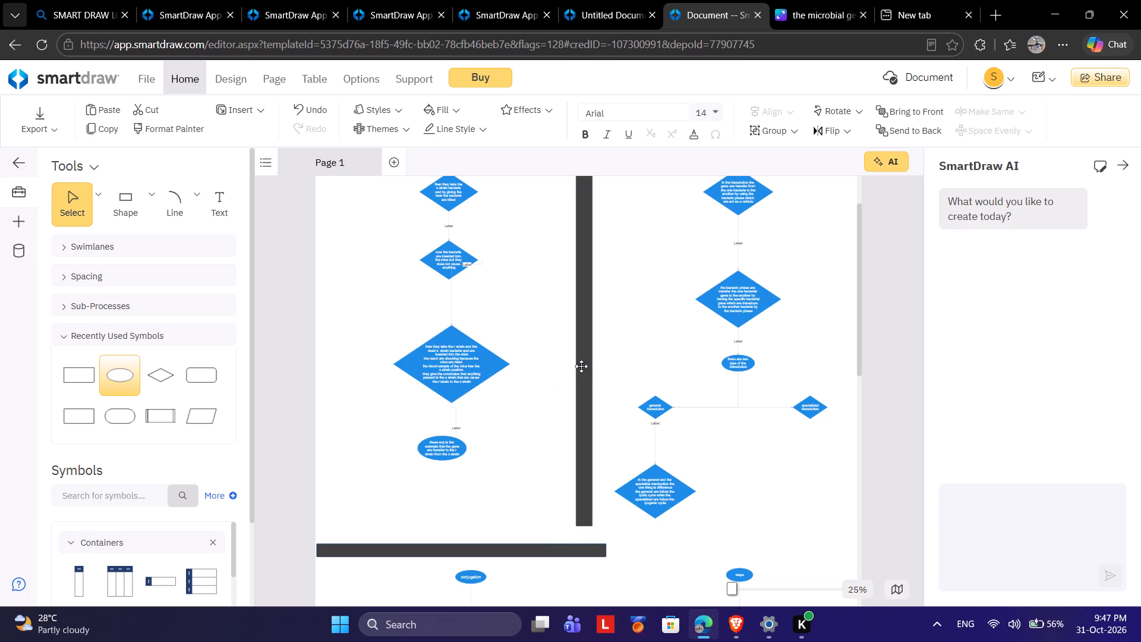
pyautogui.moveTo(581, 366); pyautogui.dragTo(586, 380)
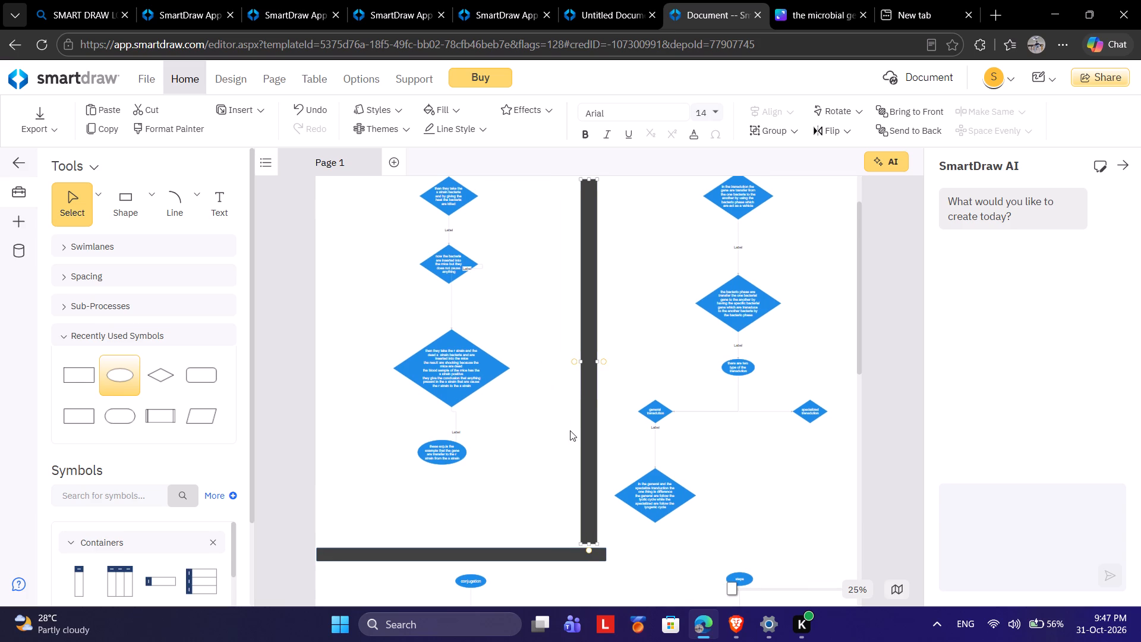
pyautogui.moveTo(589, 508); pyautogui.dragTo(597, 508)
pyautogui.click(599, 545)
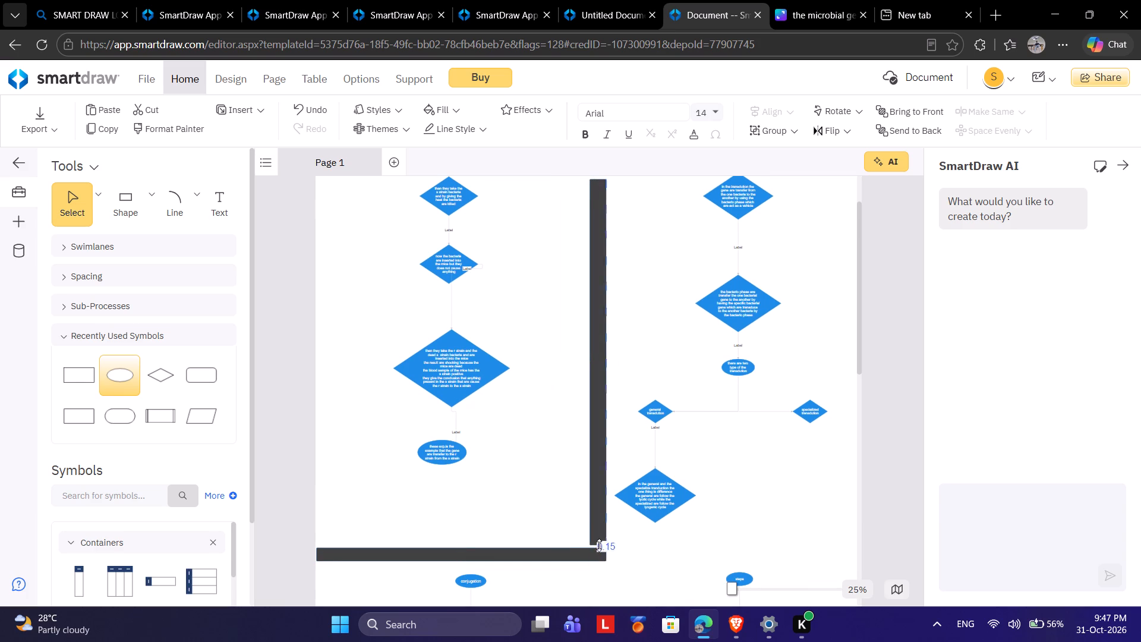
pyautogui.click(537, 502)
# Add a dark rectangle below the divider bars' corner, narrow it to the vertical bar's thickness and join it flush beneath that bar.
pyautogui.scroll(-1, 626, 541)
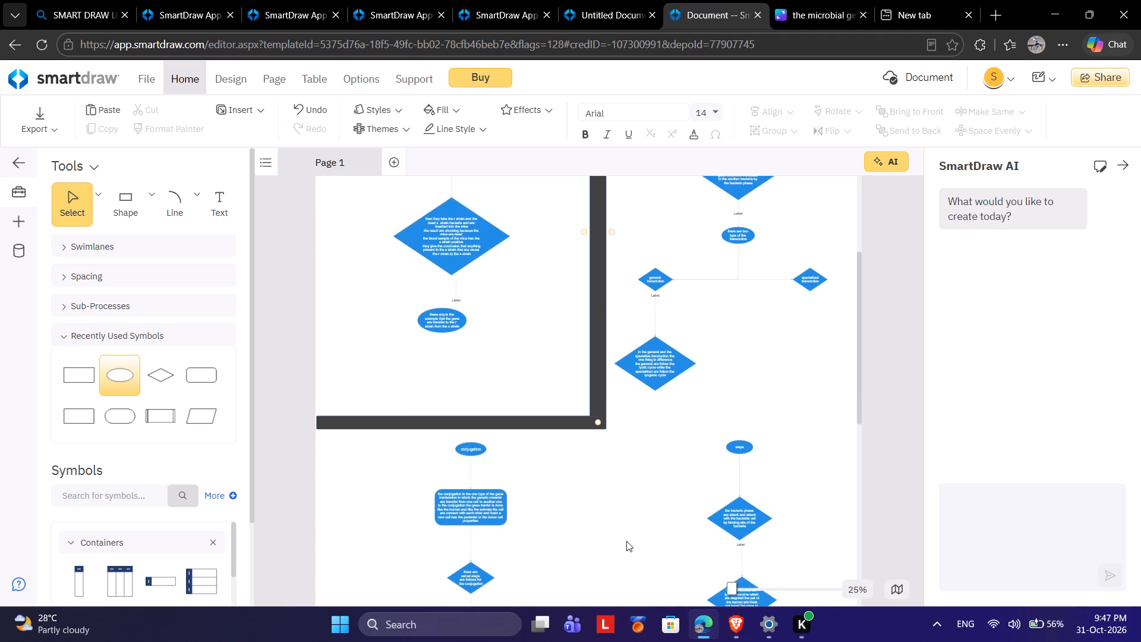
pyautogui.scroll(-1, 626, 541)
pyautogui.scroll(-3, 513, 464)
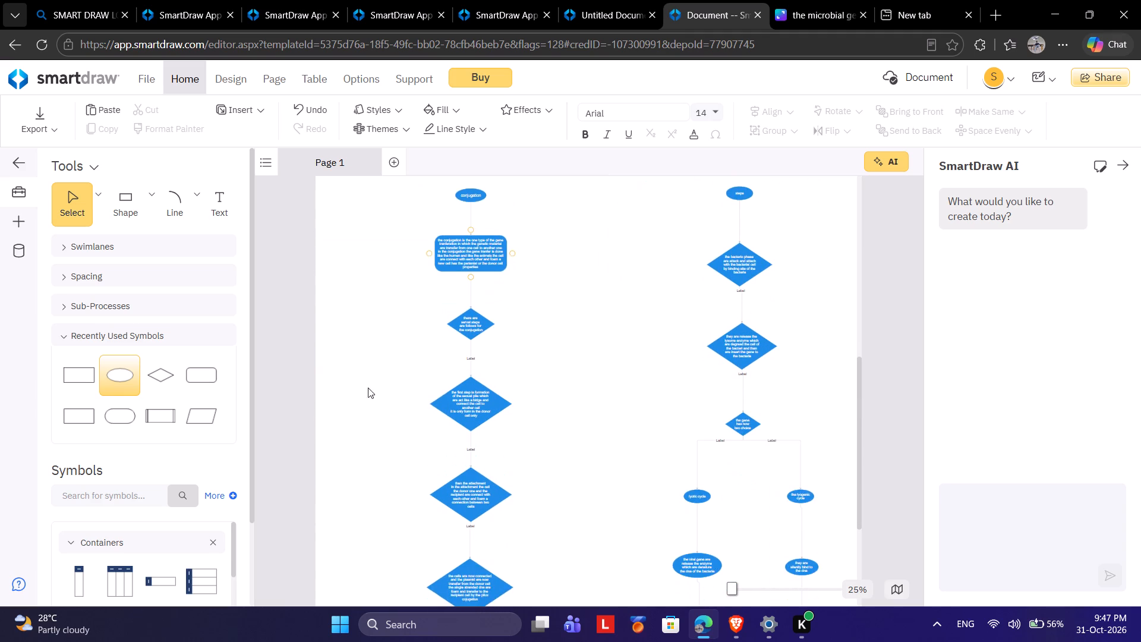
pyautogui.scroll(-1, 376, 377)
pyautogui.click(156, 200)
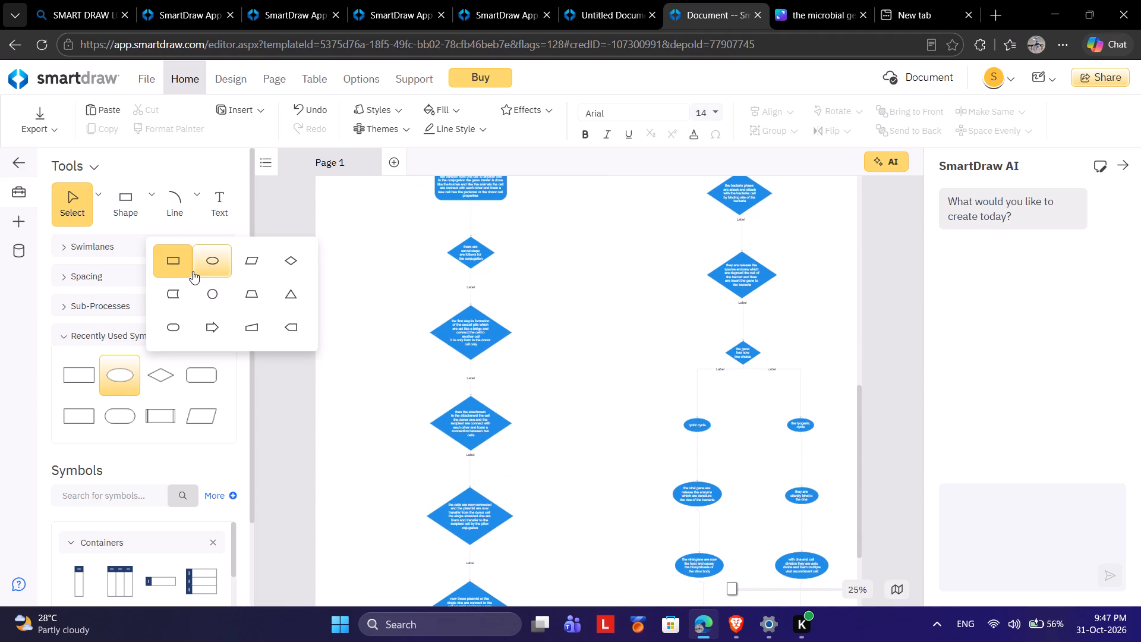
pyautogui.click(185, 265)
pyautogui.scroll(2, 541, 235)
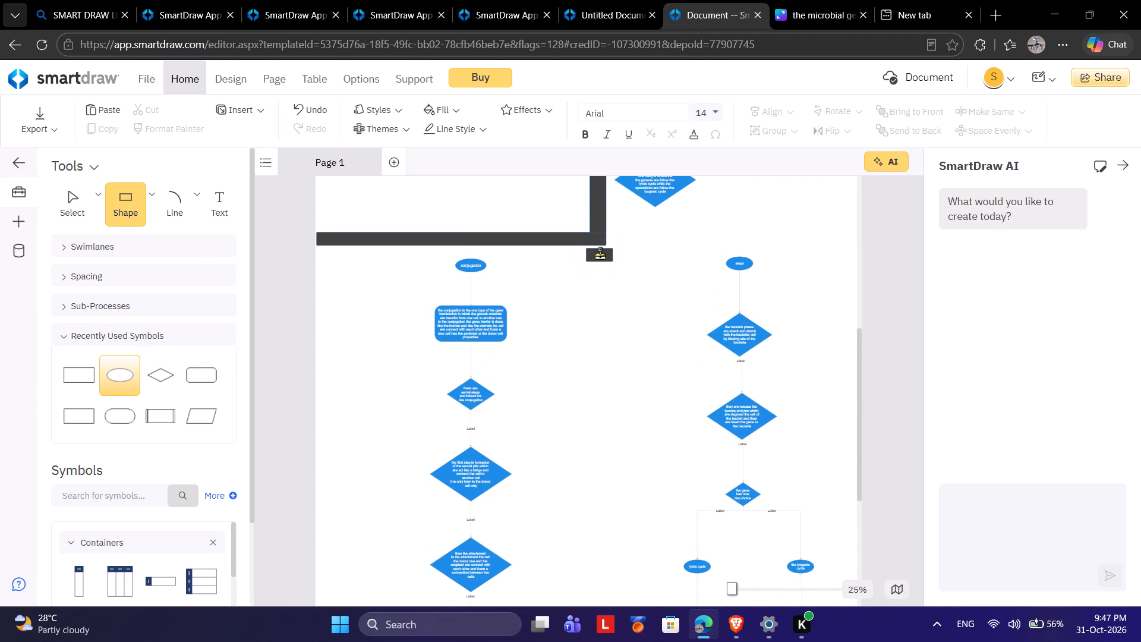
pyautogui.click(598, 262)
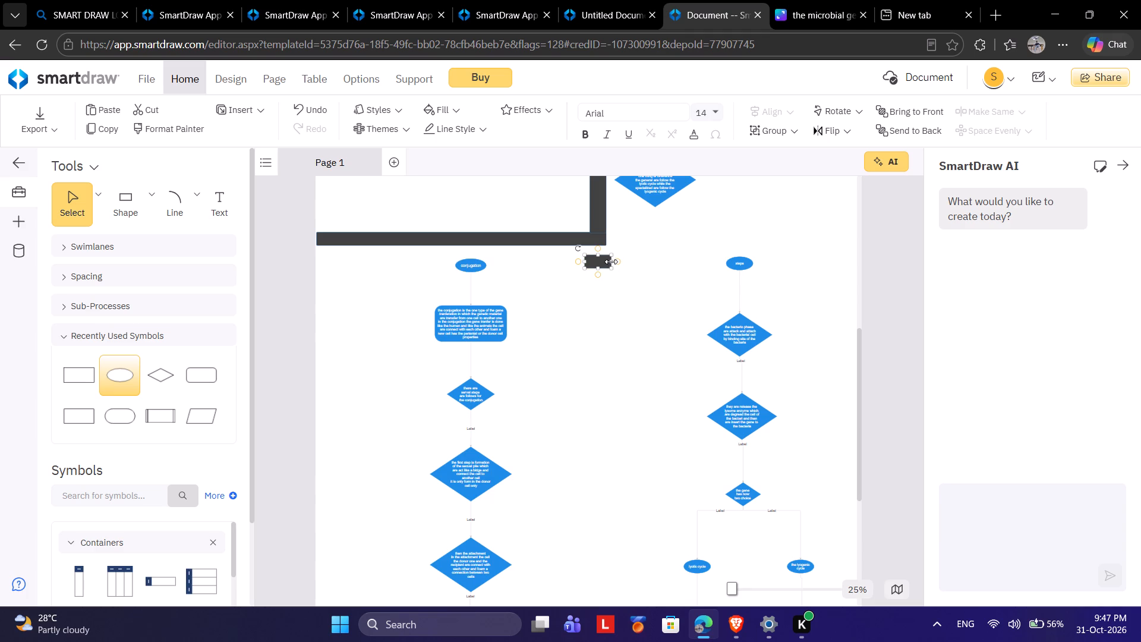
pyautogui.moveTo(611, 262); pyautogui.dragTo(605, 262)
pyautogui.moveTo(591, 264); pyautogui.dragTo(594, 264)
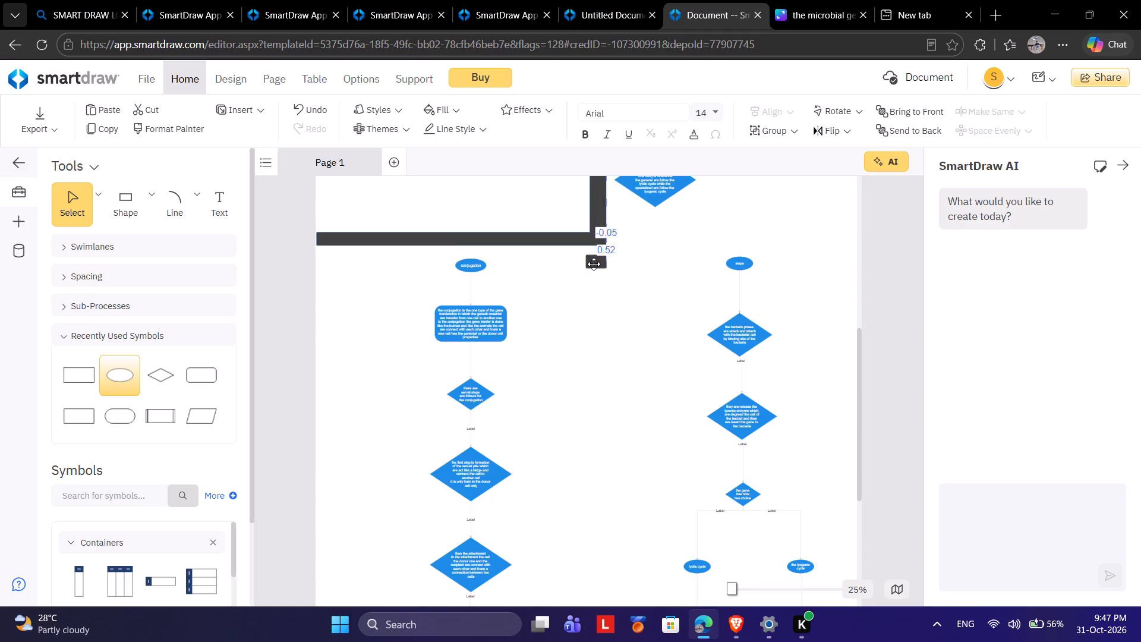
pyautogui.moveTo(594, 264); pyautogui.dragTo(595, 250)
pyautogui.moveTo(595, 250); pyautogui.dragTo(592, 252)
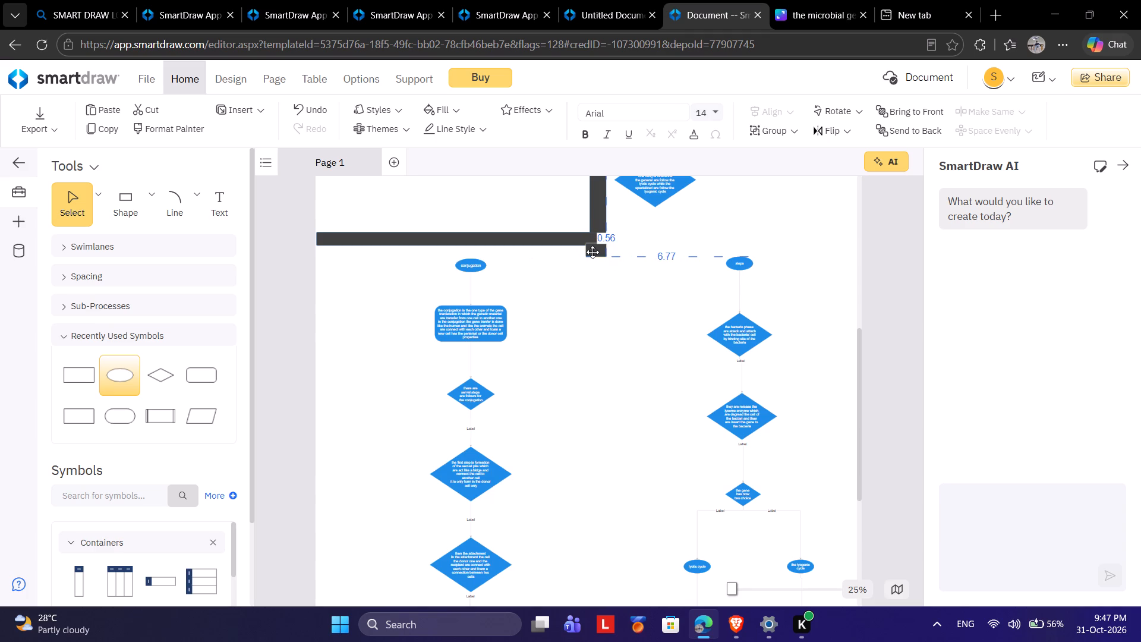
pyautogui.moveTo(592, 252); pyautogui.dragTo(592, 253)
pyautogui.click(585, 251)
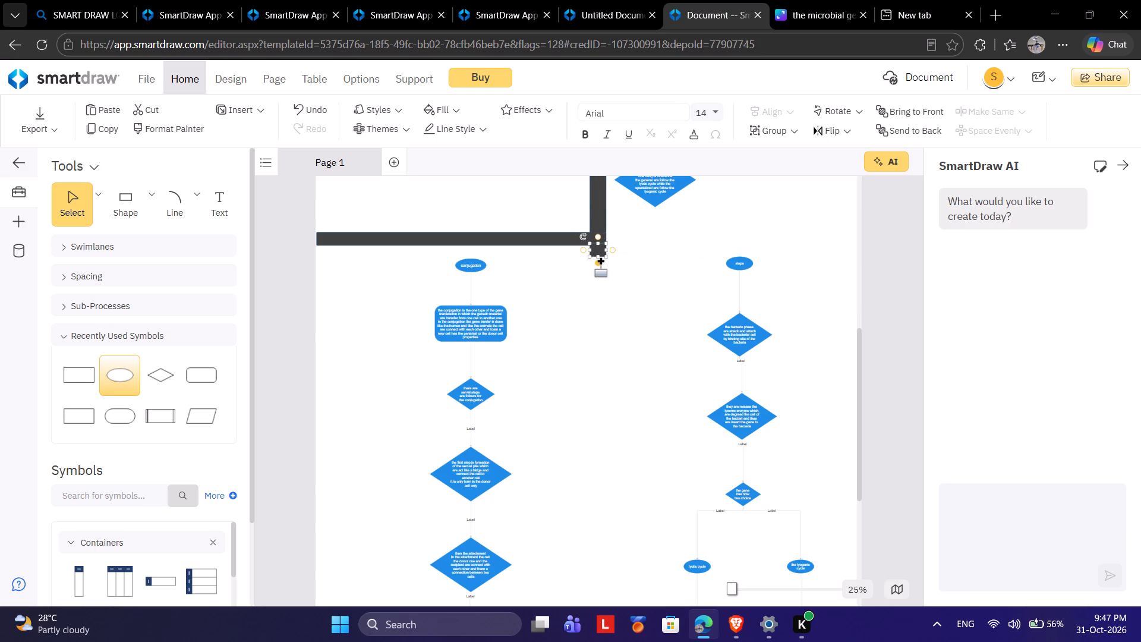
# Stretch the new vertical bar down between the conjugation and transduction columns to just below their last ellipses.
pyautogui.moveTo(599, 257); pyautogui.dragTo(604, 452)
pyautogui.scroll(-2, 605, 434)
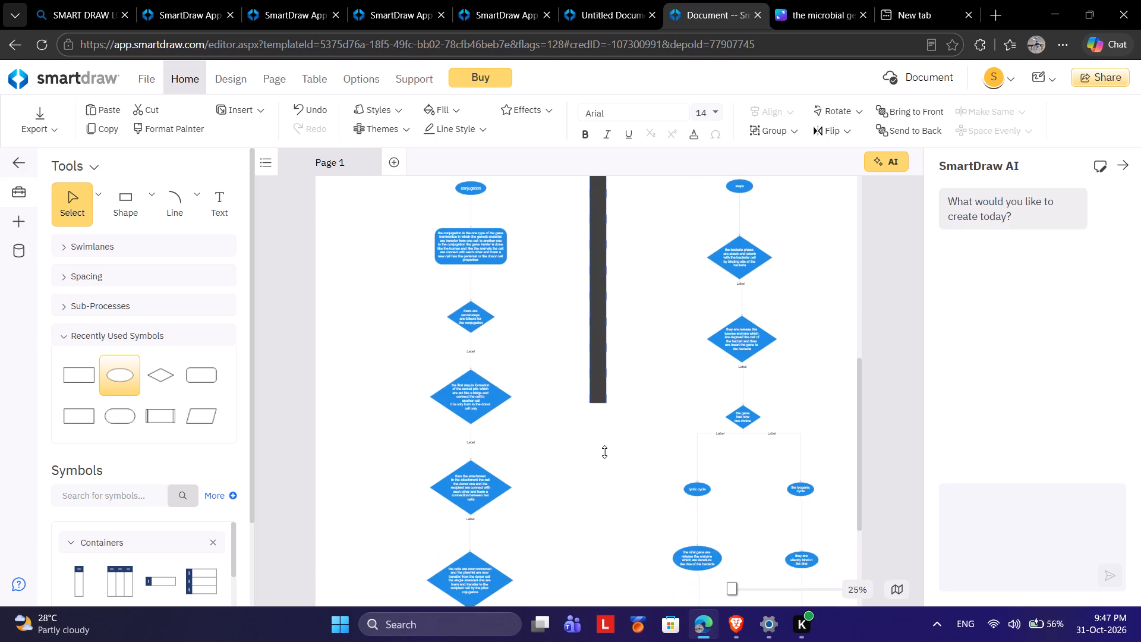
pyautogui.scroll(-3, 604, 452)
pyautogui.moveTo(604, 452); pyautogui.dragTo(605, 568)
pyautogui.scroll(-4, 607, 531)
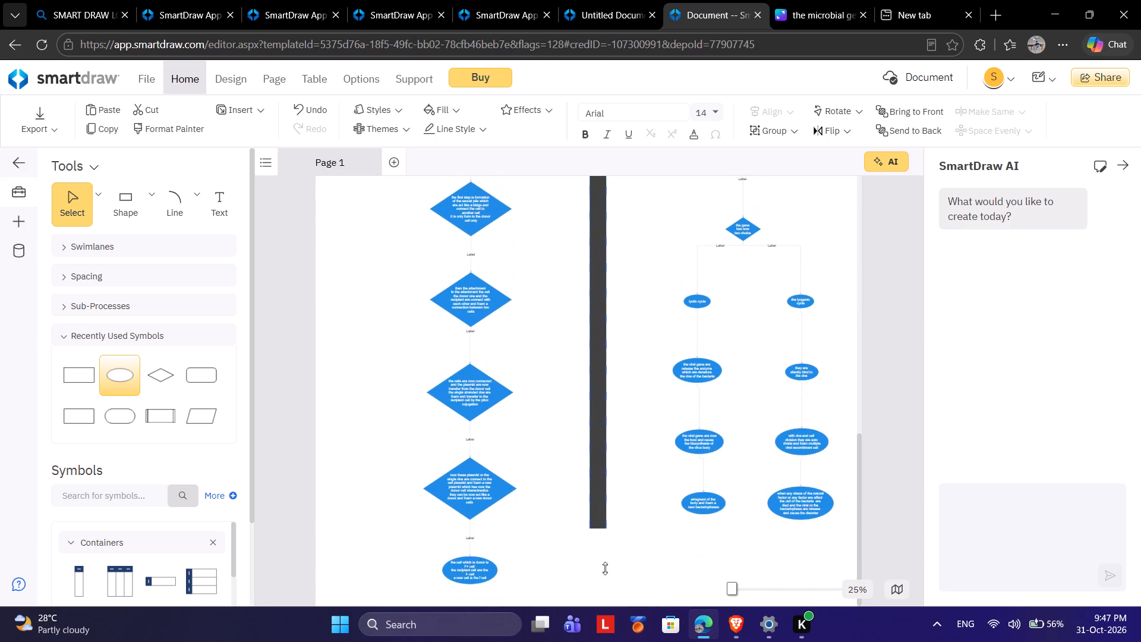
pyautogui.moveTo(605, 568); pyautogui.dragTo(575, 561)
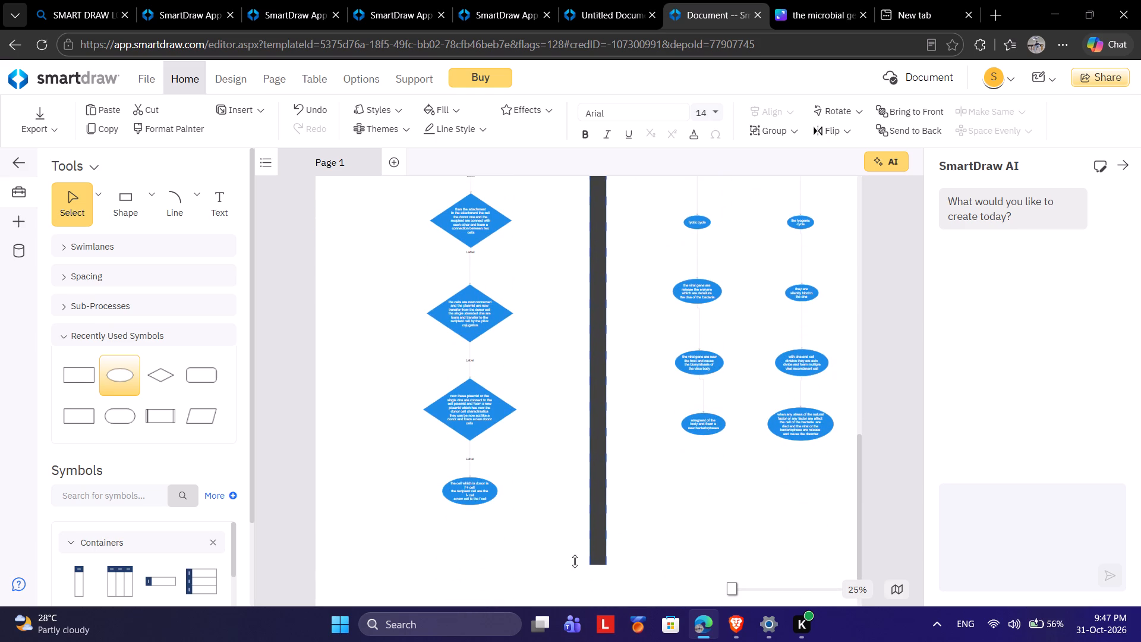
pyautogui.moveTo(575, 561); pyautogui.dragTo(568, 597)
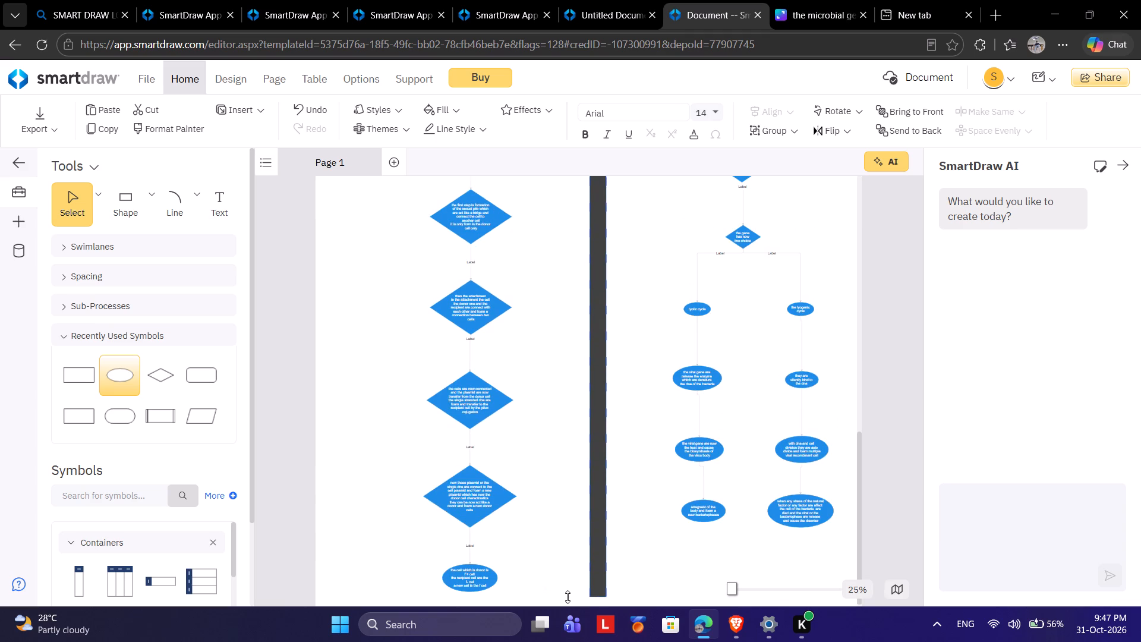
pyautogui.moveTo(568, 597); pyautogui.dragTo(563, 552)
# Add another dark rectangle and place it against the lower end of the vertical divider bar.
pyautogui.click(149, 218)
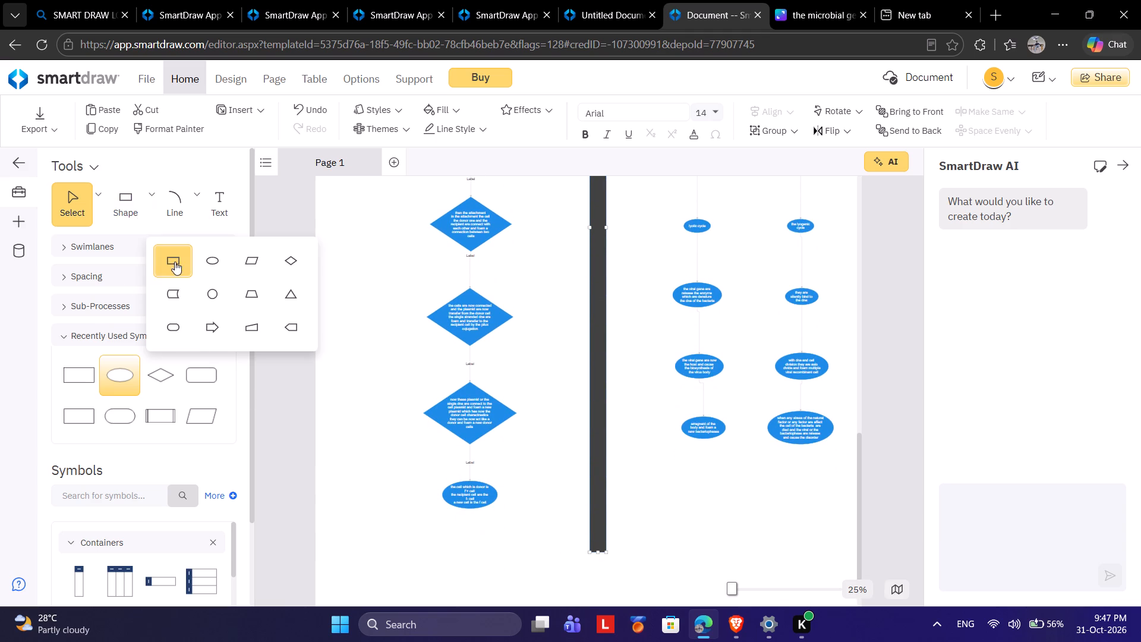
pyautogui.click(175, 262)
pyautogui.scroll(-1, 346, 590)
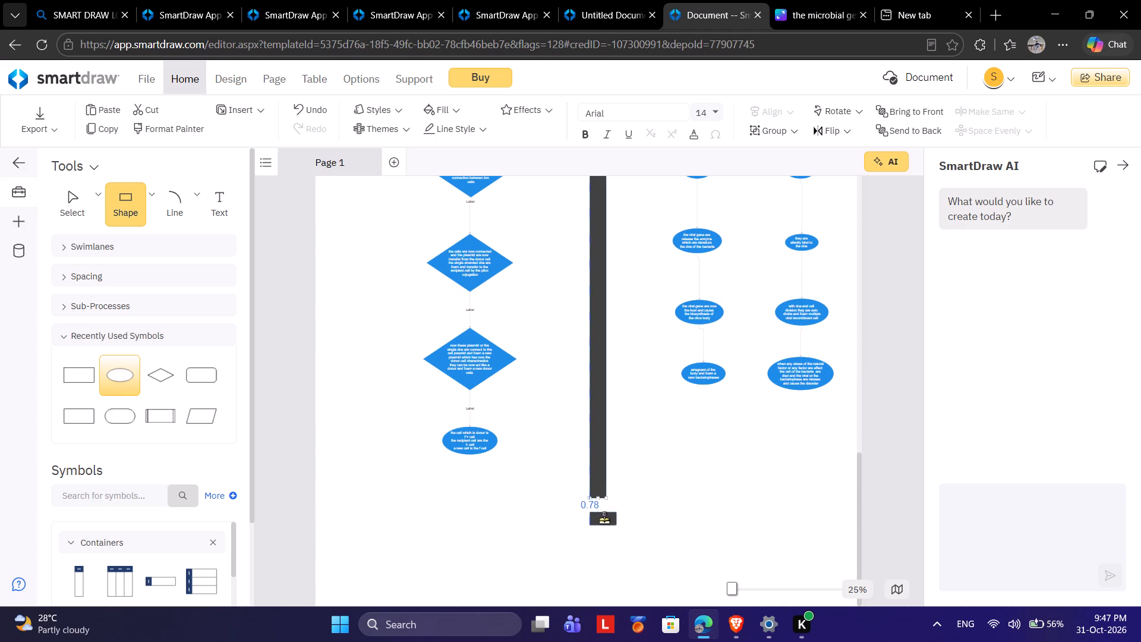
pyautogui.scroll(2, 612, 520)
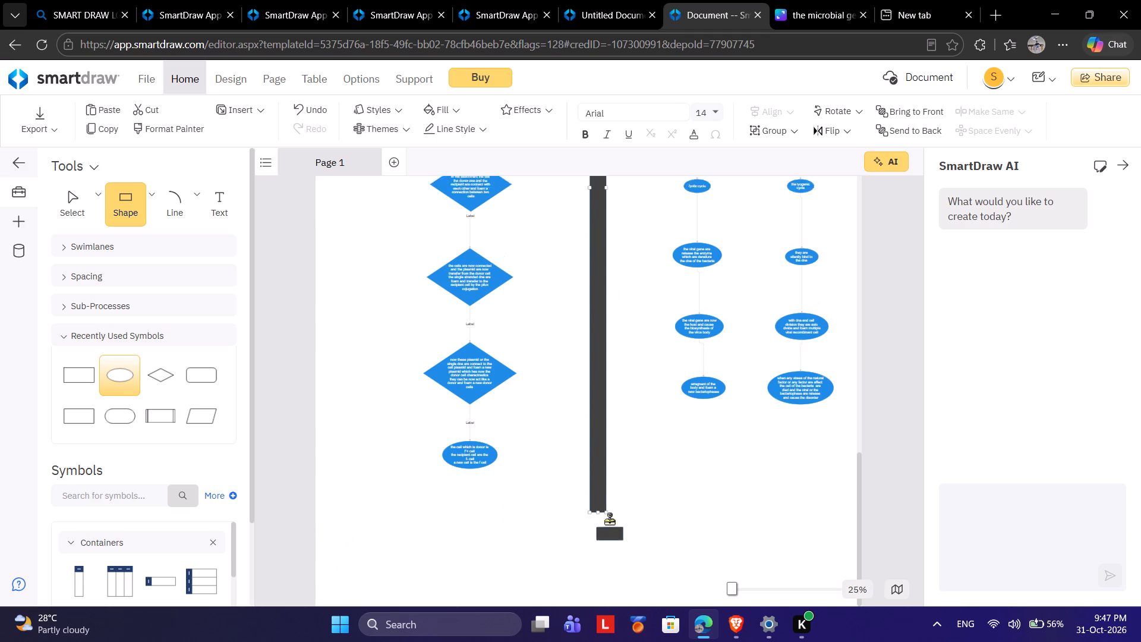
pyautogui.scroll(5, 609, 520)
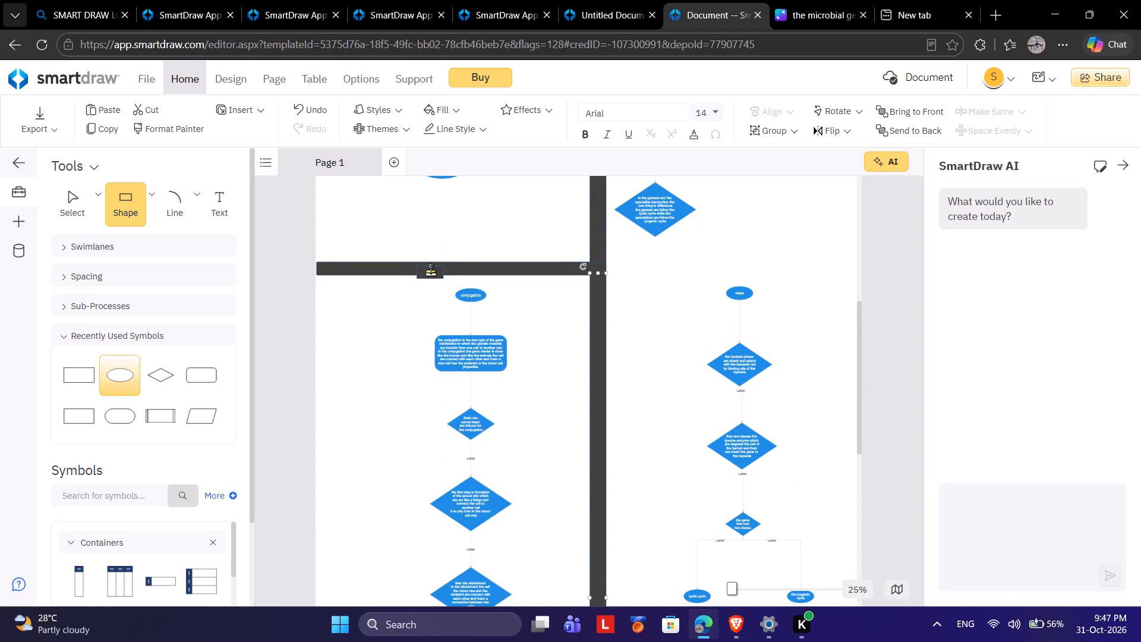
pyautogui.moveTo(430, 271); pyautogui.dragTo(425, 288)
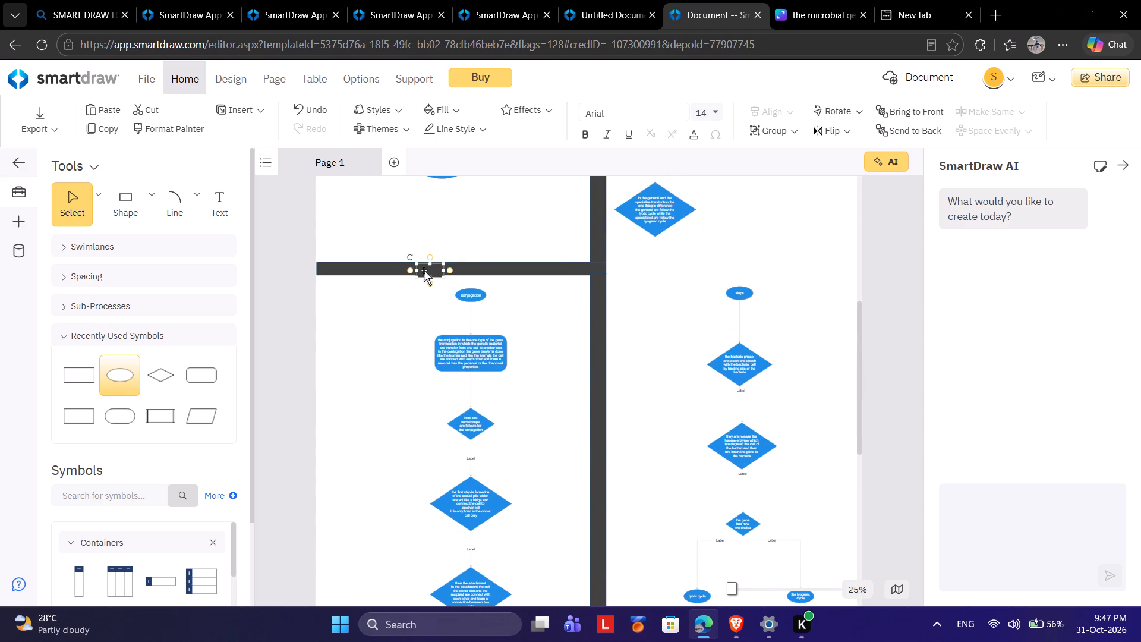
pyautogui.moveTo(424, 270); pyautogui.dragTo(386, 544)
pyautogui.scroll(-4, 387, 436)
pyautogui.scroll(-2, 386, 558)
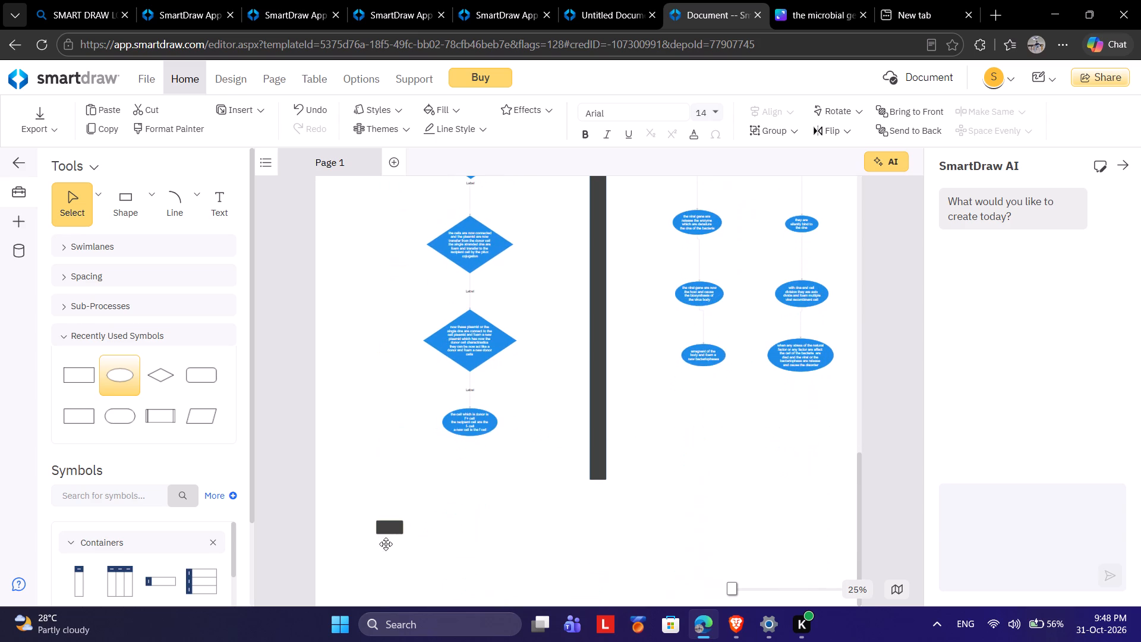
pyautogui.moveTo(386, 544); pyautogui.dragTo(594, 508)
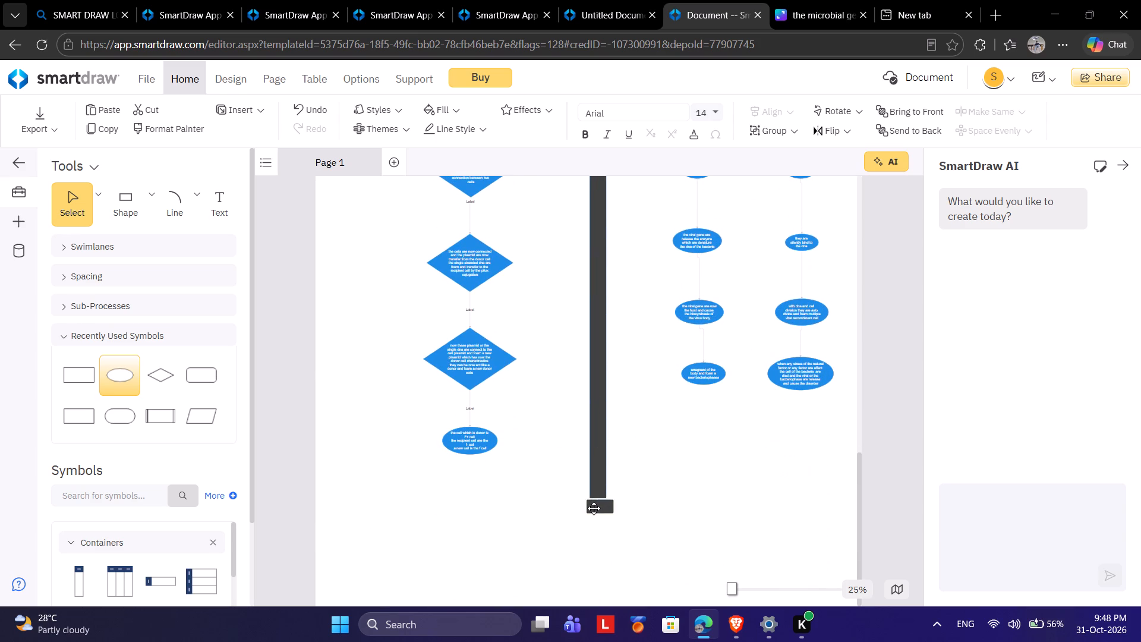
pyautogui.moveTo(594, 508); pyautogui.dragTo(593, 503)
# Stretch the rectangle into a bottom horizontal bar running from the page's left edge to beyond the transduction column.
pyautogui.moveTo(587, 503); pyautogui.dragTo(306, 486)
pyautogui.moveTo(613, 502); pyautogui.dragTo(771, 497)
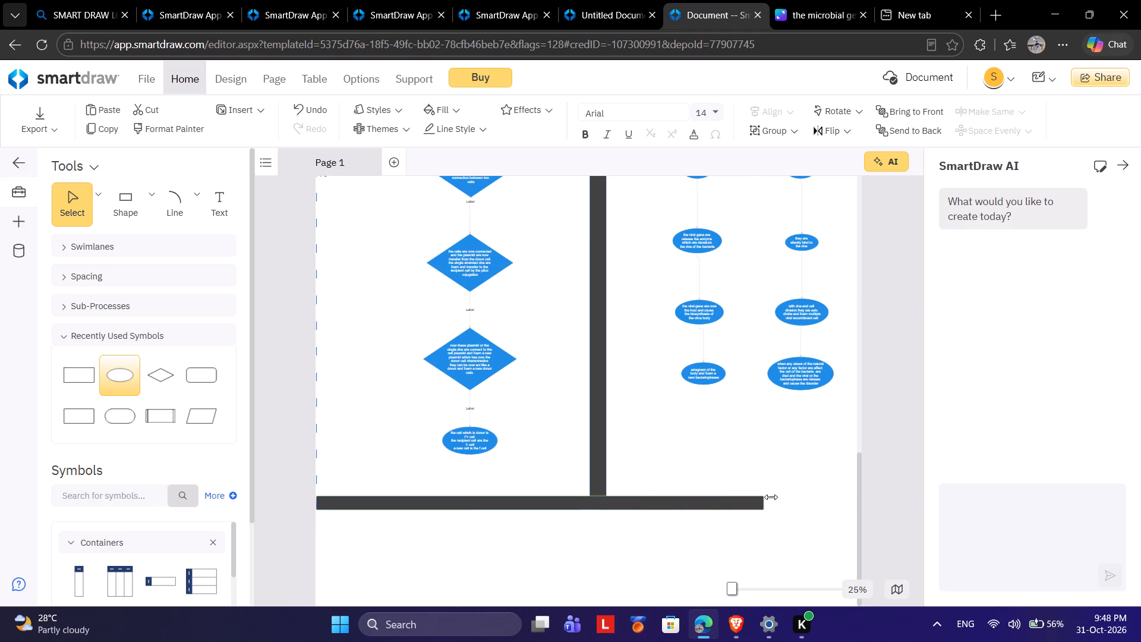
pyautogui.moveTo(771, 497); pyautogui.dragTo(895, 501)
# Extend the vertical bar between the Griffith and transduction columns up to the page's top edge.
pyautogui.scroll(7, 872, 475)
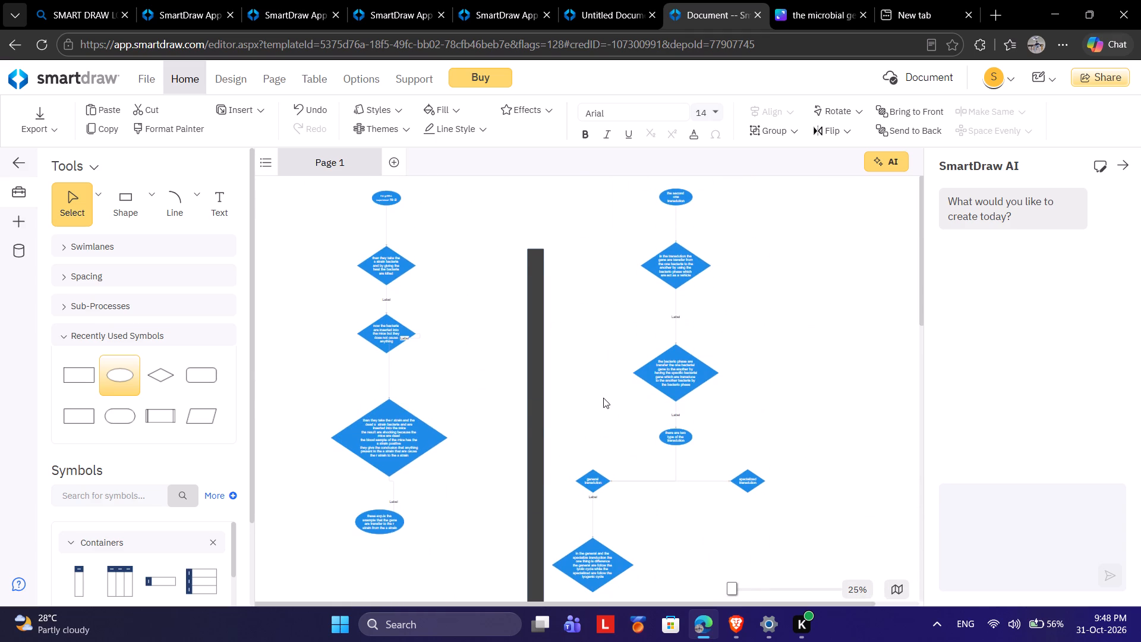
pyautogui.scroll(2, 603, 398)
pyautogui.click(537, 246)
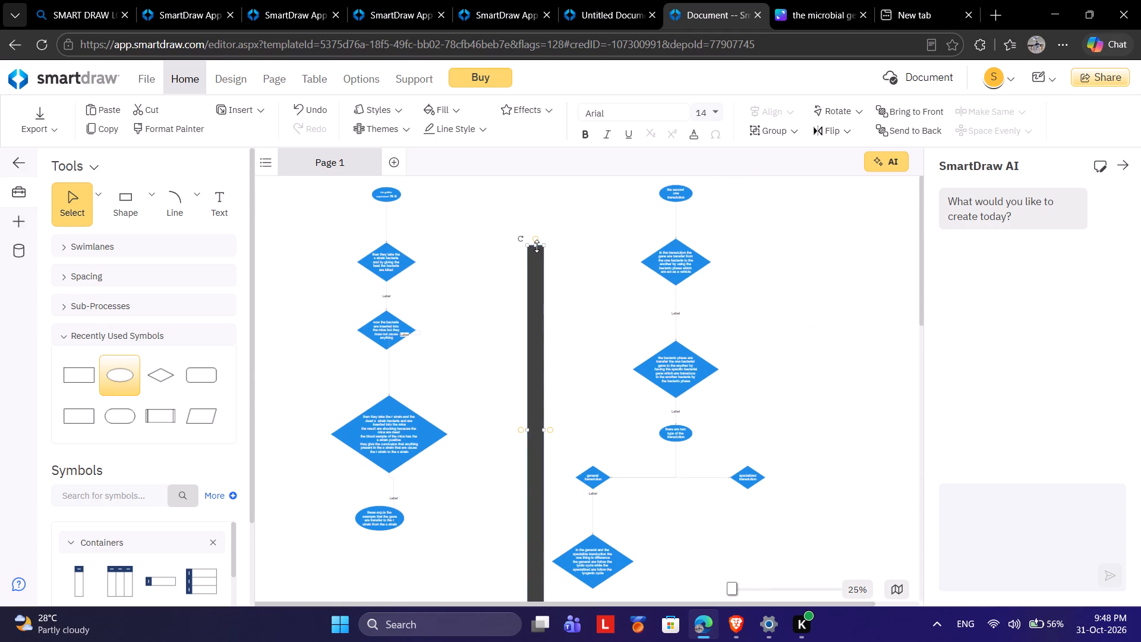
pyautogui.moveTo(537, 245); pyautogui.dragTo(541, 154)
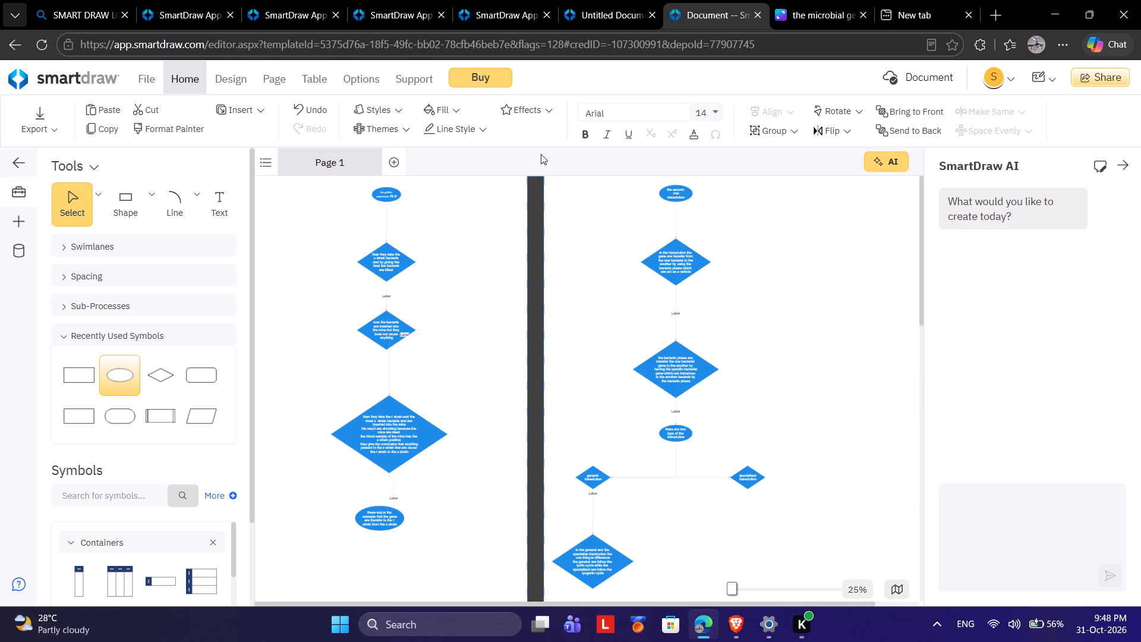
pyautogui.moveTo(541, 154); pyautogui.dragTo(541, 153)
# Add a dark rectangle, narrow it to the vertical bars' thickness and set it on the bottom bar's right end.
pyautogui.click(146, 210)
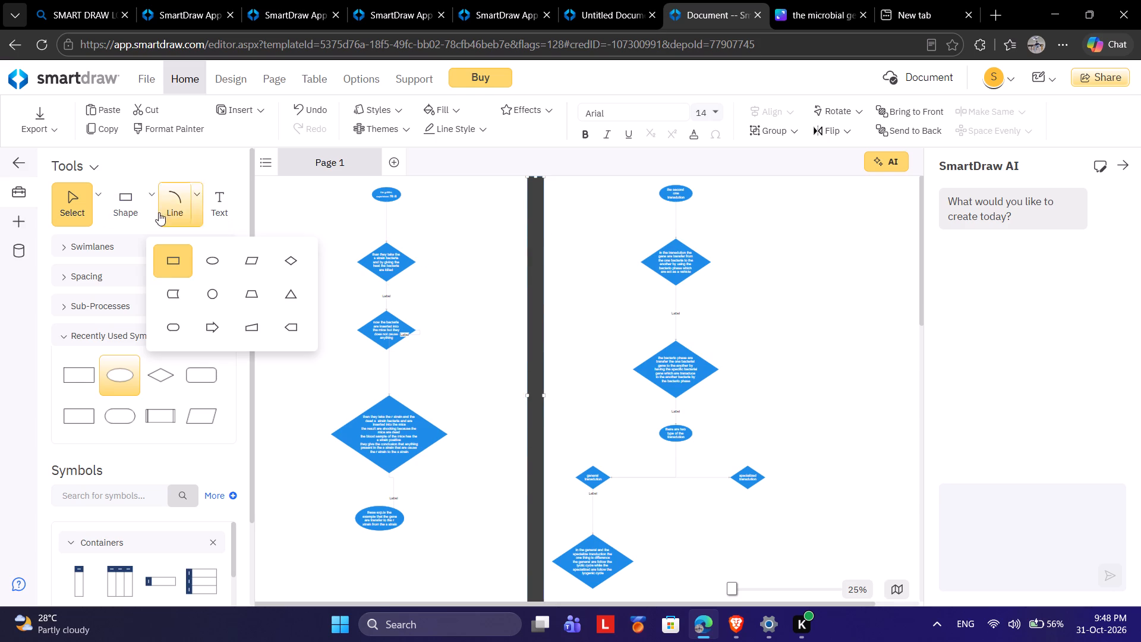
pyautogui.click(172, 265)
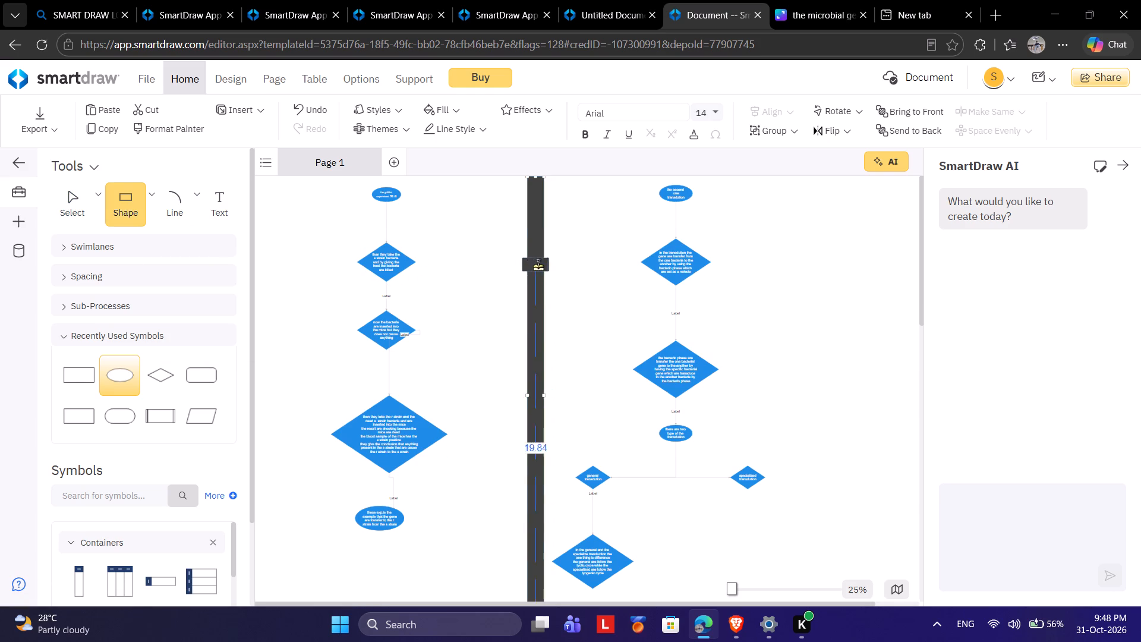
pyautogui.click(530, 266)
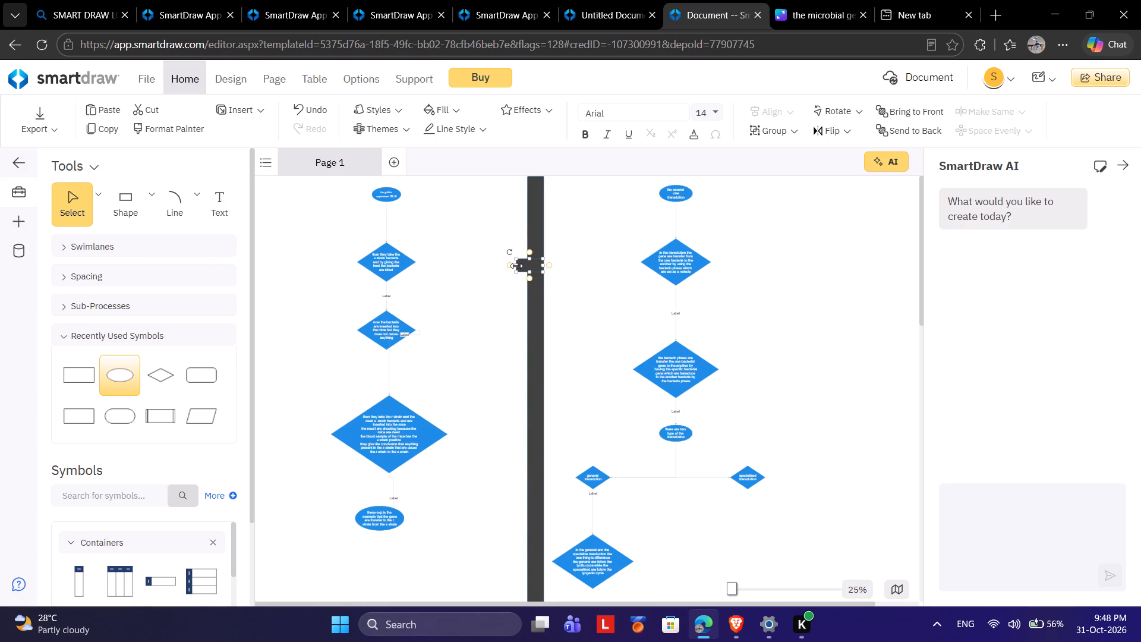
pyautogui.moveTo(516, 266); pyautogui.dragTo(527, 267)
pyautogui.moveTo(535, 266); pyautogui.dragTo(626, 253)
pyautogui.moveTo(626, 253); pyautogui.dragTo(786, 252)
pyautogui.scroll(-2, 784, 219)
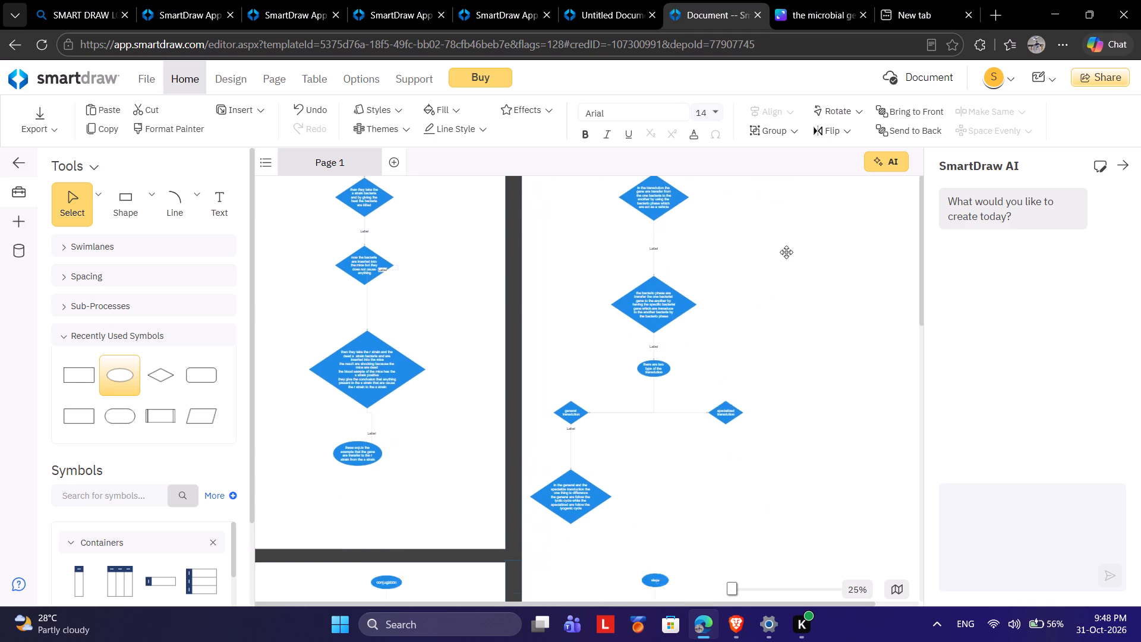
pyautogui.scroll(-3, 786, 252)
pyautogui.moveTo(786, 252); pyautogui.dragTo(799, 502)
pyautogui.scroll(-3, 799, 443)
pyautogui.scroll(-3, 792, 513)
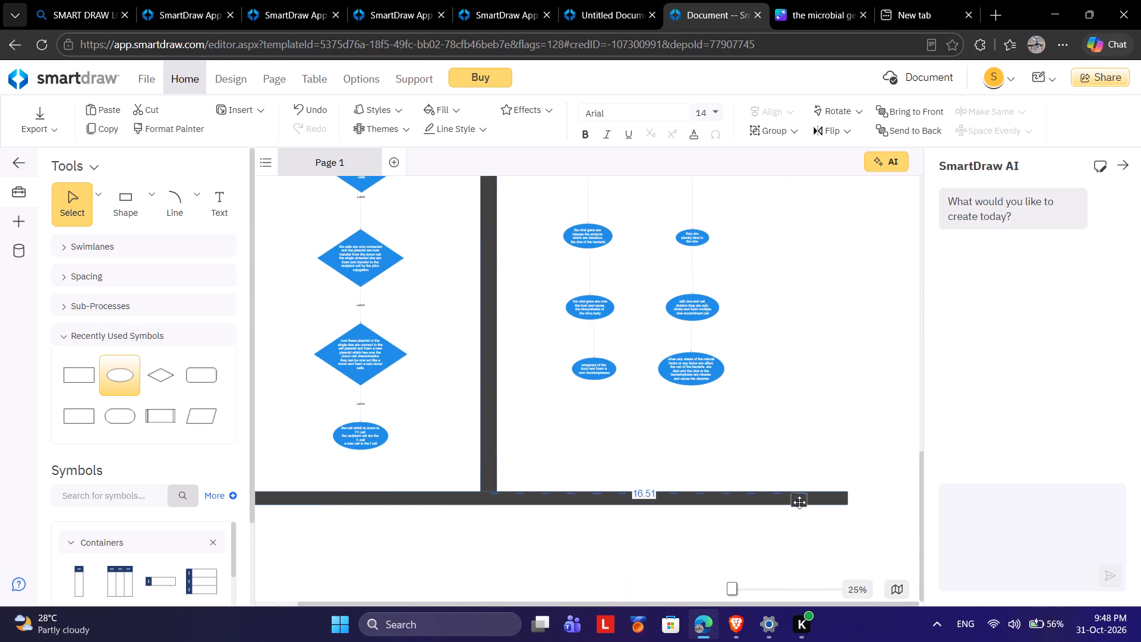
pyautogui.moveTo(799, 502); pyautogui.dragTo(839, 486)
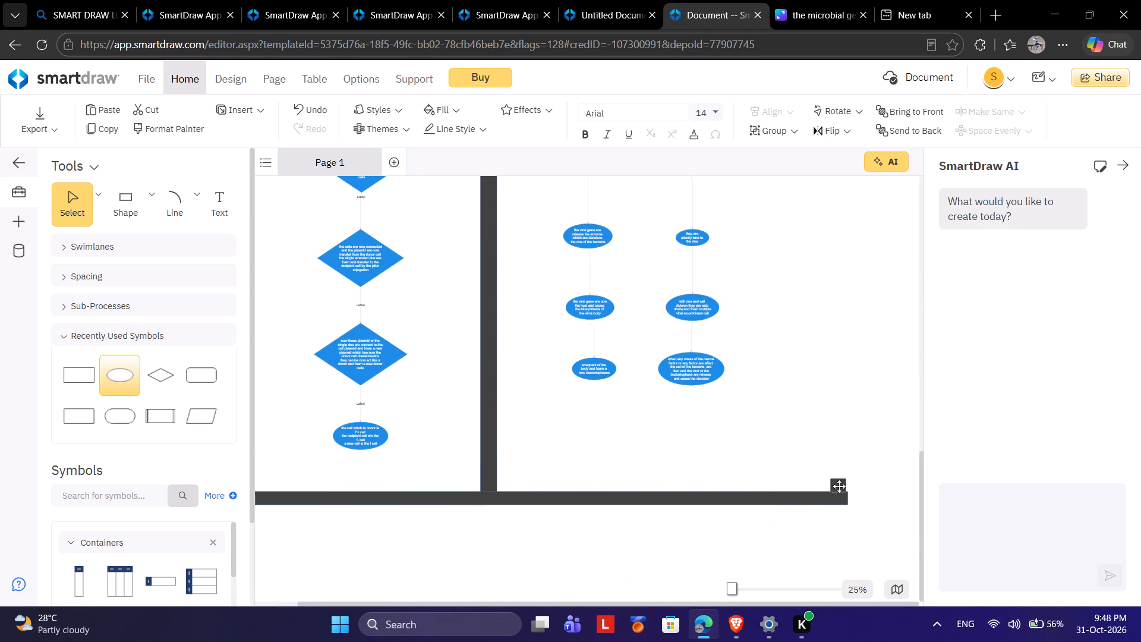
pyautogui.moveTo(839, 486); pyautogui.dragTo(840, 484)
pyautogui.click(840, 484)
# Stretch the small dark rectangle on the bottom bar's right end upward along the transduction column toward the page's top.
pyautogui.moveTo(840, 480); pyautogui.dragTo(787, 143)
pyautogui.scroll(3, 789, 150)
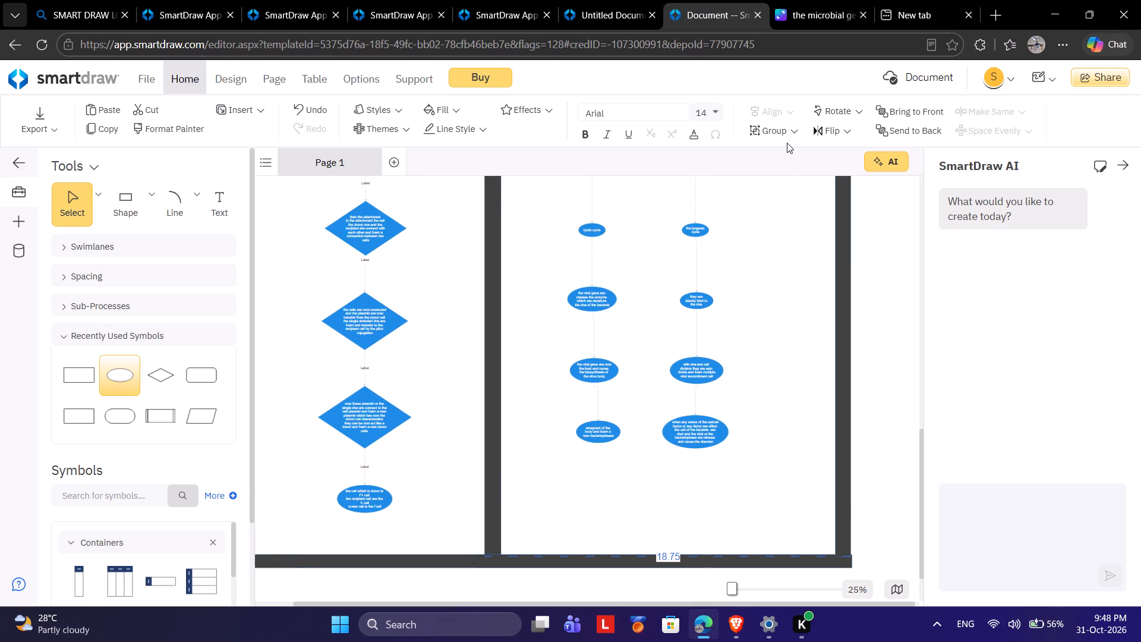
pyautogui.scroll(1, 787, 143)
pyautogui.moveTo(787, 143); pyautogui.dragTo(787, 105)
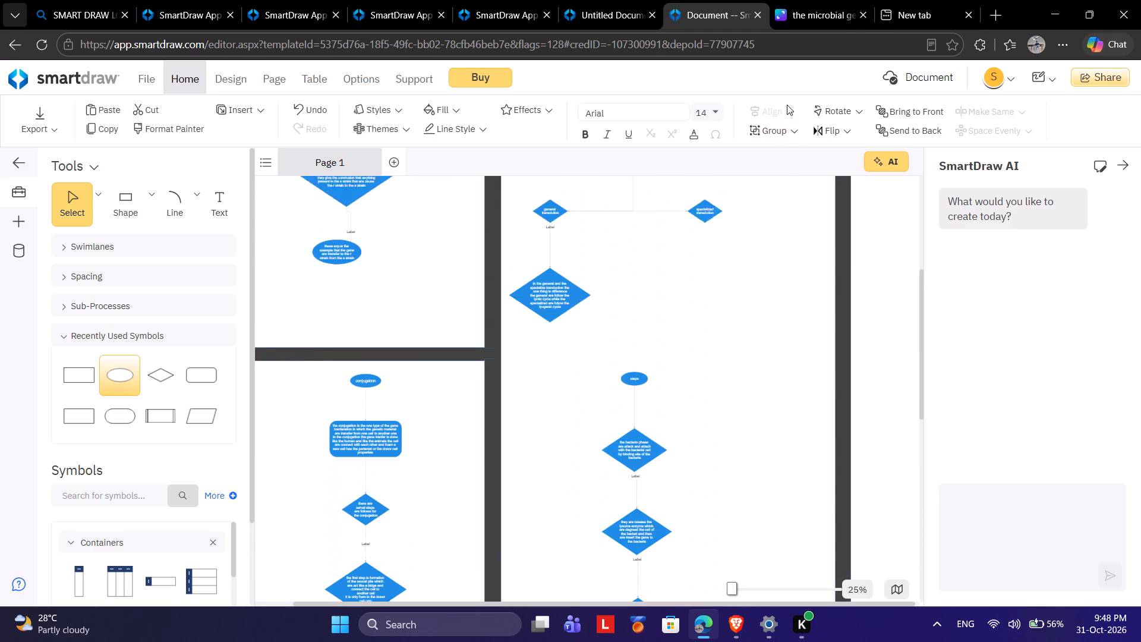
pyautogui.moveTo(787, 105); pyautogui.dragTo(787, 106)
# Trim the lower end of the right vertical bar so it sits flush on the bottom bar's upper edge.
pyautogui.scroll(-7, 773, 338)
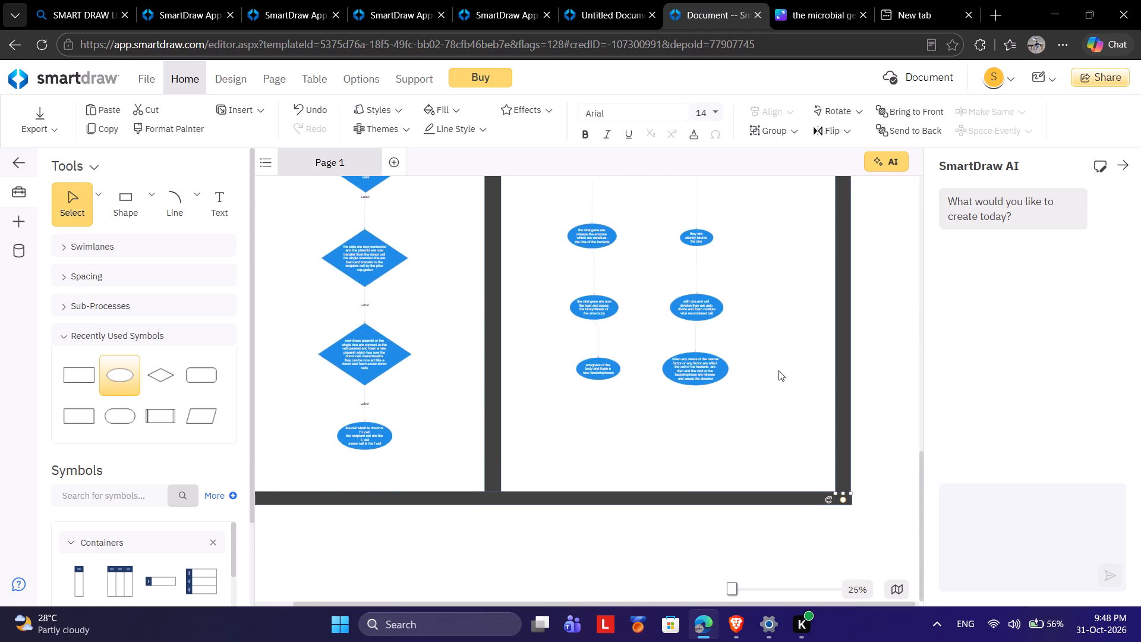
pyautogui.scroll(-7, 778, 370)
pyautogui.scroll(1, 708, 417)
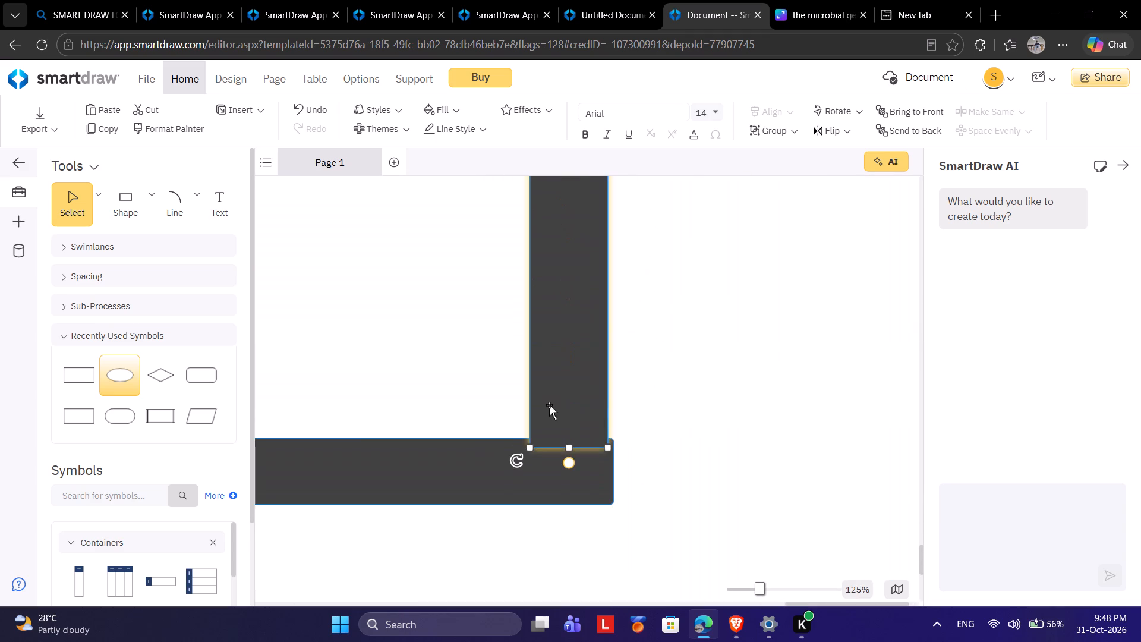
pyautogui.click(549, 405)
pyautogui.moveTo(569, 446); pyautogui.dragTo(569, 439)
pyautogui.click(584, 338)
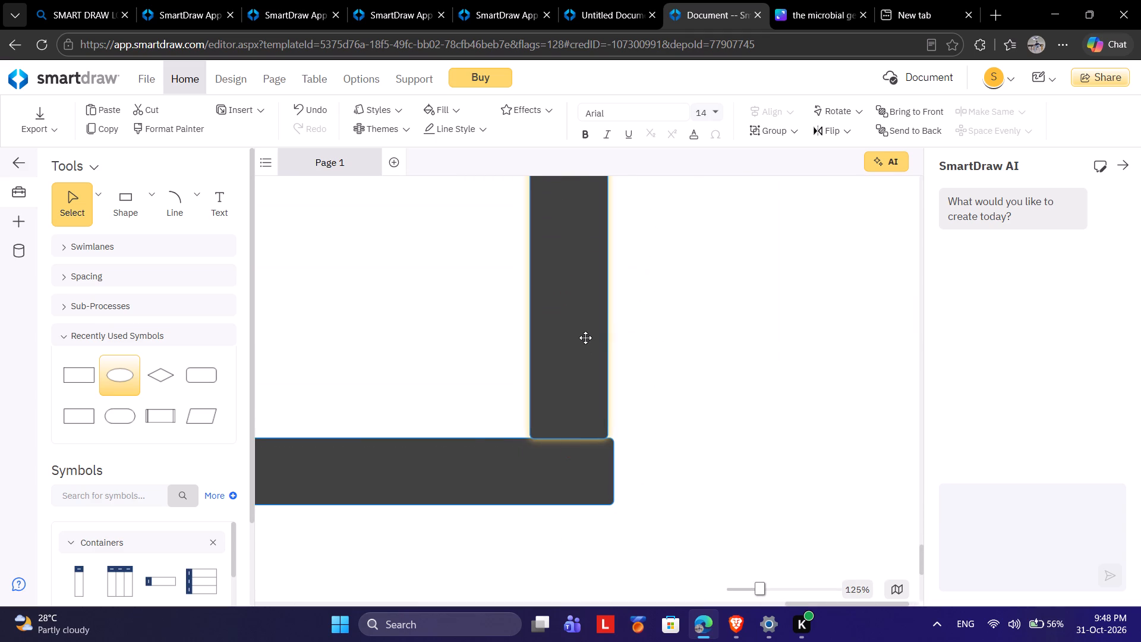
pyautogui.click(856, 363)
# Add another dark rectangle near the junction of the horizontal and vertical dividers and narrow it to the vertical bars' thickness.
pyautogui.scroll(2, 730, 385)
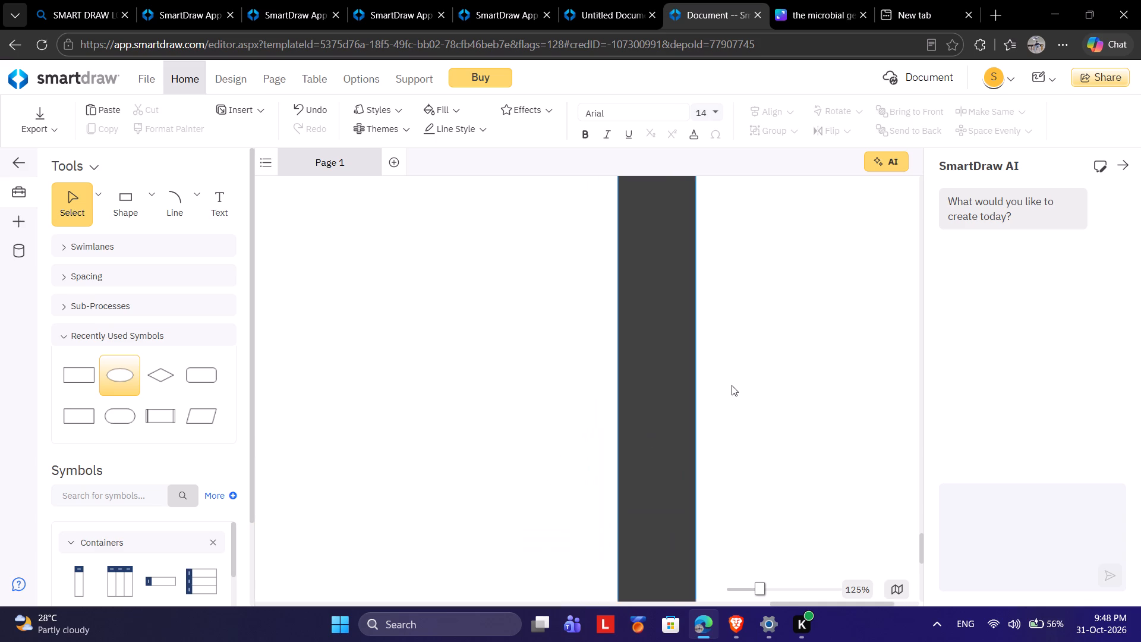
pyautogui.scroll(7, 732, 385)
pyautogui.scroll(-1, 735, 386)
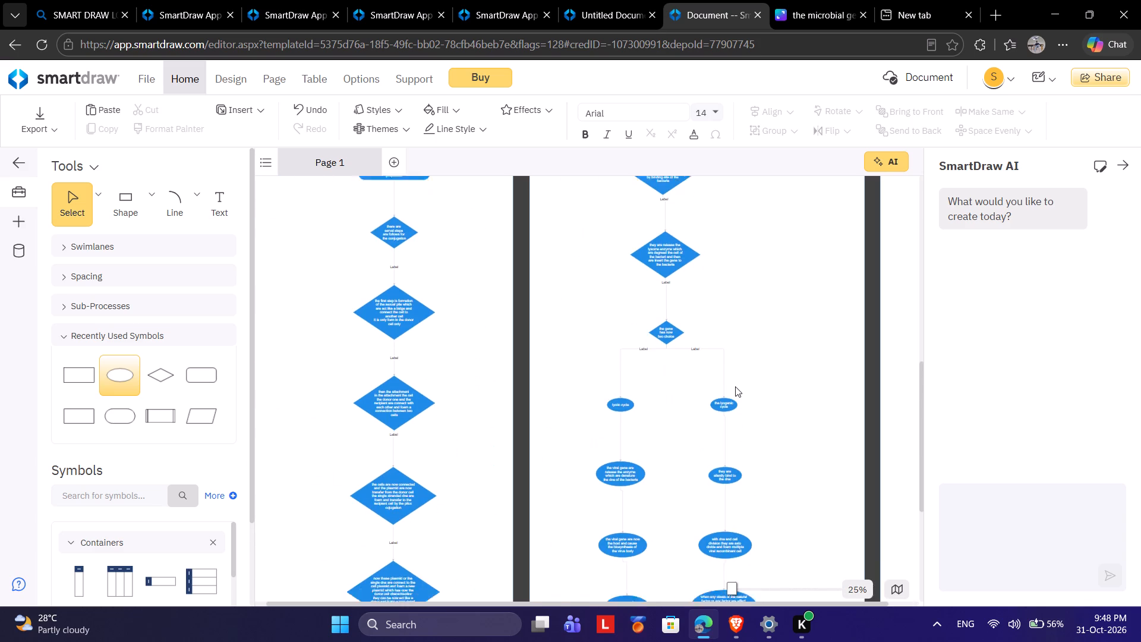
pyautogui.scroll(-2, 735, 386)
pyautogui.scroll(6, 735, 386)
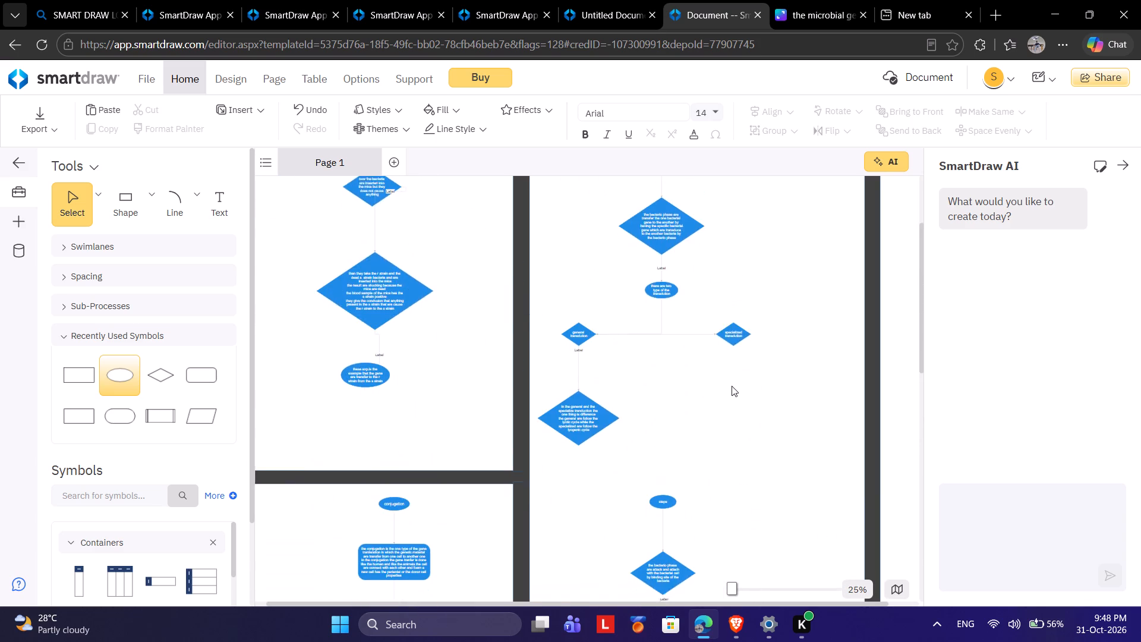
pyautogui.click(153, 197)
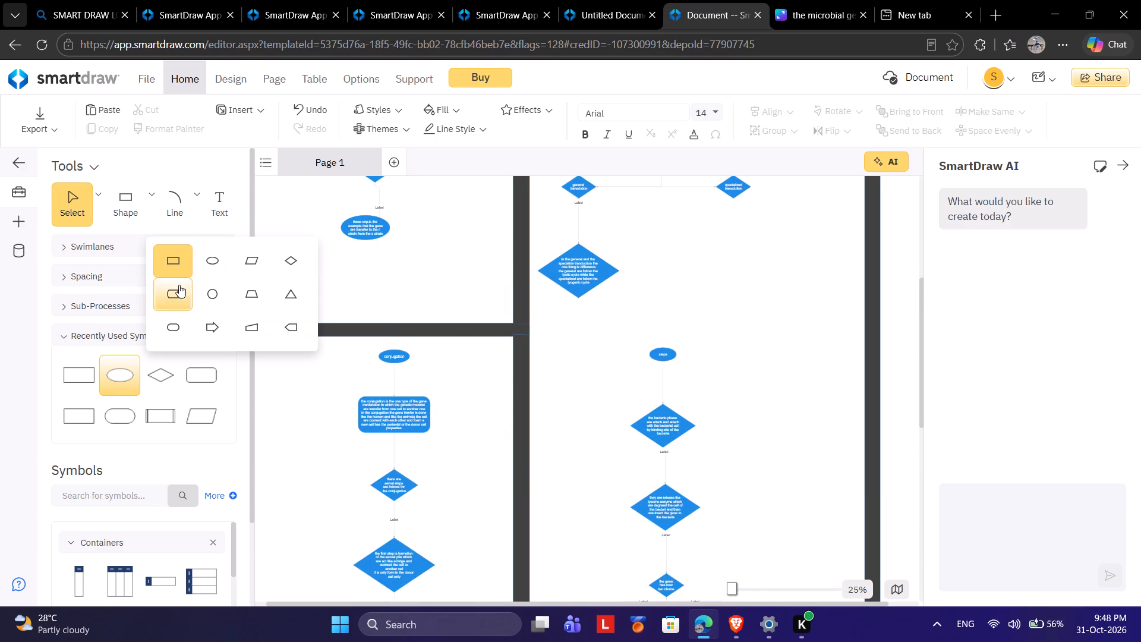
pyautogui.click(179, 265)
pyautogui.hscroll(1, 549, 409)
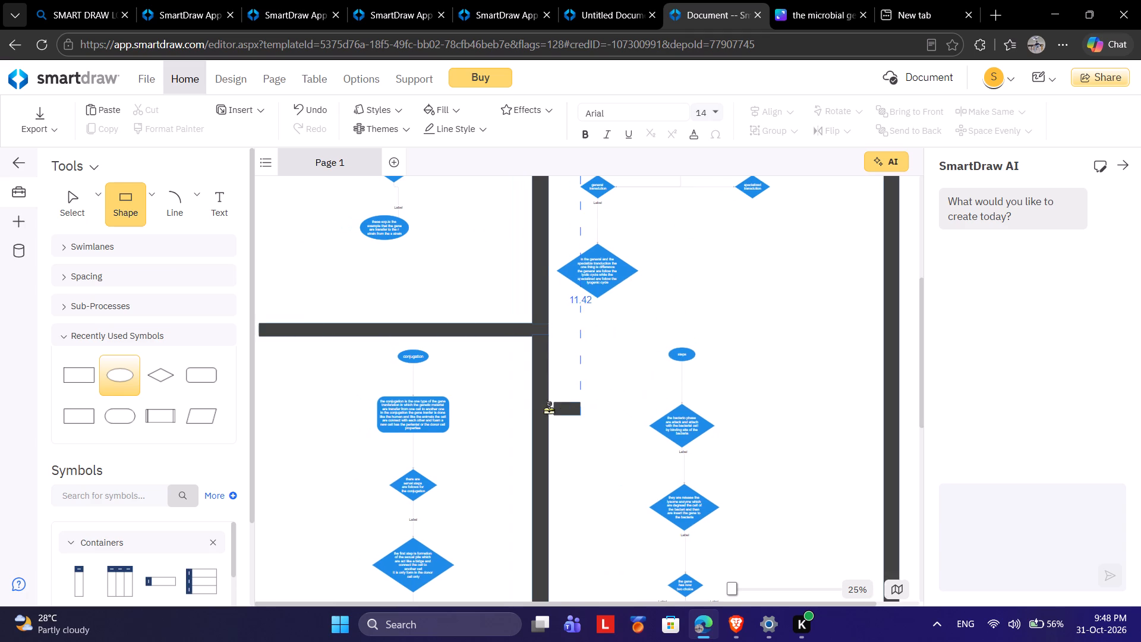
pyautogui.hscroll(1, 549, 409)
pyautogui.hscroll(4, 368, 386)
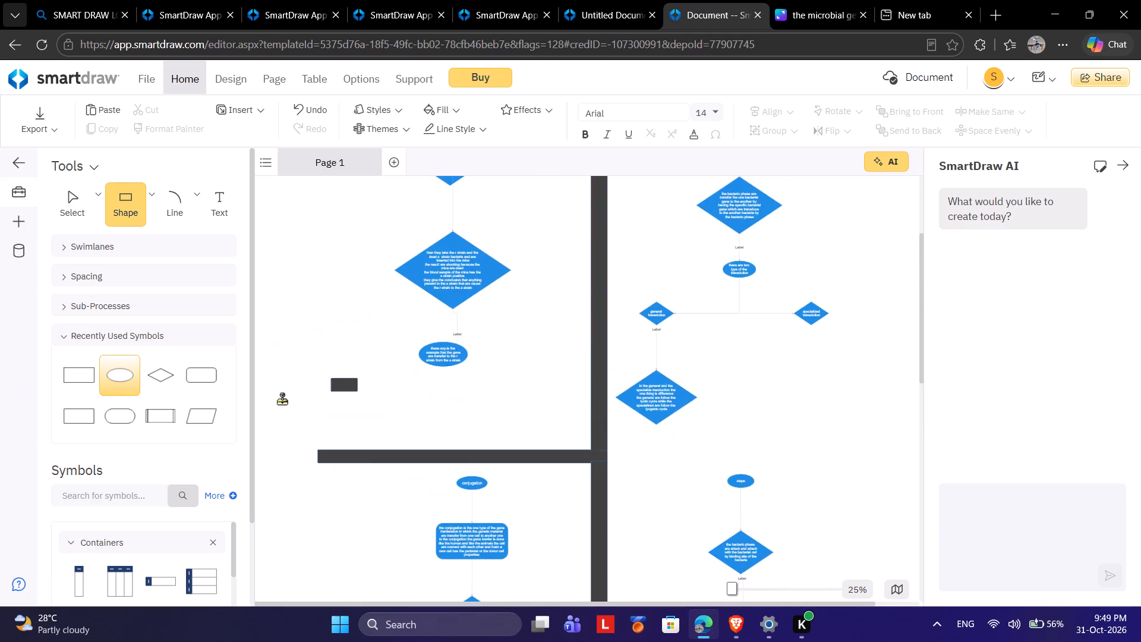
pyautogui.hscroll(5, 282, 400)
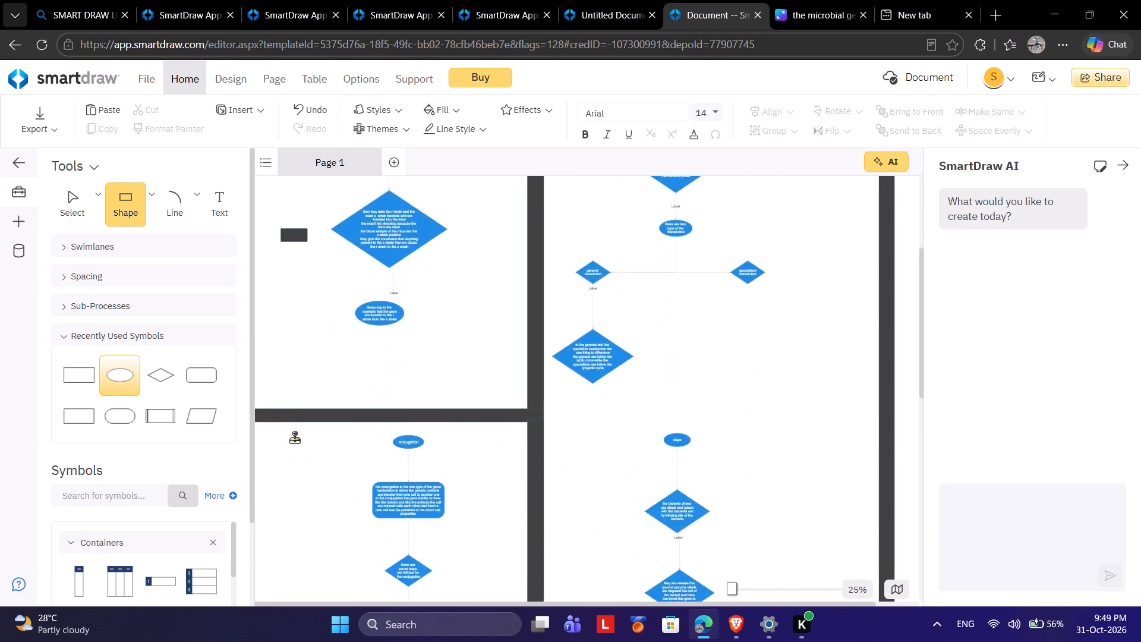
pyautogui.hscroll(3, 294, 439)
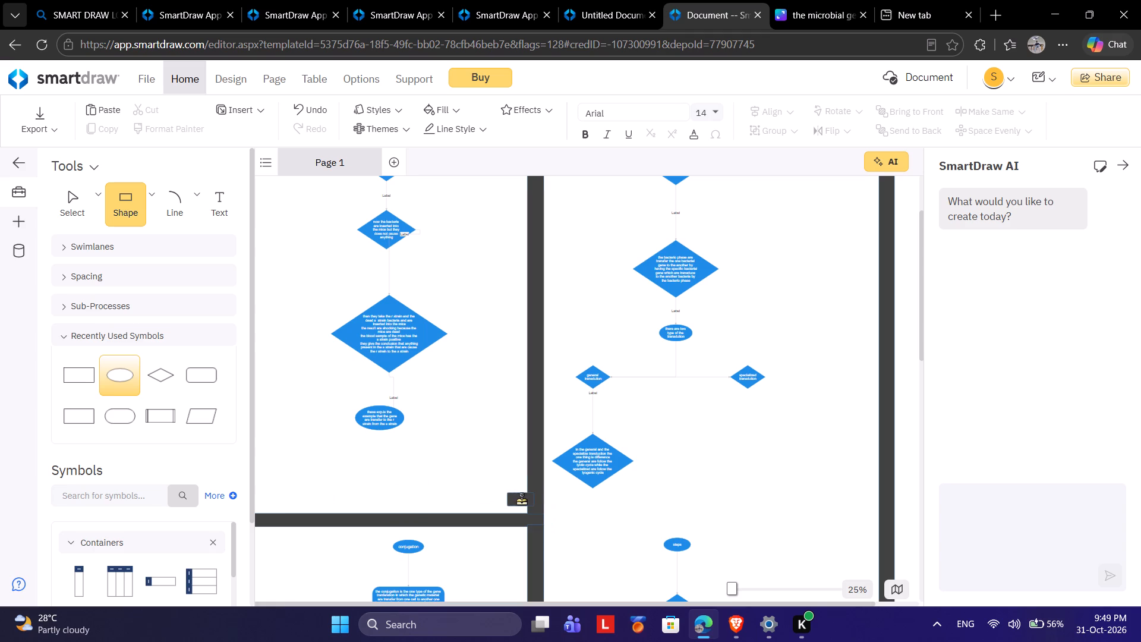
pyautogui.click(529, 496)
pyautogui.click(529, 496)
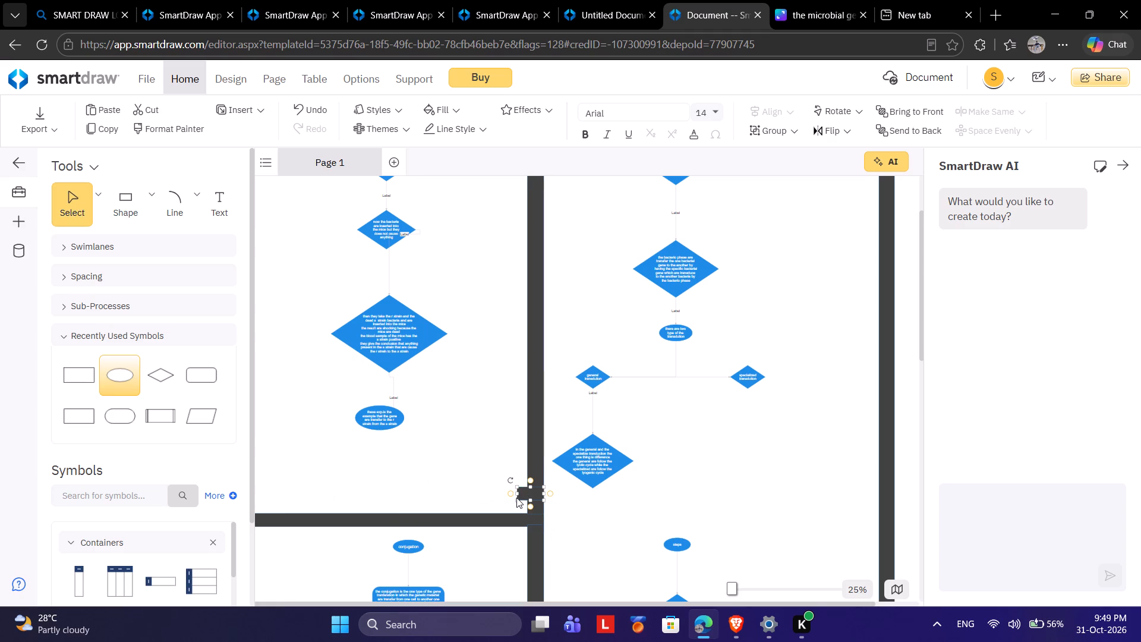
pyautogui.moveTo(518, 493); pyautogui.dragTo(525, 492)
pyautogui.moveTo(525, 492); pyautogui.dragTo(528, 492)
# Move the narrowed rectangle to the left end of the horizontal divider bar, below the Griffith section.
pyautogui.moveTo(535, 491); pyautogui.dragTo(250, 464)
pyautogui.moveTo(250, 464); pyautogui.dragTo(250, 503)
pyautogui.moveTo(250, 503); pyautogui.dragTo(249, 506)
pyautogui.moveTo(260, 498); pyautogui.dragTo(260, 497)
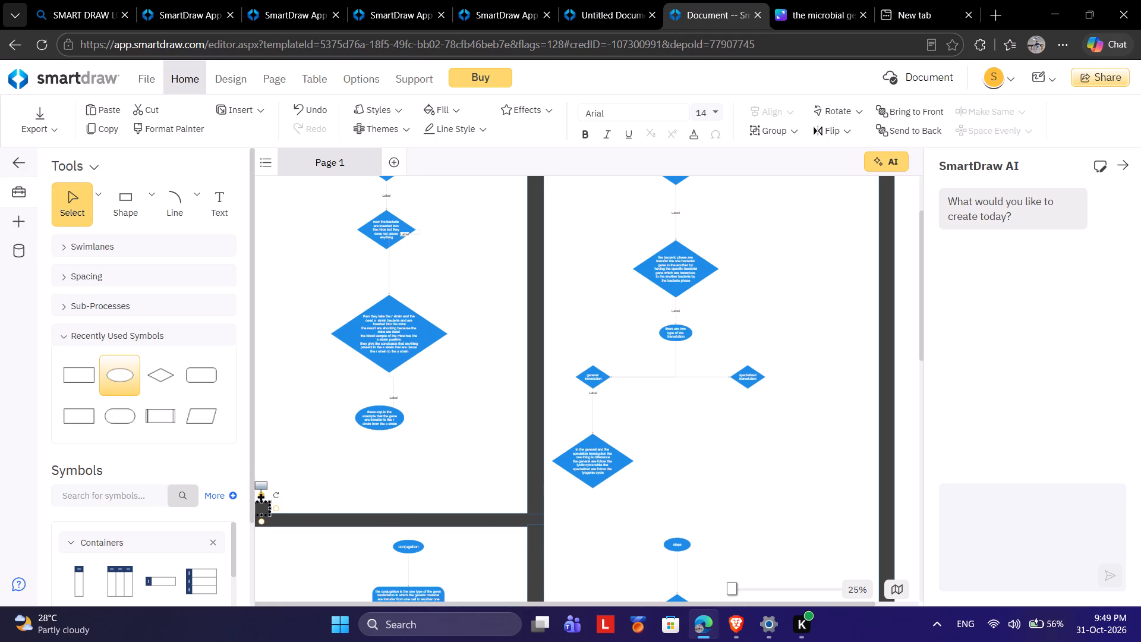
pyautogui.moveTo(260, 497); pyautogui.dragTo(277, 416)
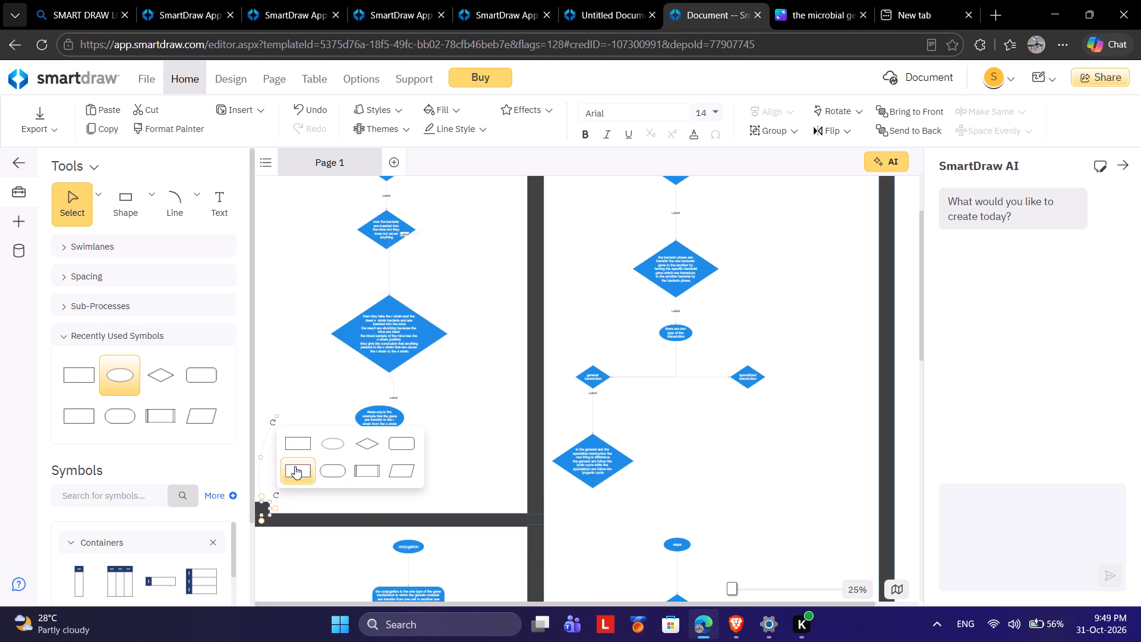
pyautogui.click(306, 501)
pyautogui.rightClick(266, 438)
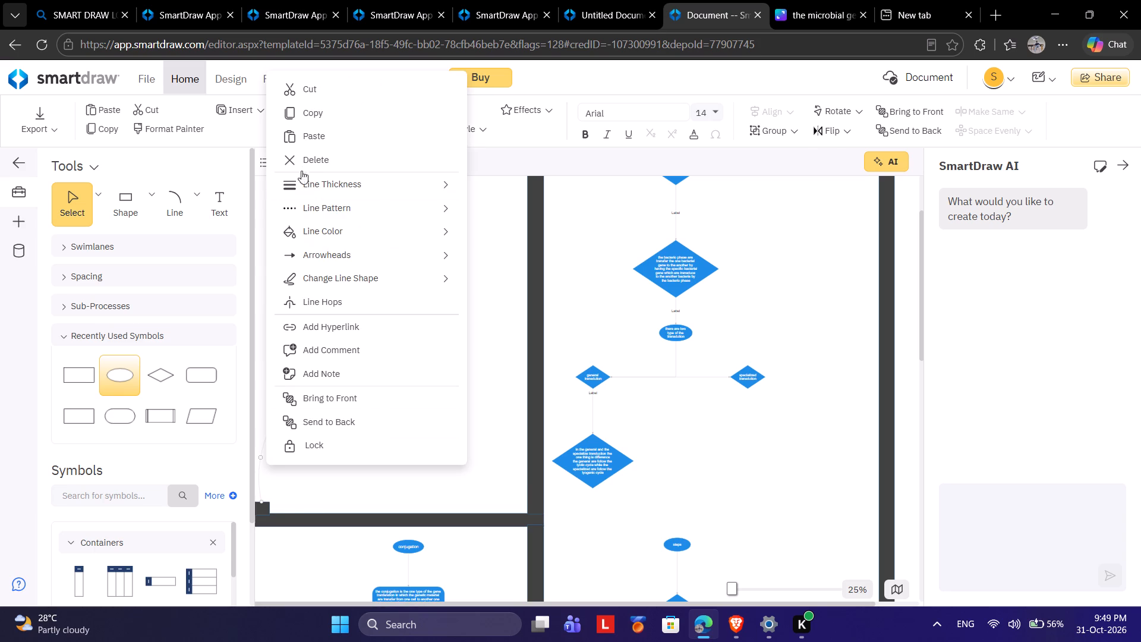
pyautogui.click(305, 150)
# Stretch the narrow rectangle upward past the Griffith section and down to the bottom bar, forming the frame's left border.
pyautogui.click(259, 505)
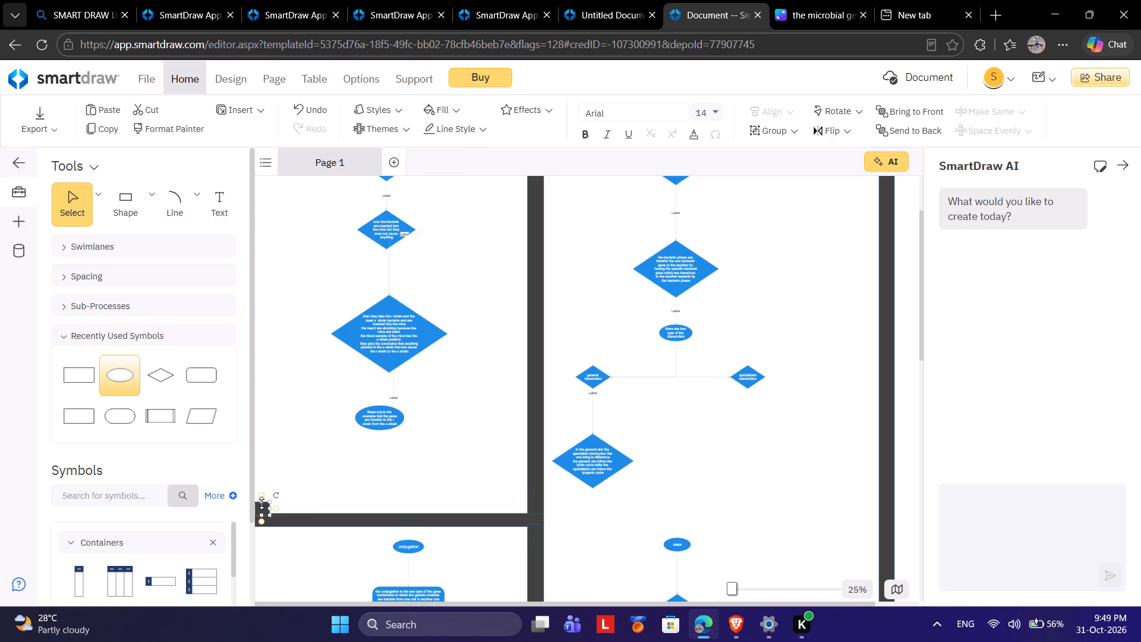
pyautogui.moveTo(261, 503); pyautogui.dragTo(298, 126)
pyautogui.scroll(-6, 220, 386)
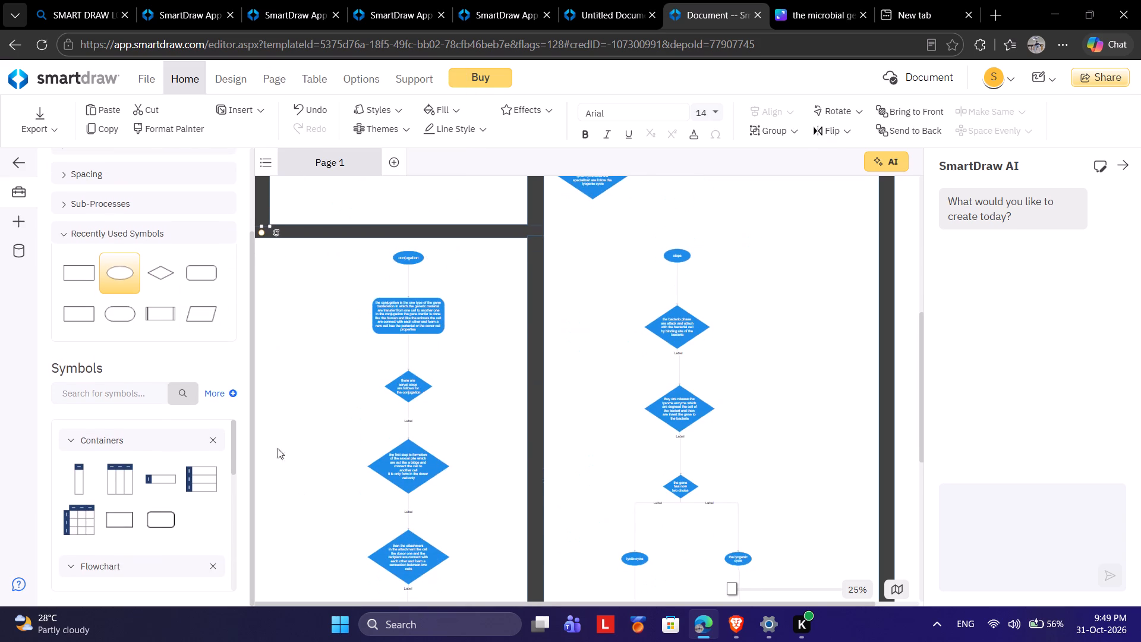
pyautogui.scroll(-1, 278, 448)
pyautogui.moveTo(263, 225); pyautogui.dragTo(241, 636)
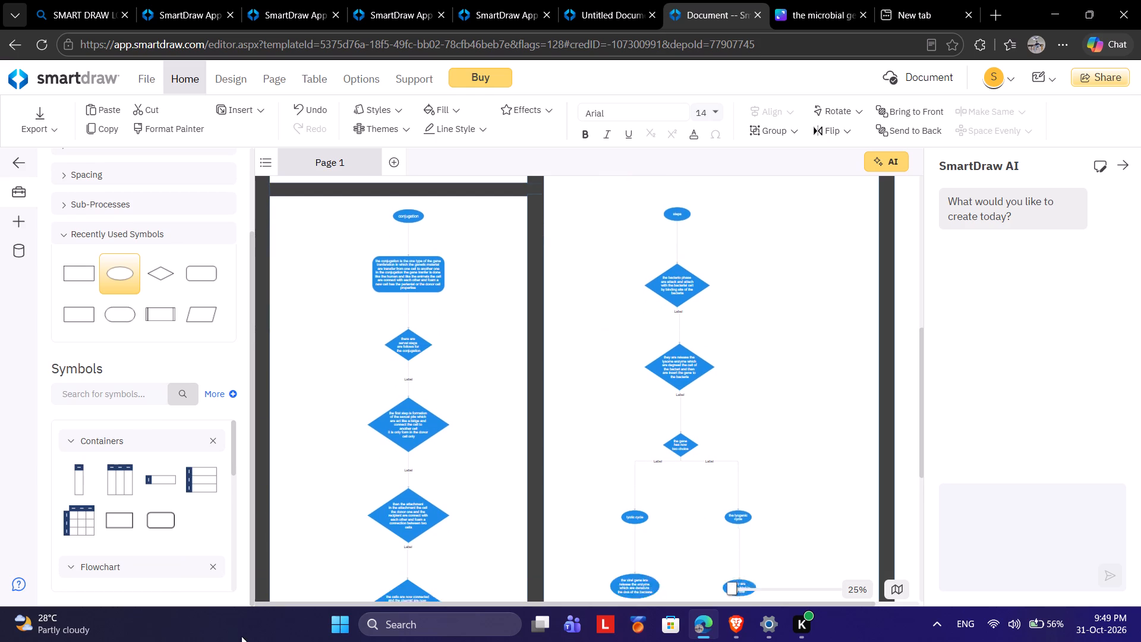
pyautogui.moveTo(241, 636); pyautogui.dragTo(244, 536)
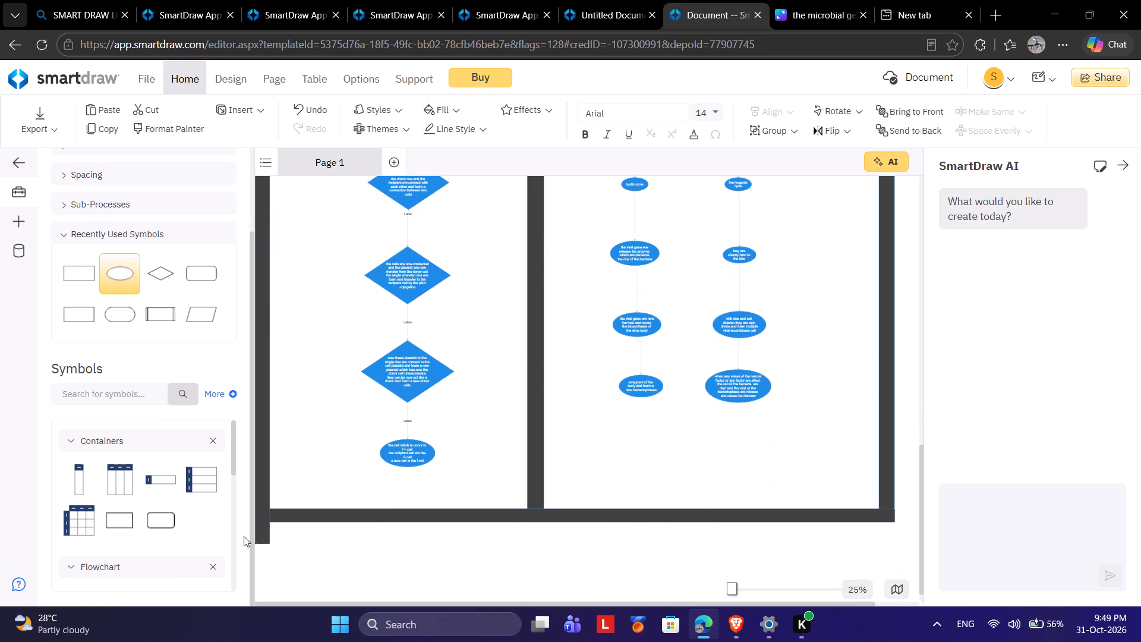
pyautogui.moveTo(244, 536); pyautogui.dragTo(245, 512)
pyautogui.click(311, 463)
pyautogui.scroll(3, 312, 460)
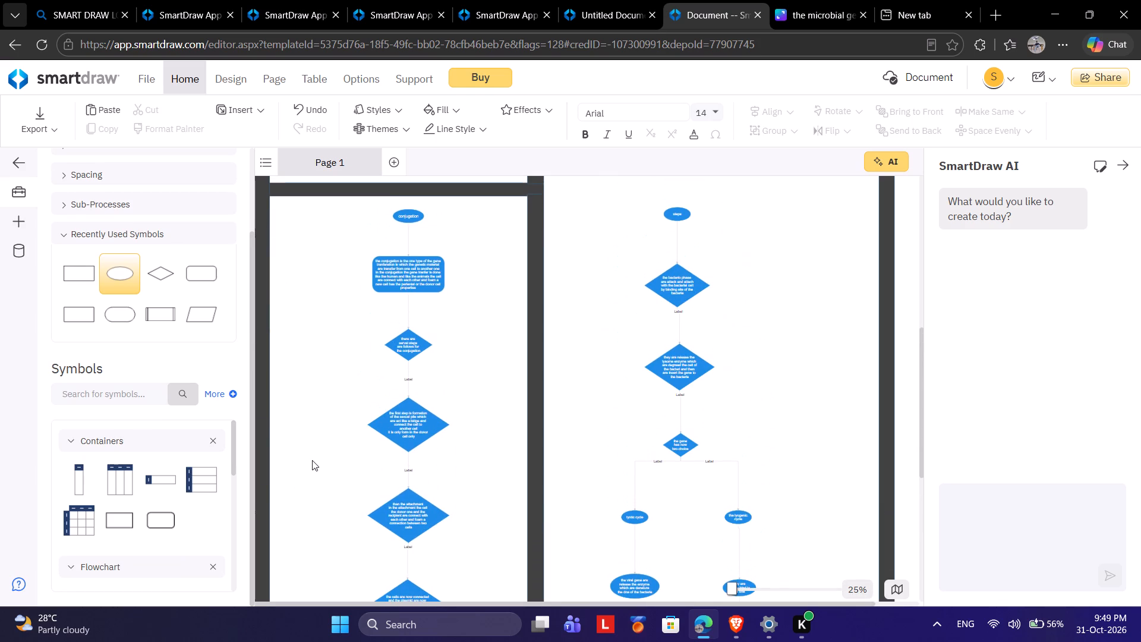
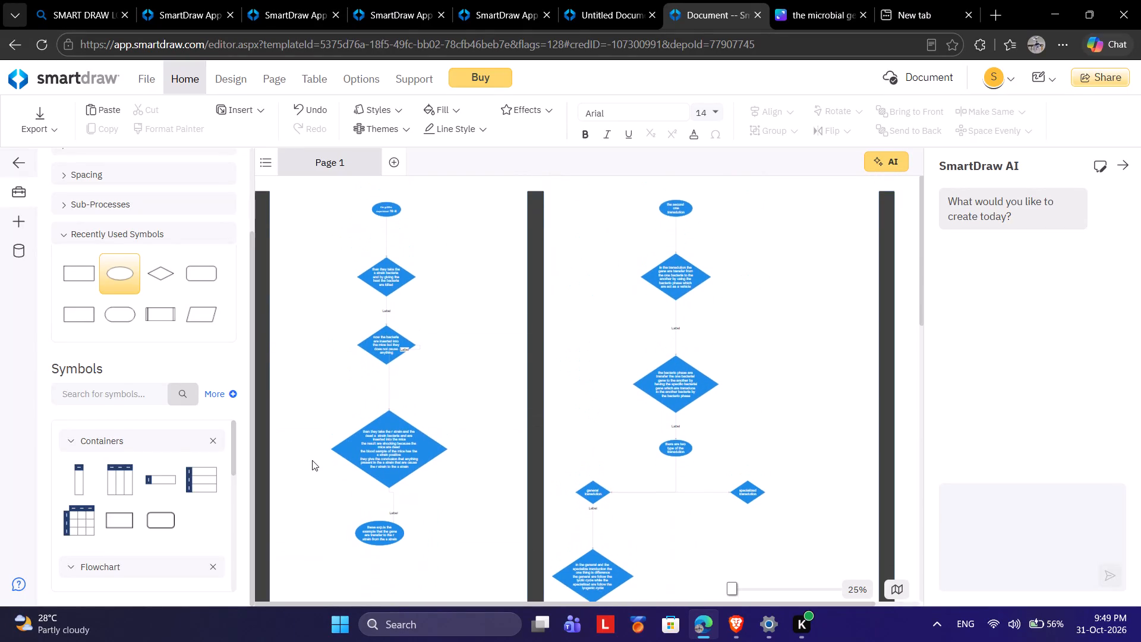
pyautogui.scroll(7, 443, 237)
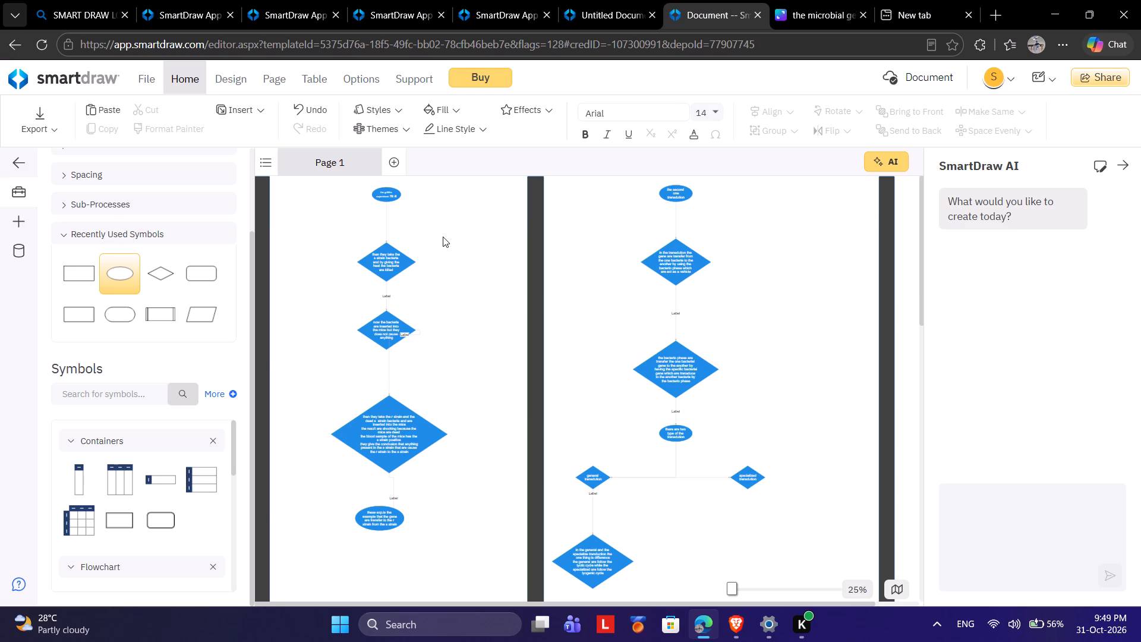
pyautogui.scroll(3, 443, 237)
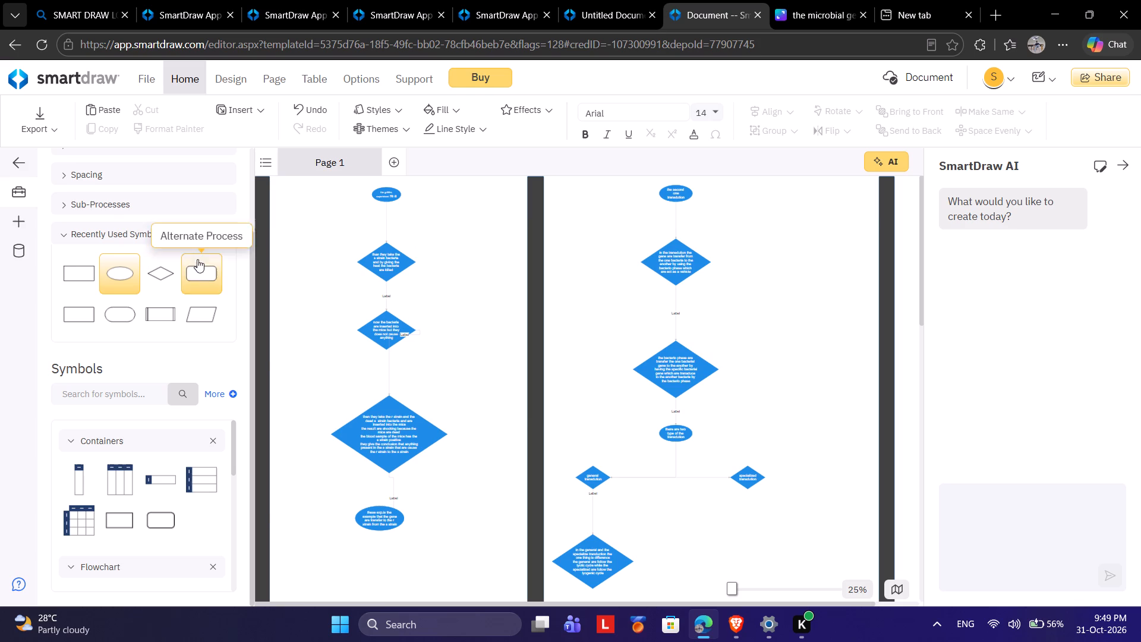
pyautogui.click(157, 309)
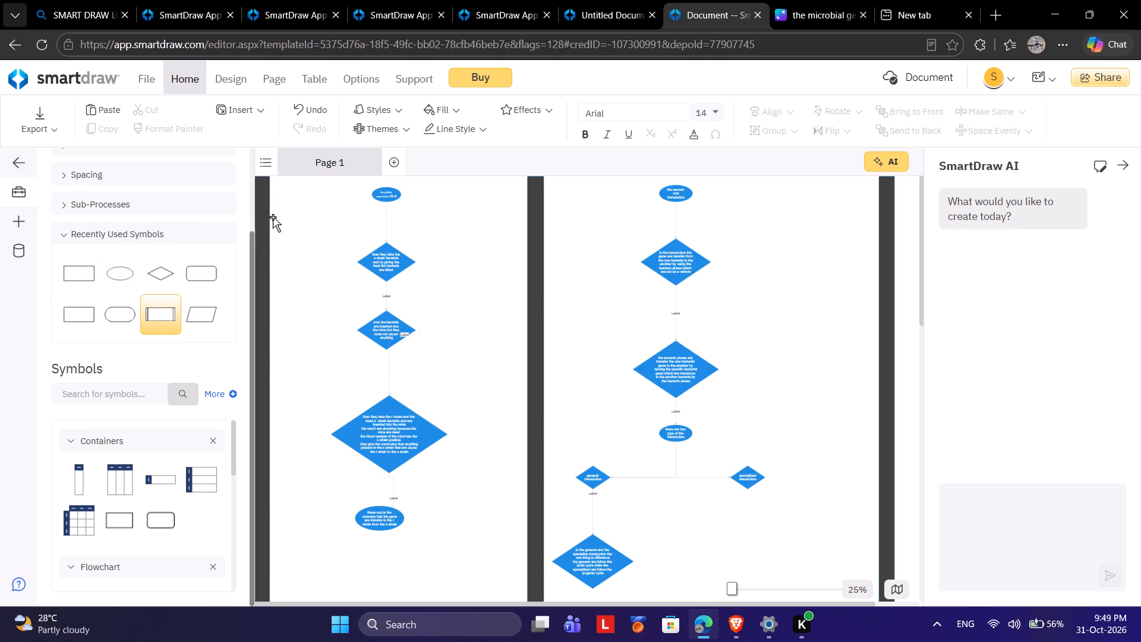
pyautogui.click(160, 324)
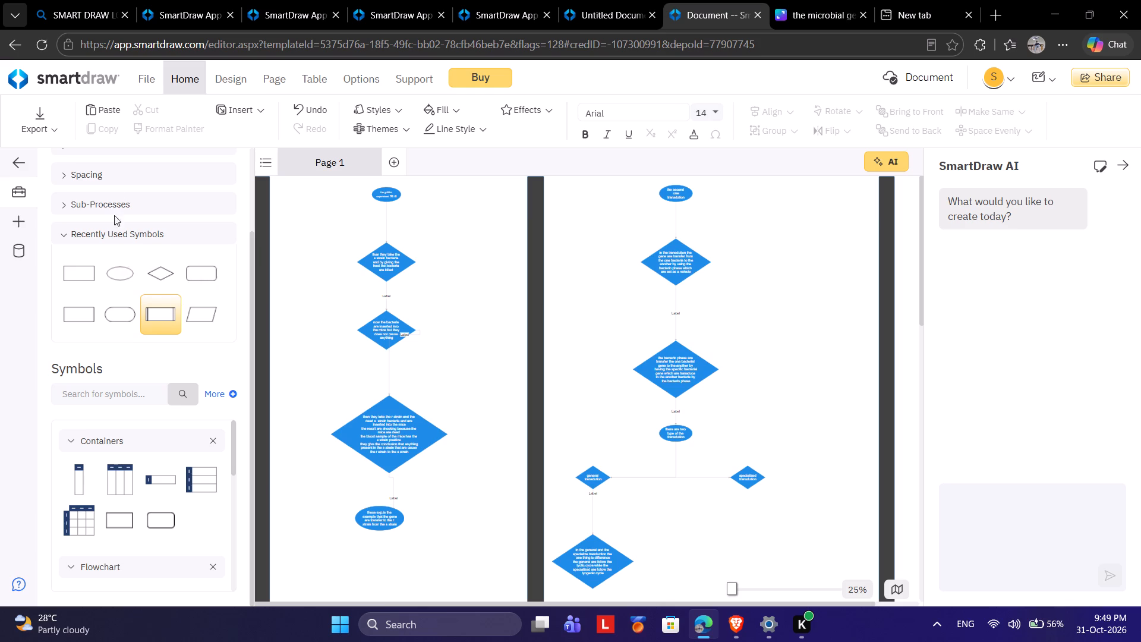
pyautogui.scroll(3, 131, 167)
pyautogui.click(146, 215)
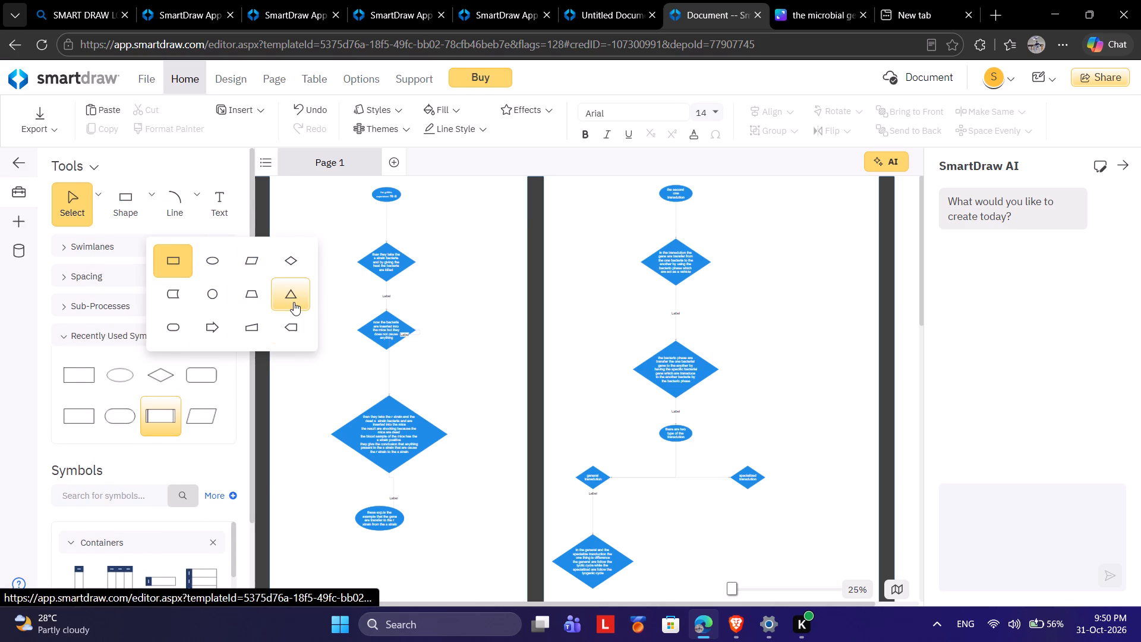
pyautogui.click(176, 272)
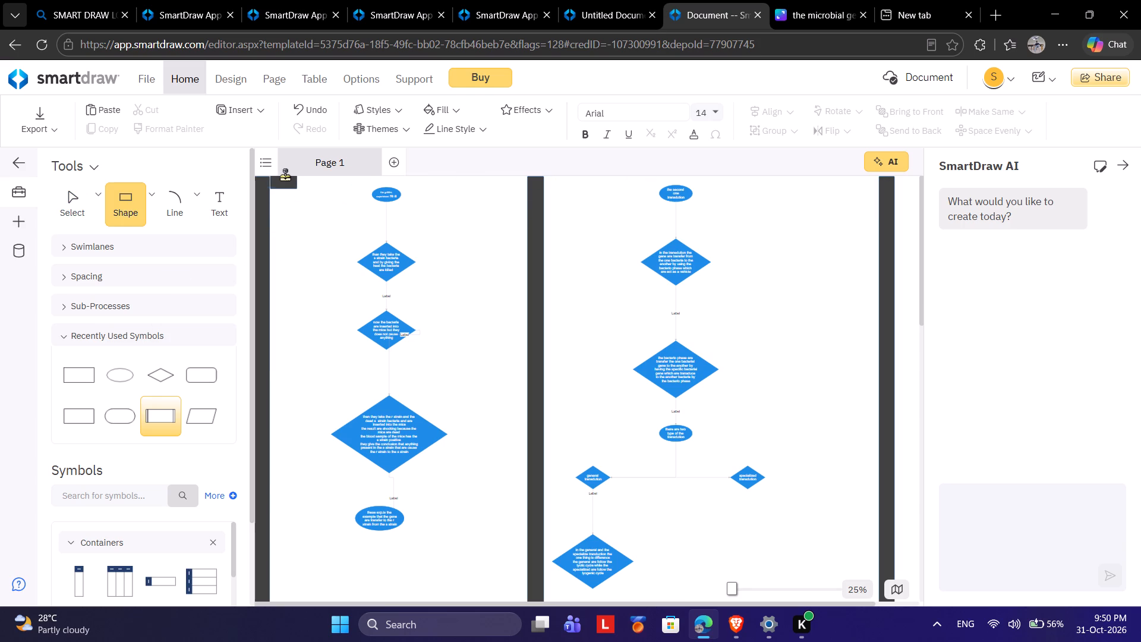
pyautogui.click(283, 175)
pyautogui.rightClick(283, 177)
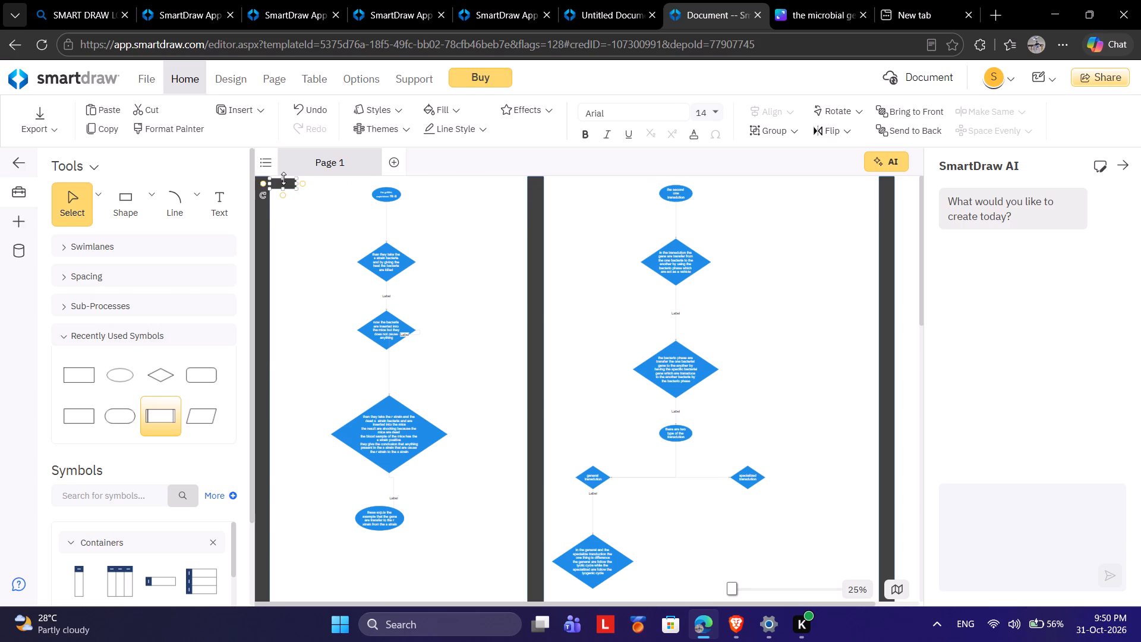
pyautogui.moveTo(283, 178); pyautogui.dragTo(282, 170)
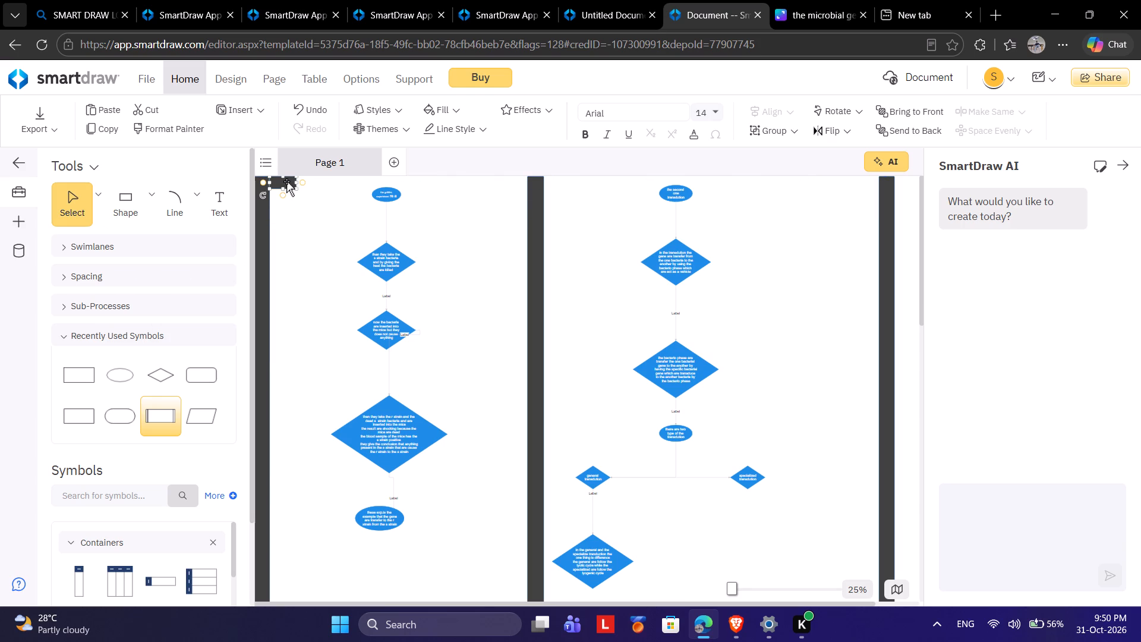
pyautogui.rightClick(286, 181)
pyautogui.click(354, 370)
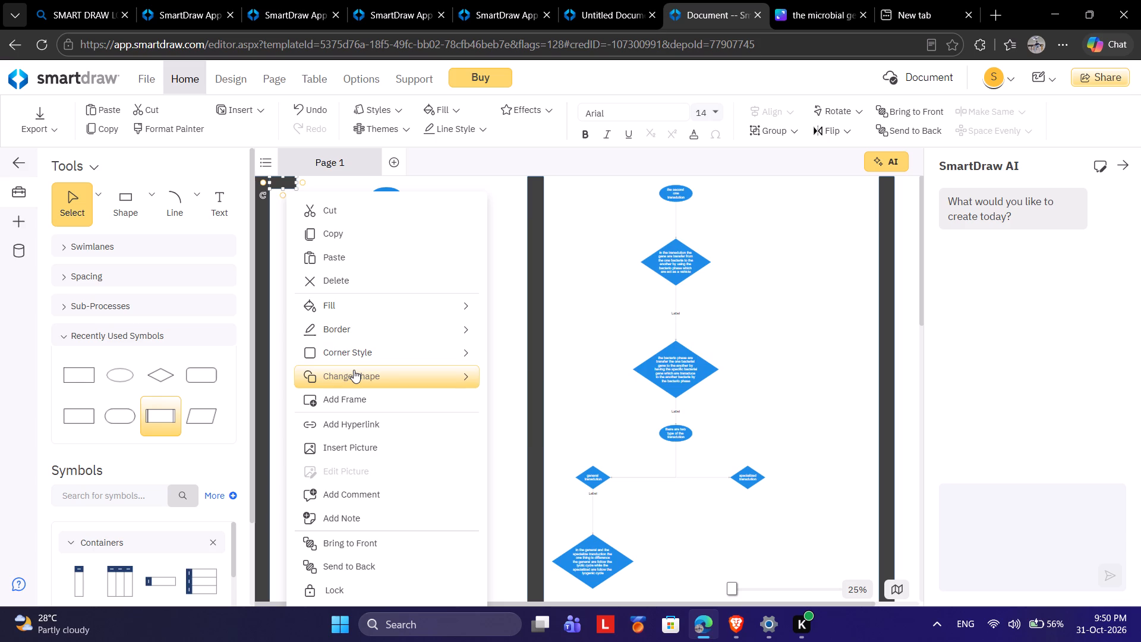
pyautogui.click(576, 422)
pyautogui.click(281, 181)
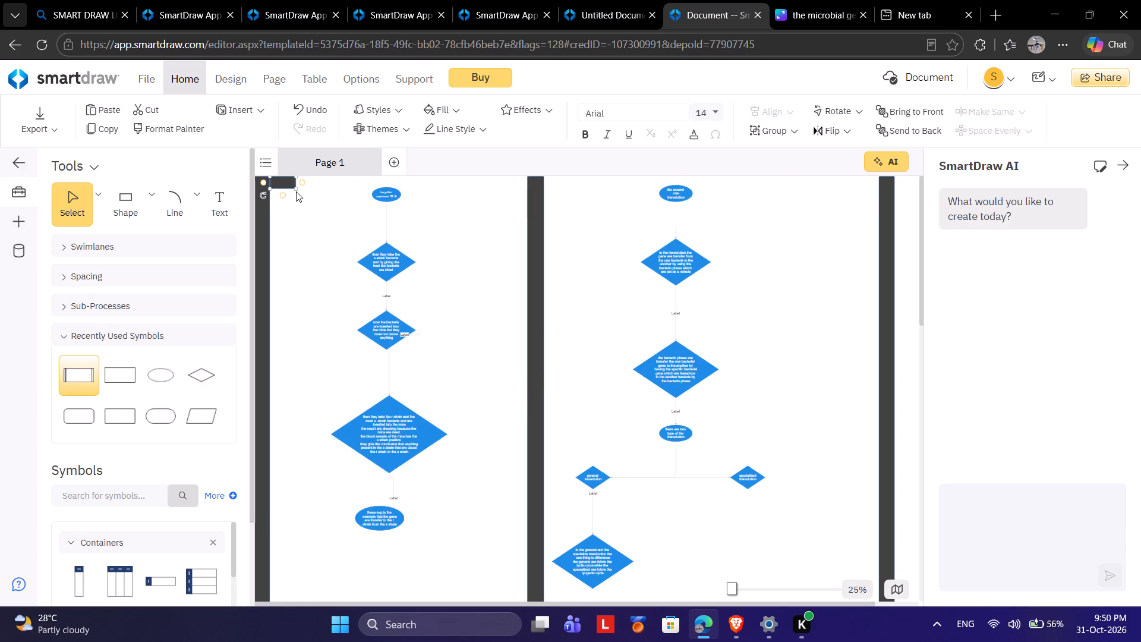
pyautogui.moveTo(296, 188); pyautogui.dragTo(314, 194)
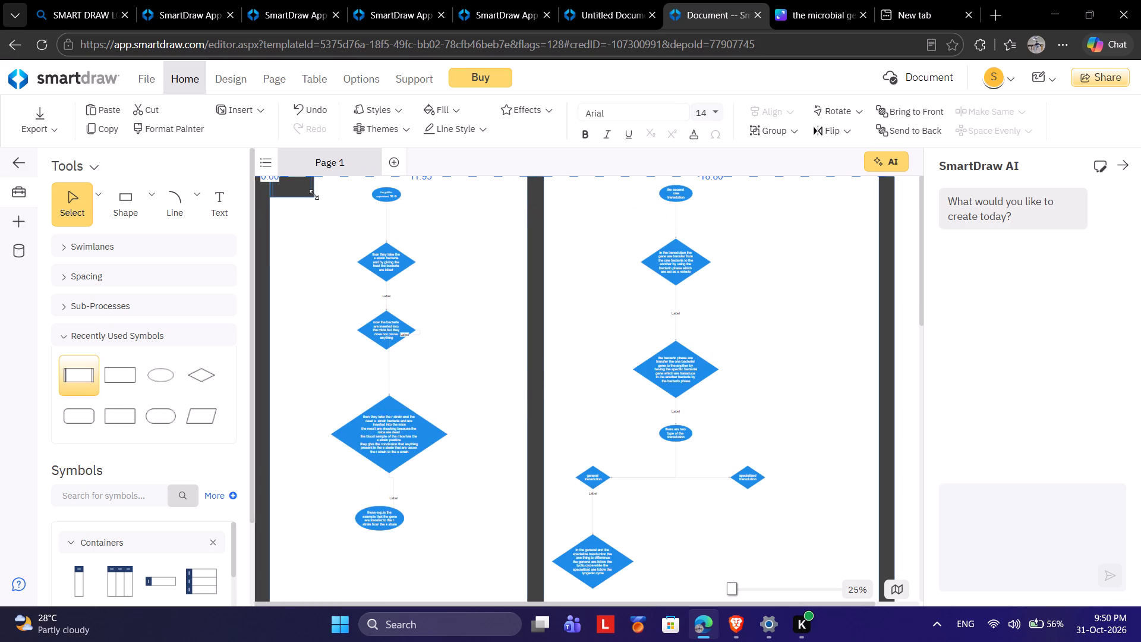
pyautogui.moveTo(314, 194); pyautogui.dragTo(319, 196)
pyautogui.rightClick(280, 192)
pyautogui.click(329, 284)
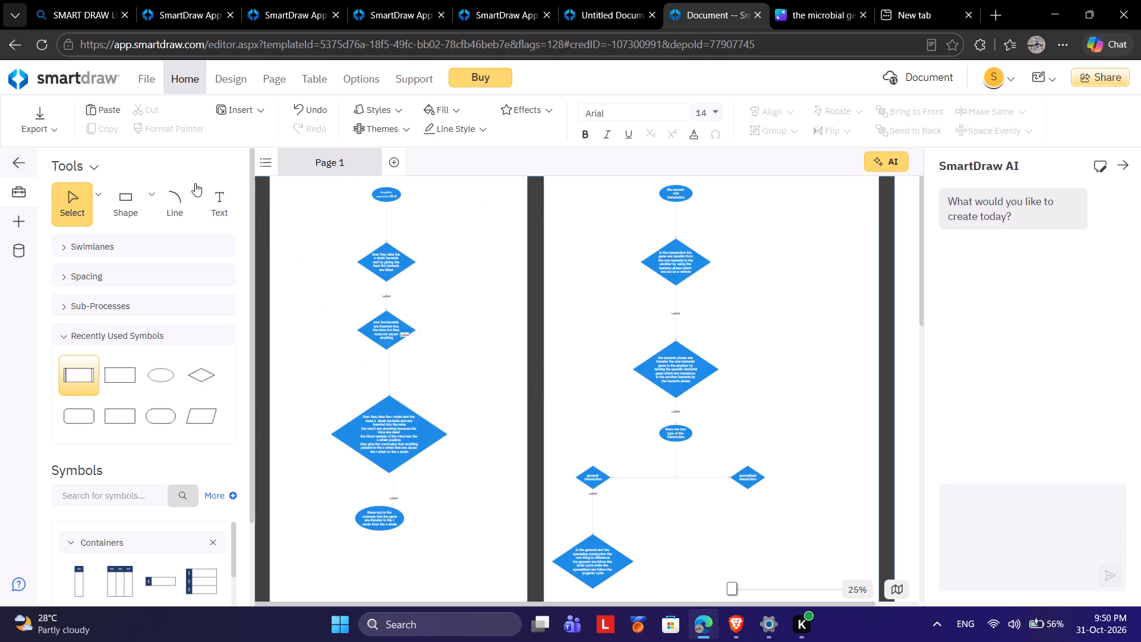
# Add a dark rectangle at the frame's upper left corner and stretch it across to the right vertical bar as the top border.
pyautogui.click(146, 202)
pyautogui.click(154, 202)
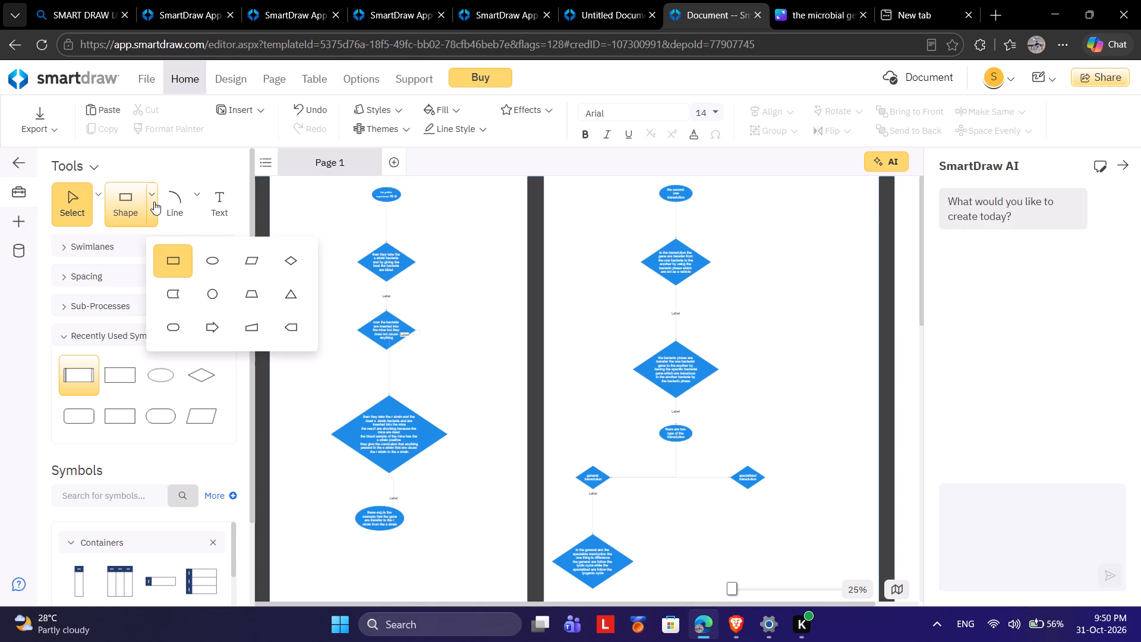
pyautogui.click(171, 263)
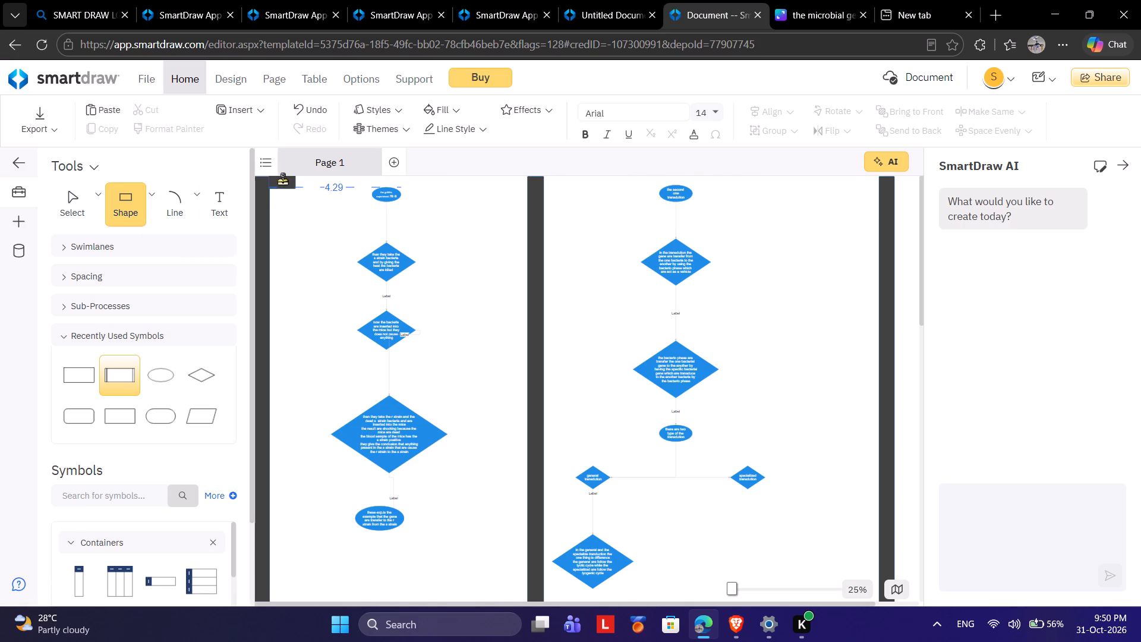
pyautogui.click(283, 180)
pyautogui.moveTo(295, 181); pyautogui.dragTo(391, 197)
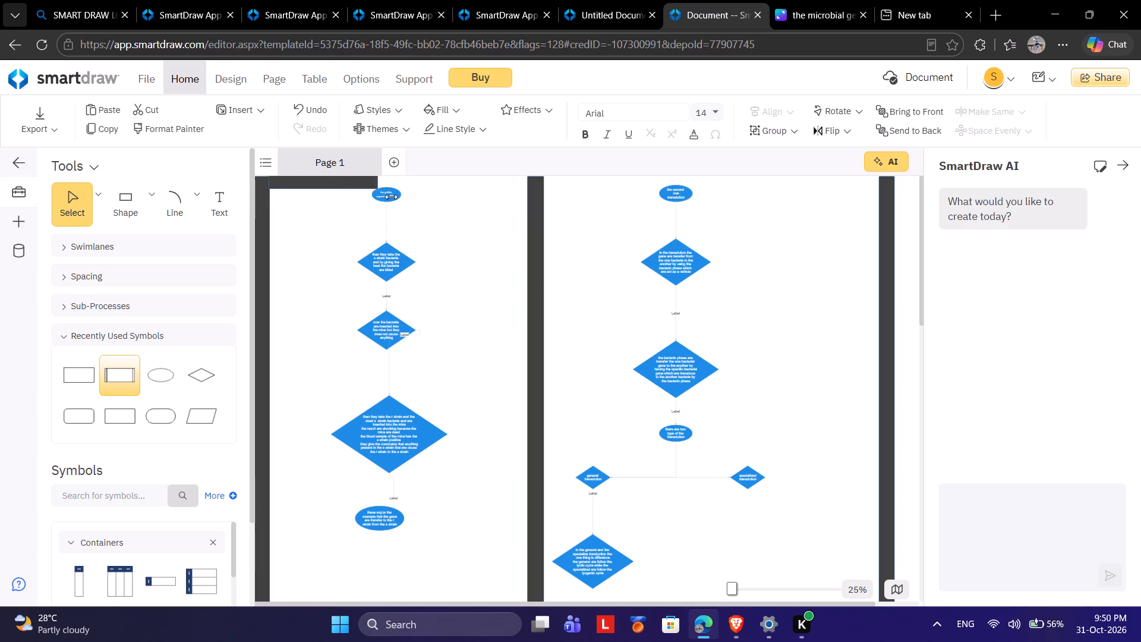
pyautogui.moveTo(391, 197); pyautogui.dragTo(878, 184)
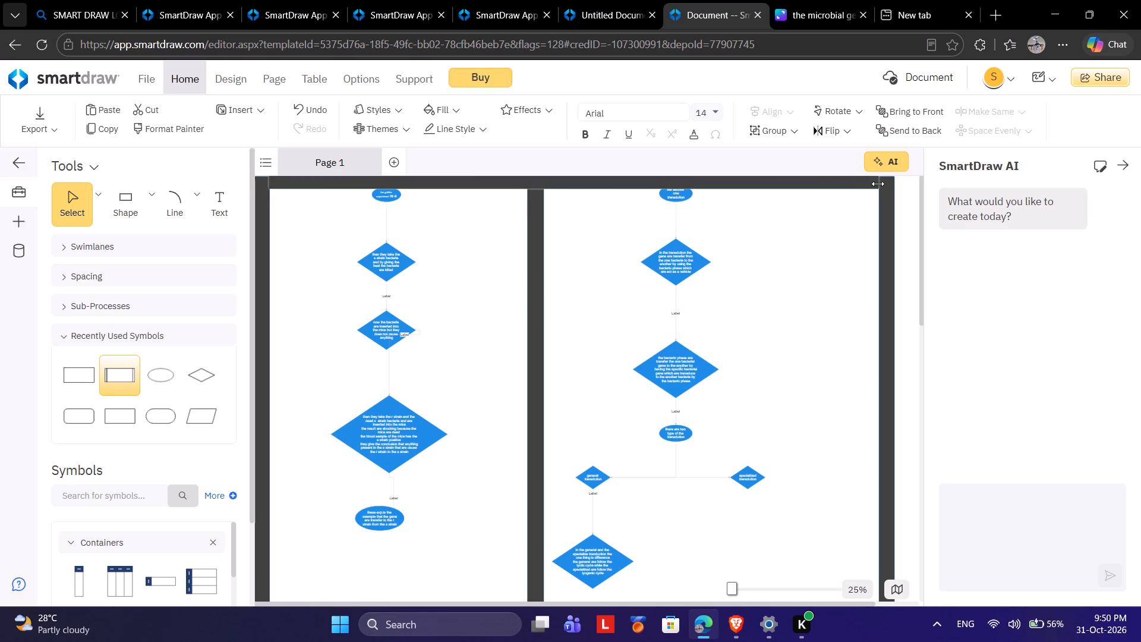
pyautogui.moveTo(878, 184); pyautogui.dragTo(880, 184)
pyautogui.click(811, 237)
# Move the heading ellipses of the transduction and Griffith sections down so they clear the top border bar.
pyautogui.moveTo(676, 193); pyautogui.dragTo(676, 209)
pyautogui.moveTo(380, 192); pyautogui.dragTo(380, 204)
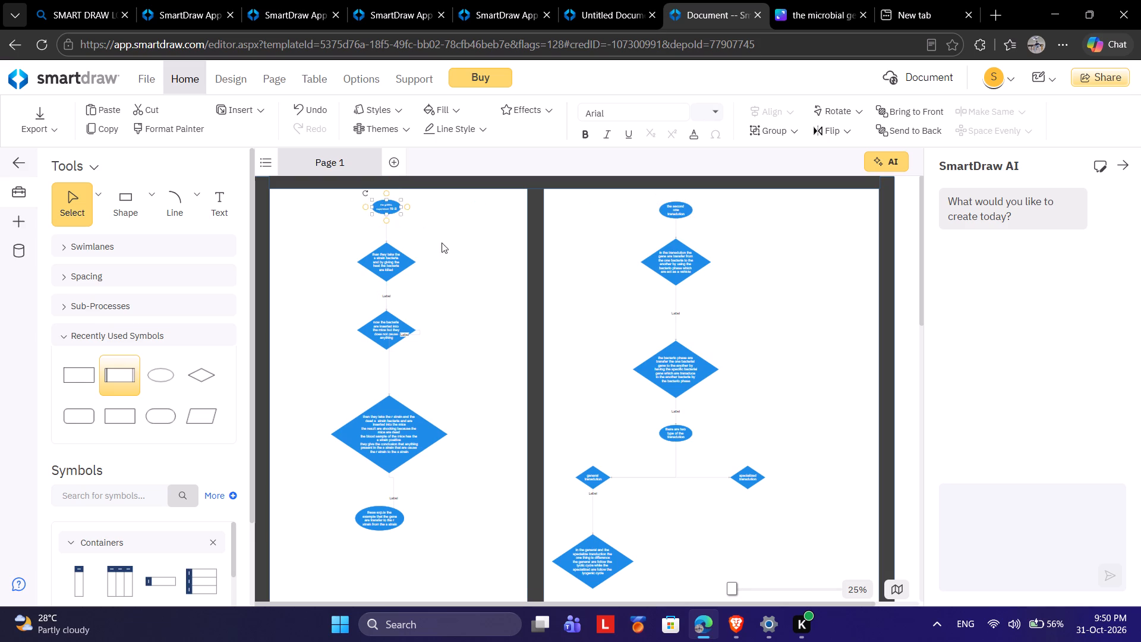
pyautogui.click(455, 248)
# Place another dark rectangle in the transduction section, between its heading ellipse and the right vertical bar.
pyautogui.scroll(1, 427, 222)
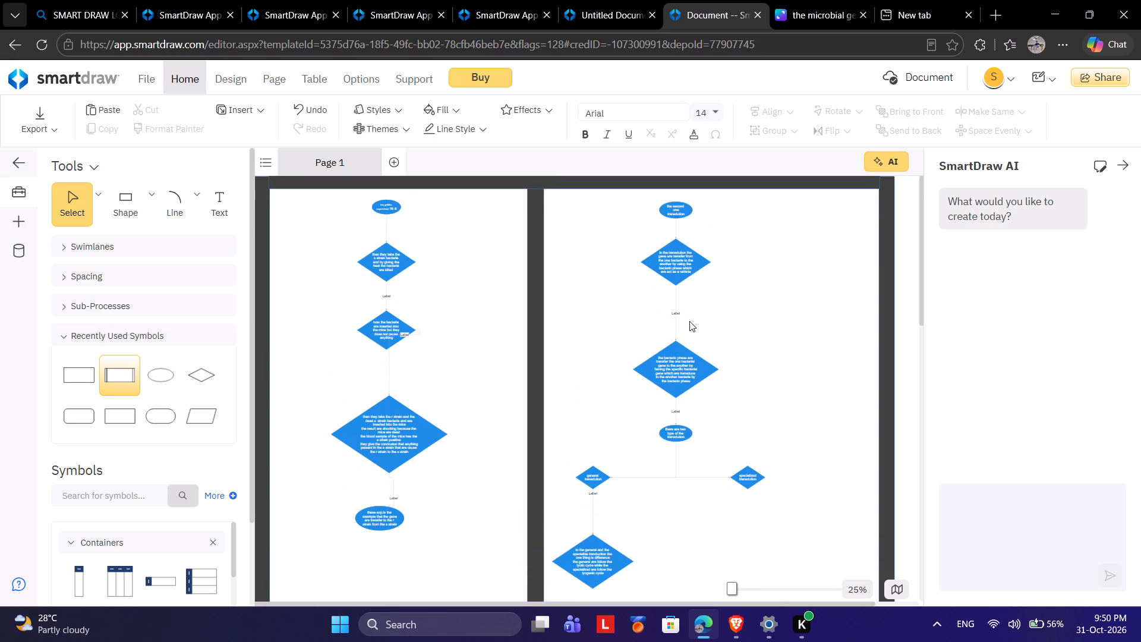
pyautogui.click(153, 199)
pyautogui.click(179, 254)
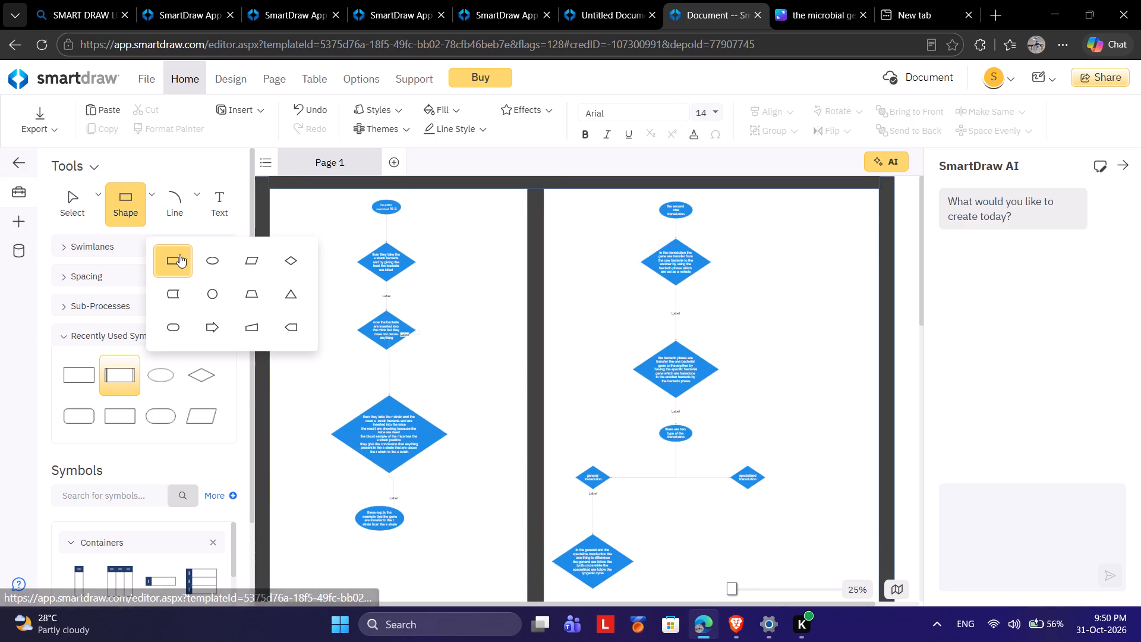
pyautogui.click(799, 226)
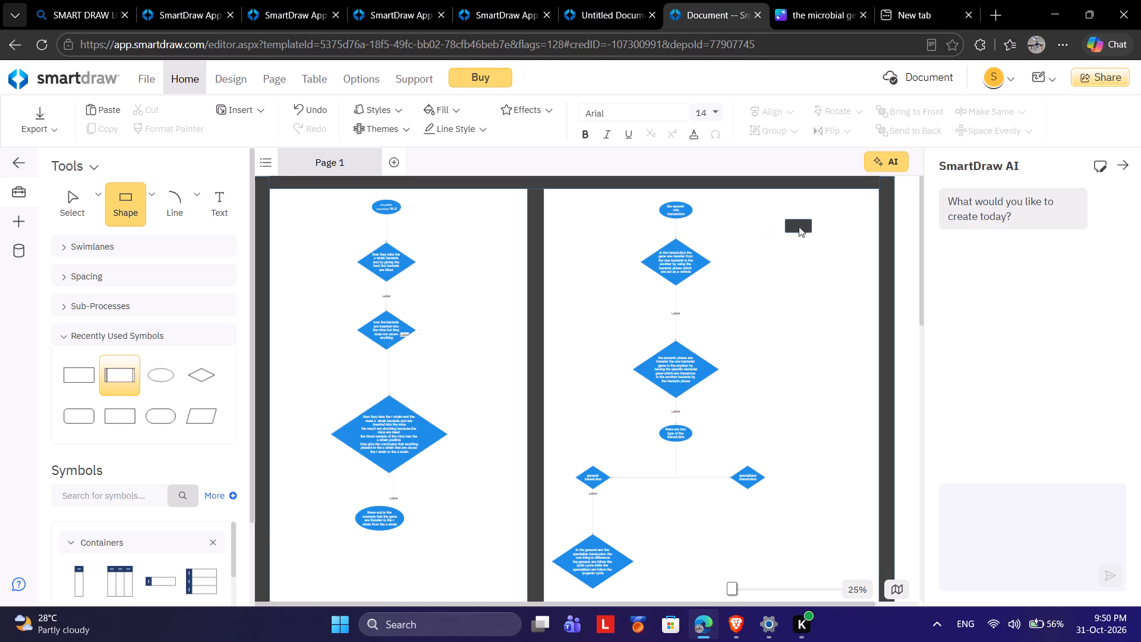
# Set the new rectangle's text color to the lightest standard grey, testing it with sample letters that are then removed.
pyautogui.doubleClick(793, 226)
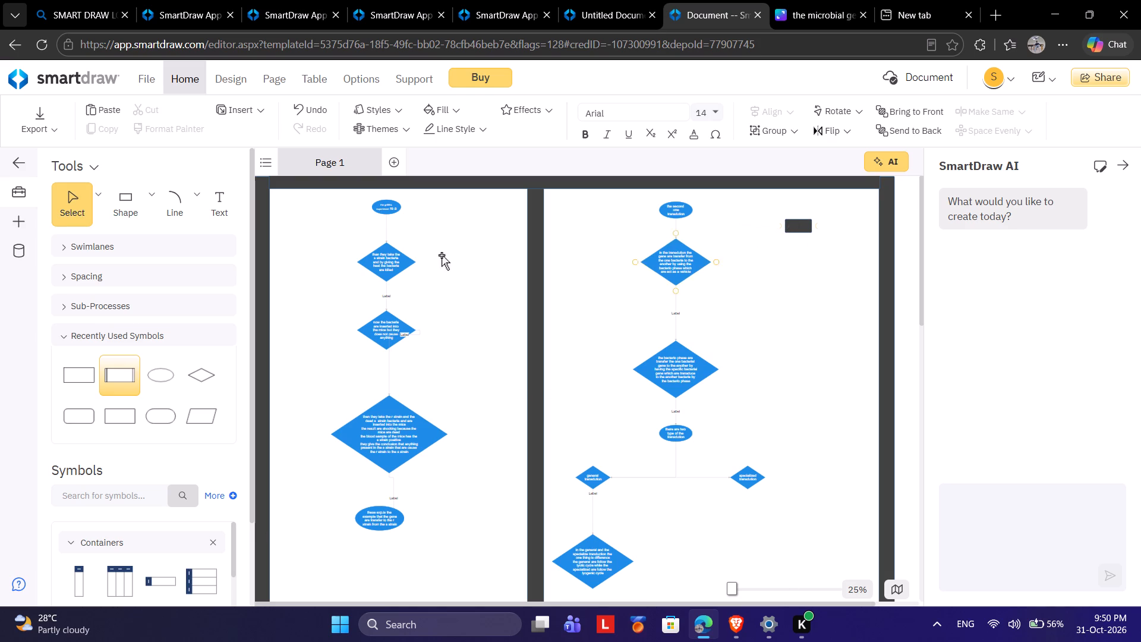
pyautogui.rightClick(805, 224)
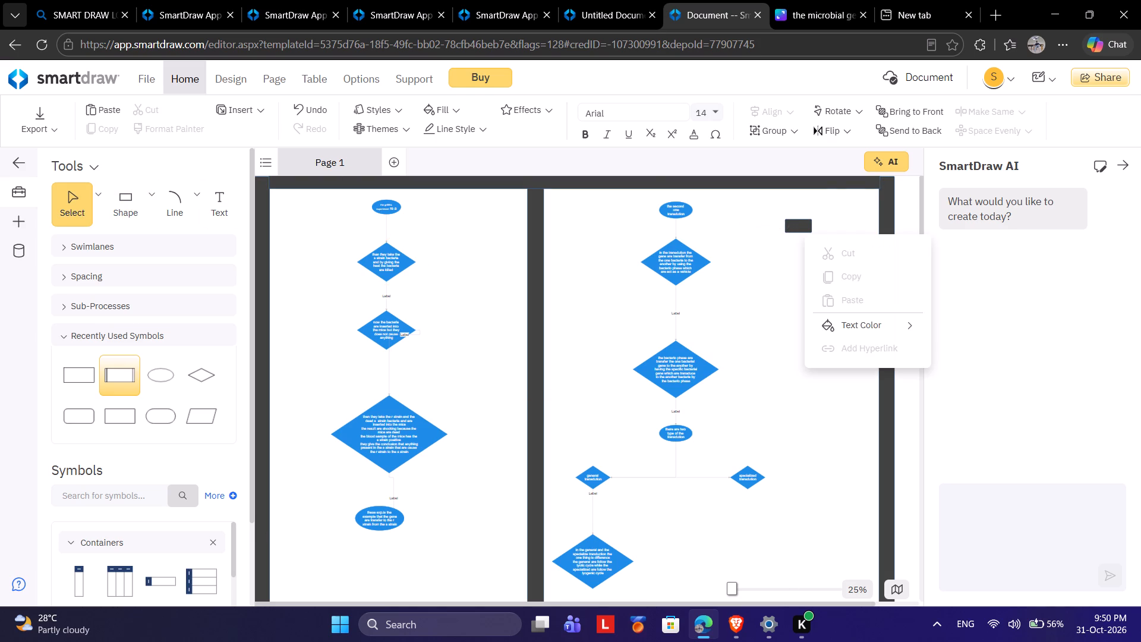
pyautogui.click(867, 327)
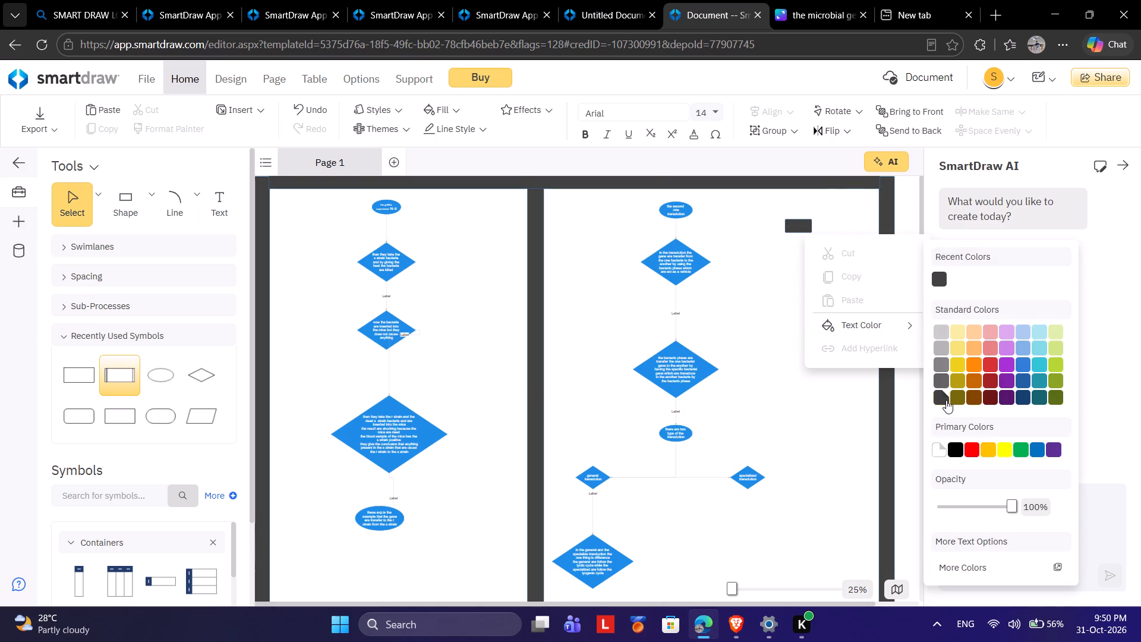
pyautogui.click(938, 330)
pyautogui.write('jjjj')
pyautogui.press('BackSpace')
pyautogui.press('BackSpace')
pyautogui.press('BackSpace')
pyautogui.press('BackSpace')
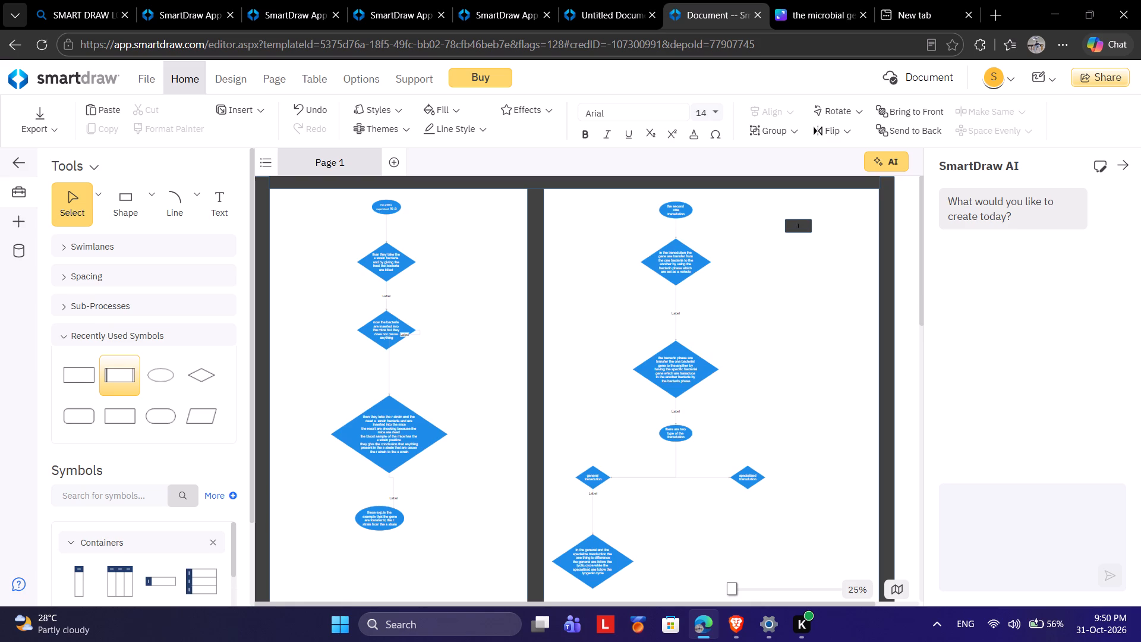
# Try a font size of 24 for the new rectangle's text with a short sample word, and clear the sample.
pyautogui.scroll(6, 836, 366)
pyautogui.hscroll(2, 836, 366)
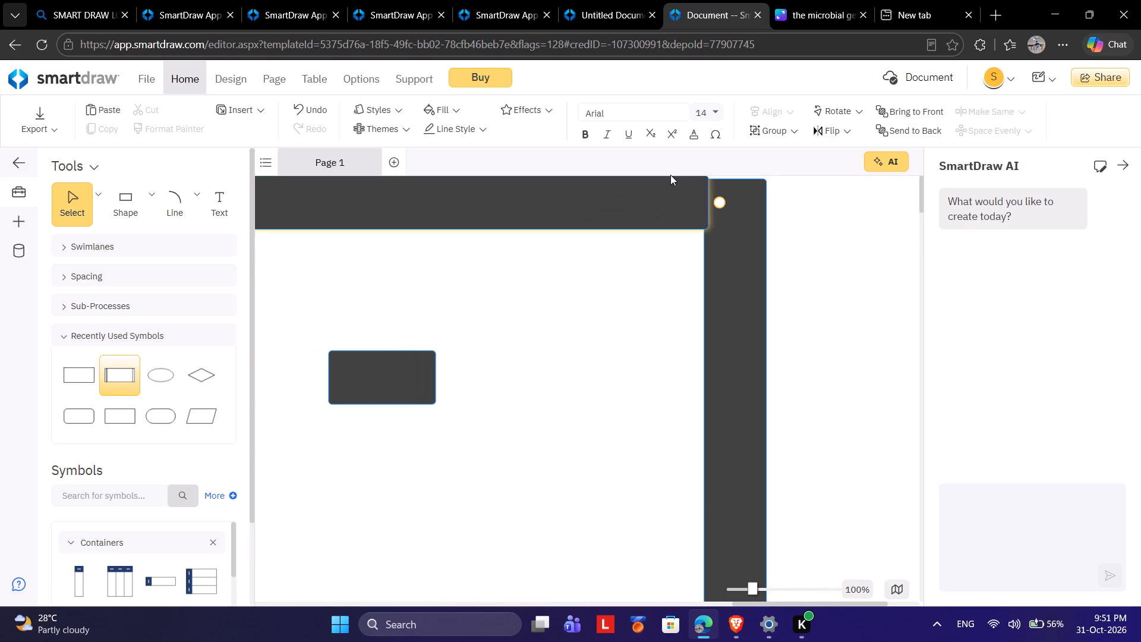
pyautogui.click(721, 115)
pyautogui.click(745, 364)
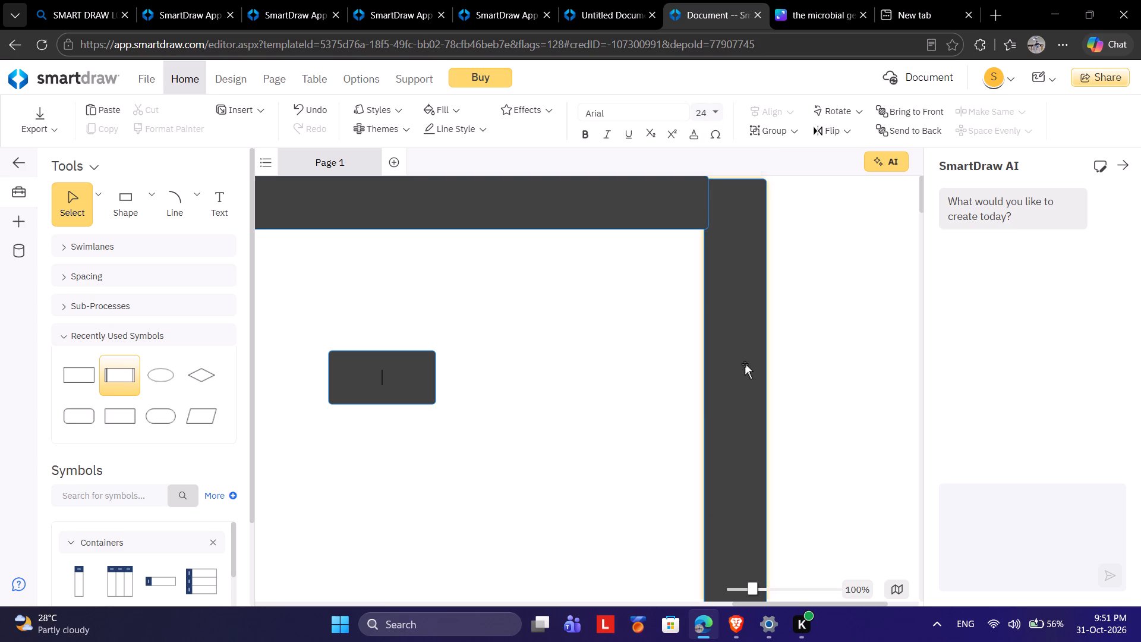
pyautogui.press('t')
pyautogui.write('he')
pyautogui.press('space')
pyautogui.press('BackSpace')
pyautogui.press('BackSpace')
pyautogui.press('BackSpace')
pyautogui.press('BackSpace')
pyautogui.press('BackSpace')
# Set the new rectangle's font size to 26, testing it with a short sample word that is then cleared.
pyautogui.click(716, 105)
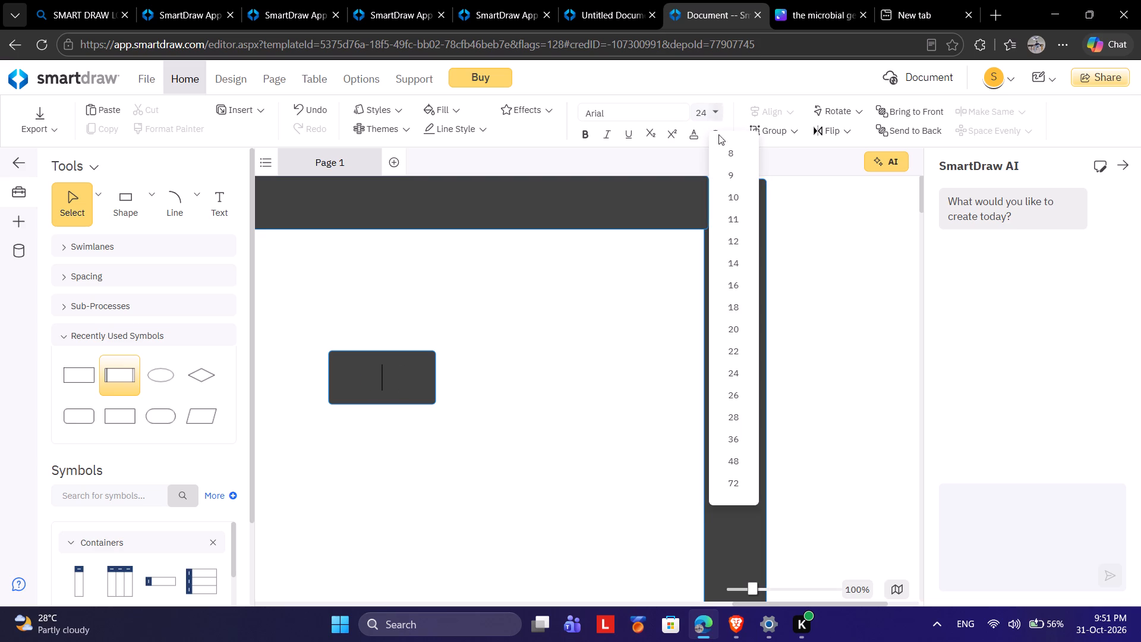
pyautogui.click(739, 400)
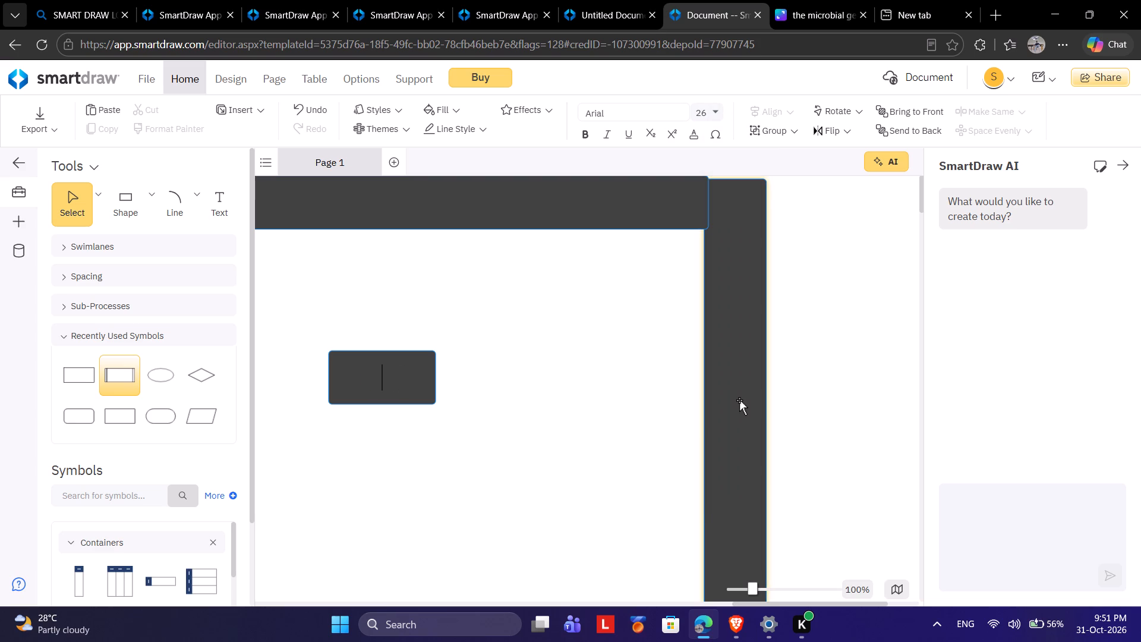
pyautogui.write('the')
pyautogui.press('space')
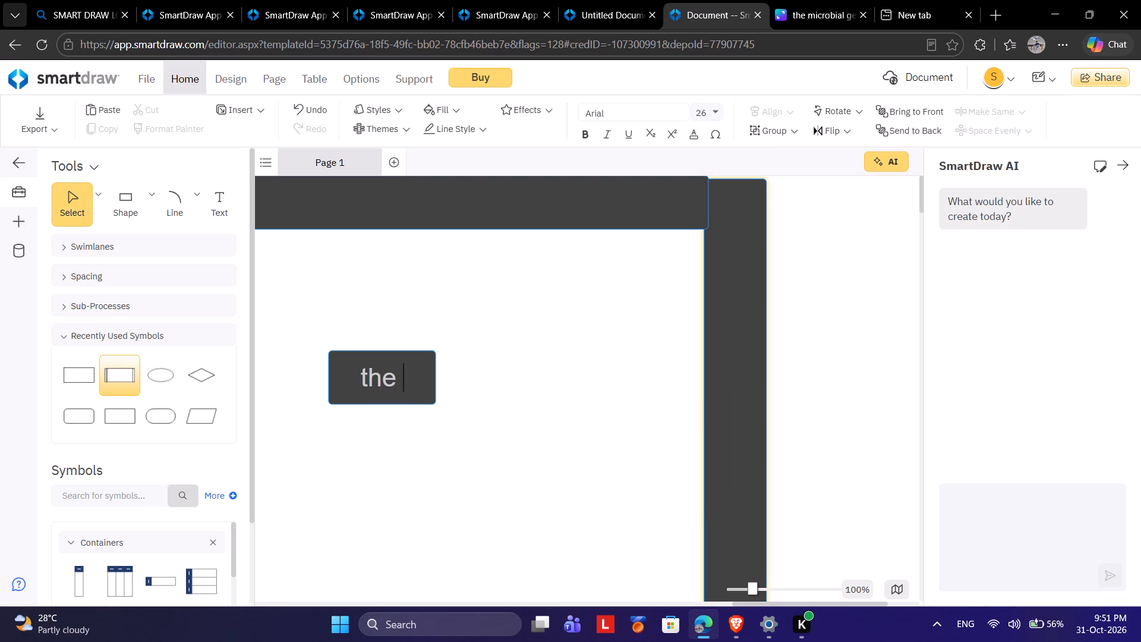
pyautogui.press('BackSpace')
pyautogui.press('BackSpace')
pyautogui.press('BackSpace')
pyautogui.press('BackSpace')
# Enter the title "THE TYPE OF THE MICROBIAL TRNASFERATION OF THE GENETIC MATERIAL" in the new dark rectangle.
pyautogui.write('THE TYPE OF THE')
pyautogui.press('space')
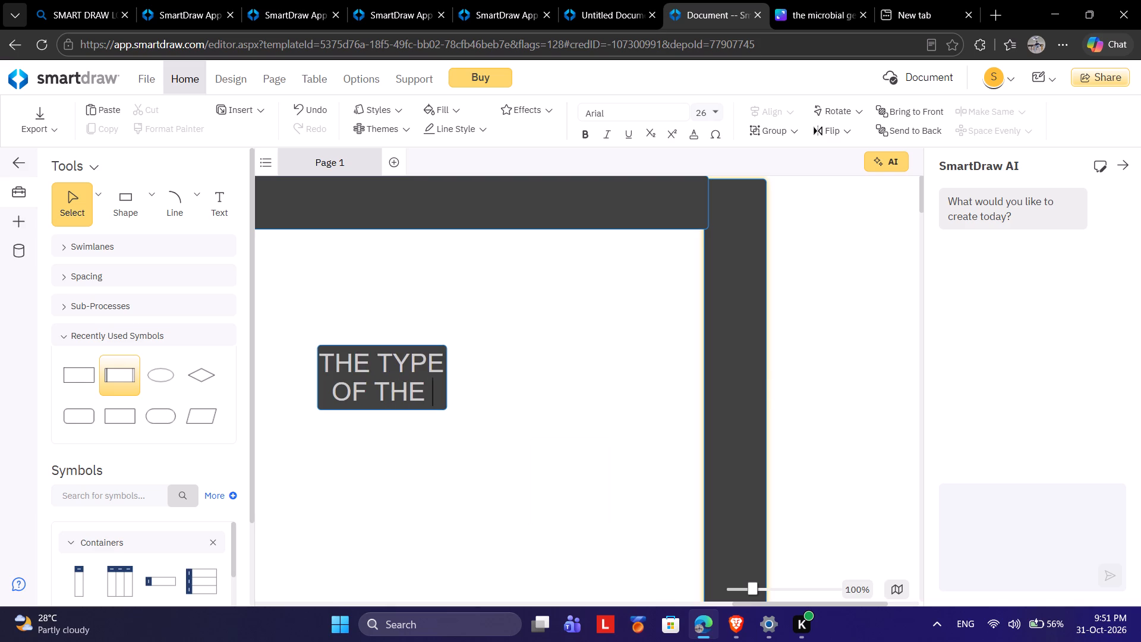
pyautogui.write('MICROG')
pyautogui.press('BackSpace')
pyautogui.write('BIAL TRNASG')
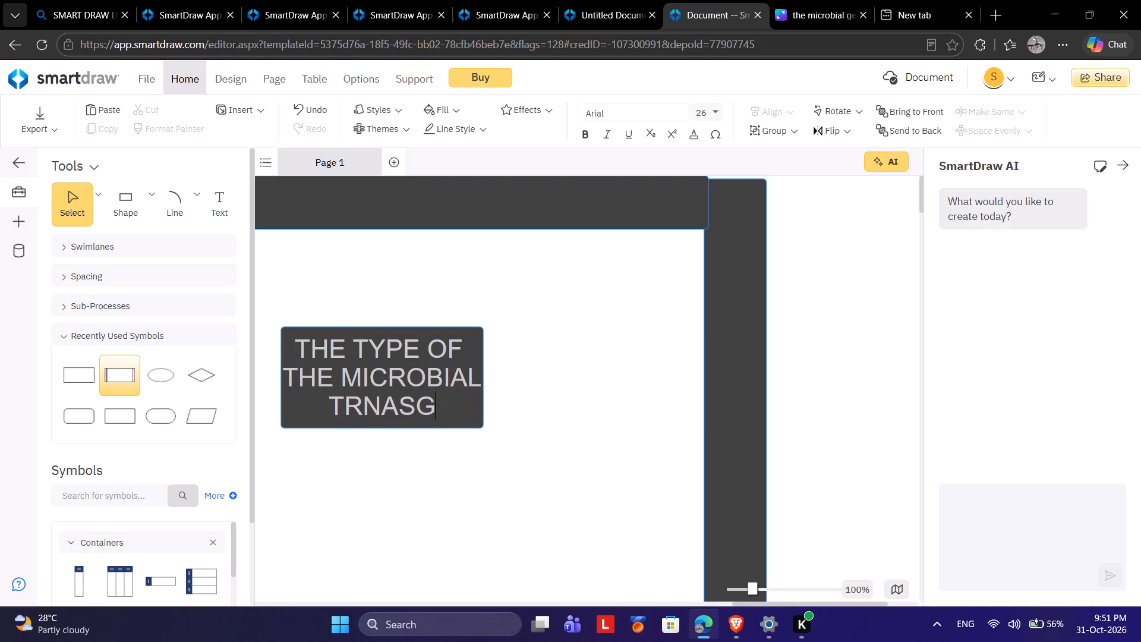
pyautogui.press('BackSpace')
pyautogui.write('FERATION')
pyautogui.press('space')
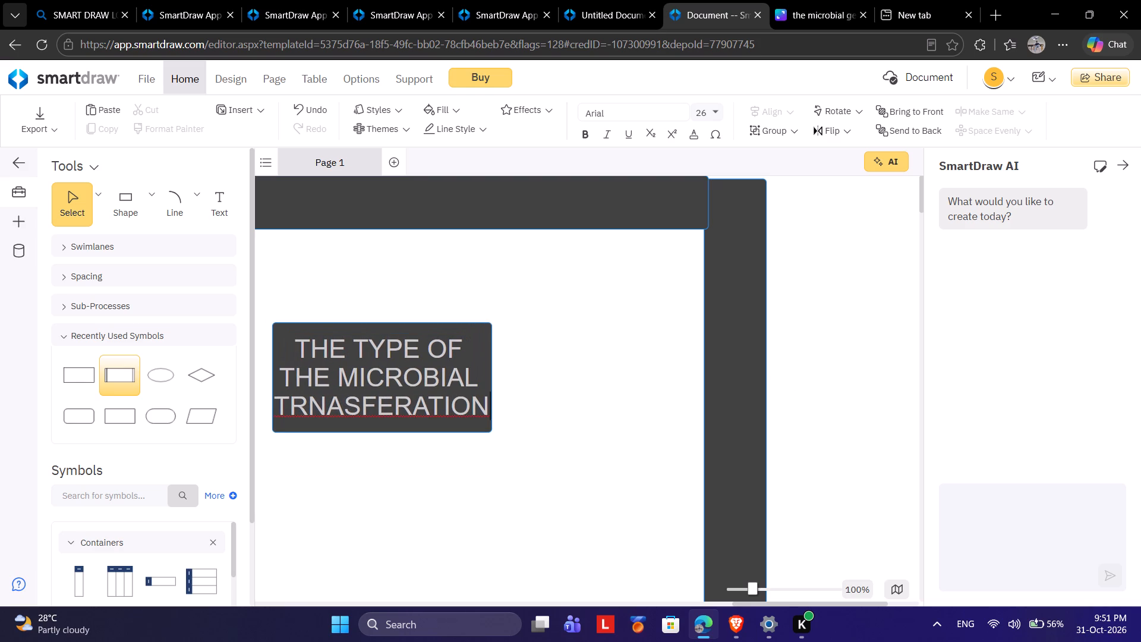
pyautogui.write('OF THE GNE')
pyautogui.press('BackSpace')
pyautogui.press('BackSpace')
pyautogui.write('ENETIC MATERIAL')
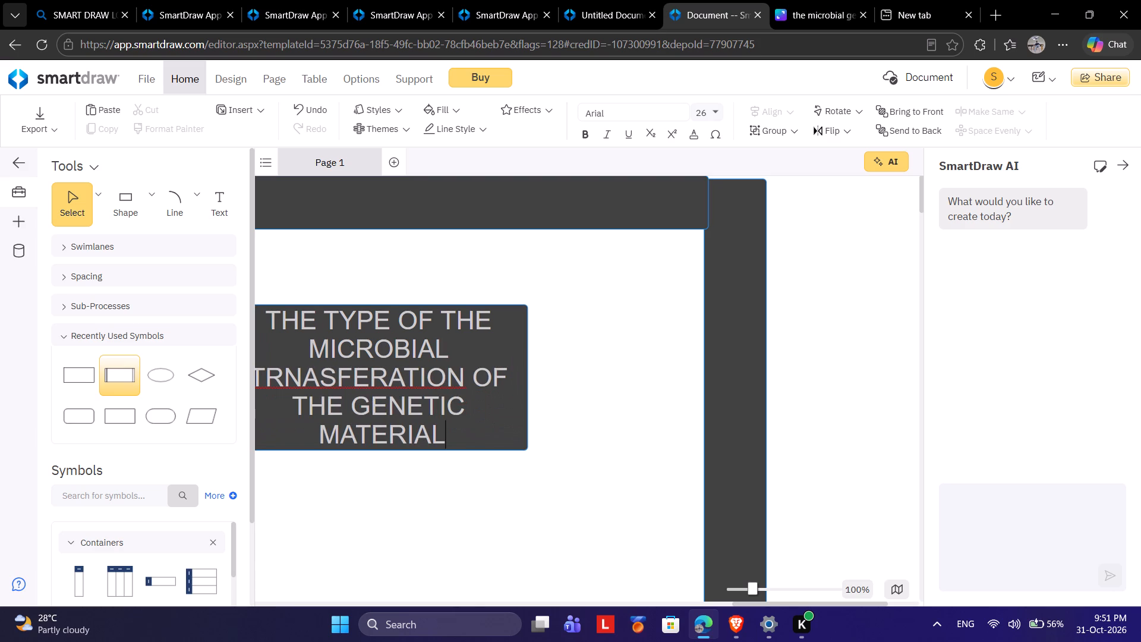
pyautogui.click(661, 492)
pyautogui.hscroll(2, 664, 443)
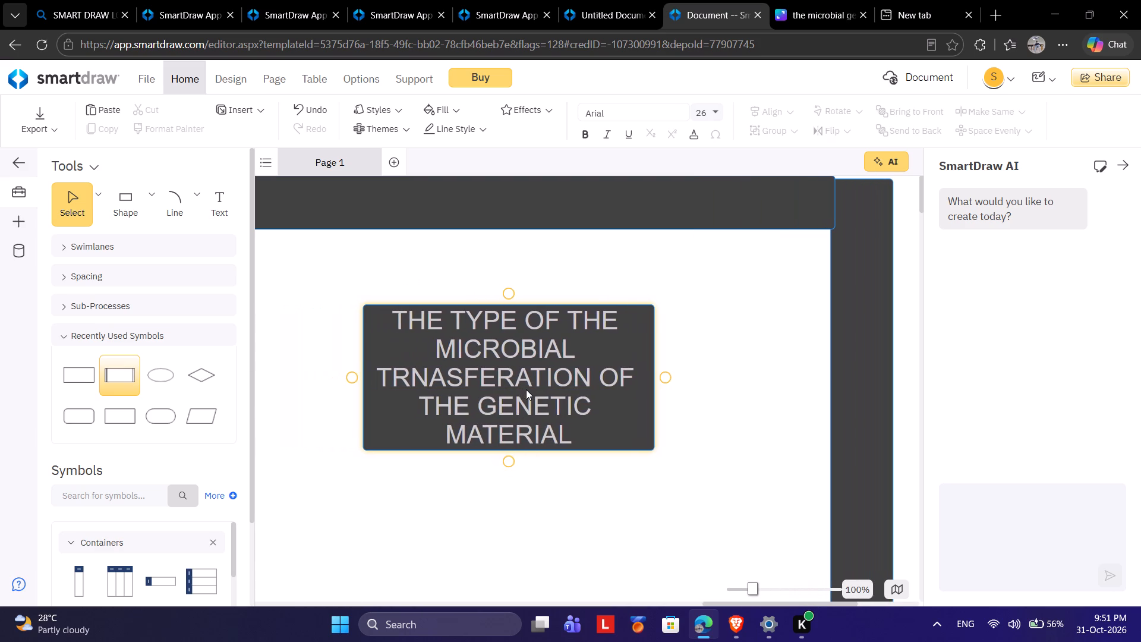
# Move the title box up against the underside of the top dark bar, just beside the central vertical bar in the transduction section.
pyautogui.moveTo(759, 221); pyautogui.dragTo(580, 244)
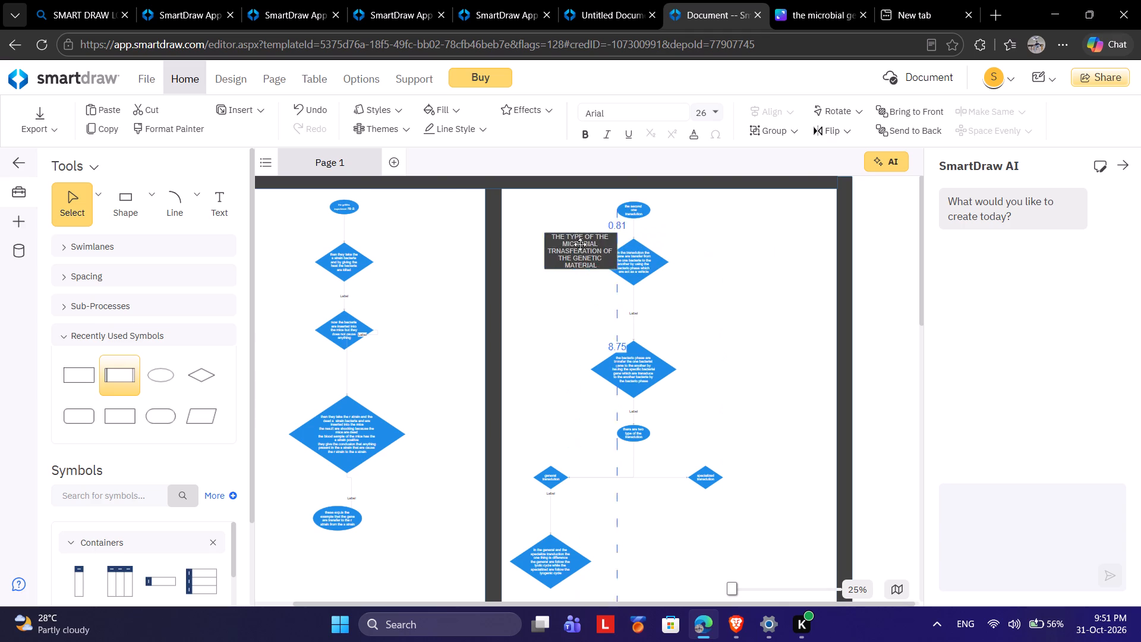
pyautogui.moveTo(580, 244); pyautogui.dragTo(551, 194)
pyautogui.scroll(1, 535, 162)
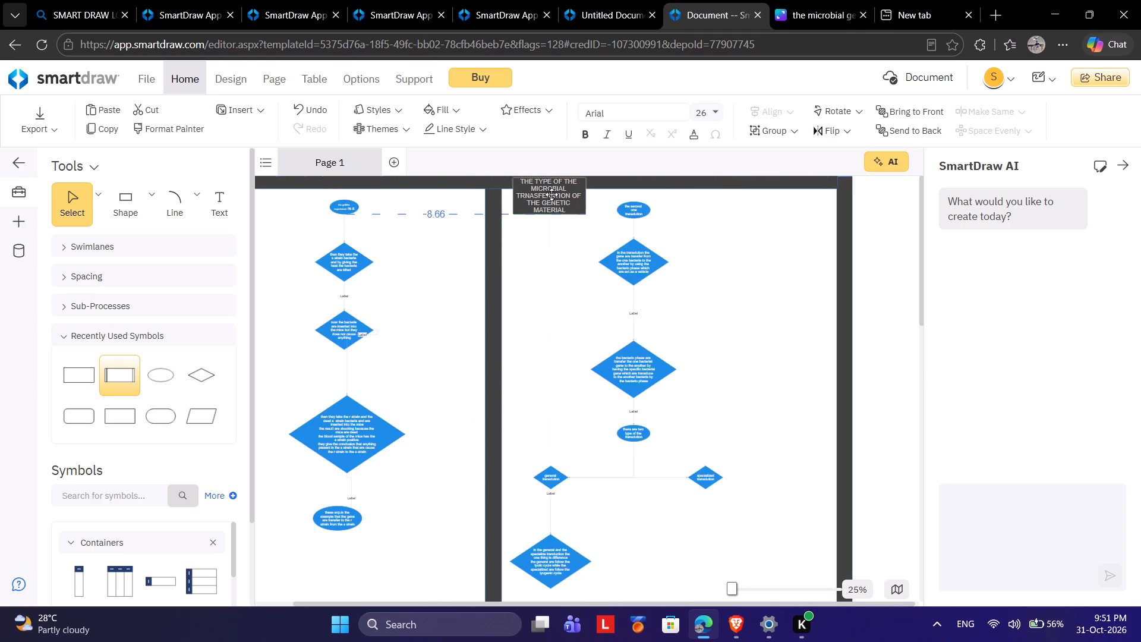
pyautogui.moveTo(551, 194); pyautogui.dragTo(540, 203)
pyautogui.click(447, 247)
# Place a small dark rectangle near the top of the Griffith section, between the first oval and the central vertical bar.
pyautogui.scroll(-1, 701, 383)
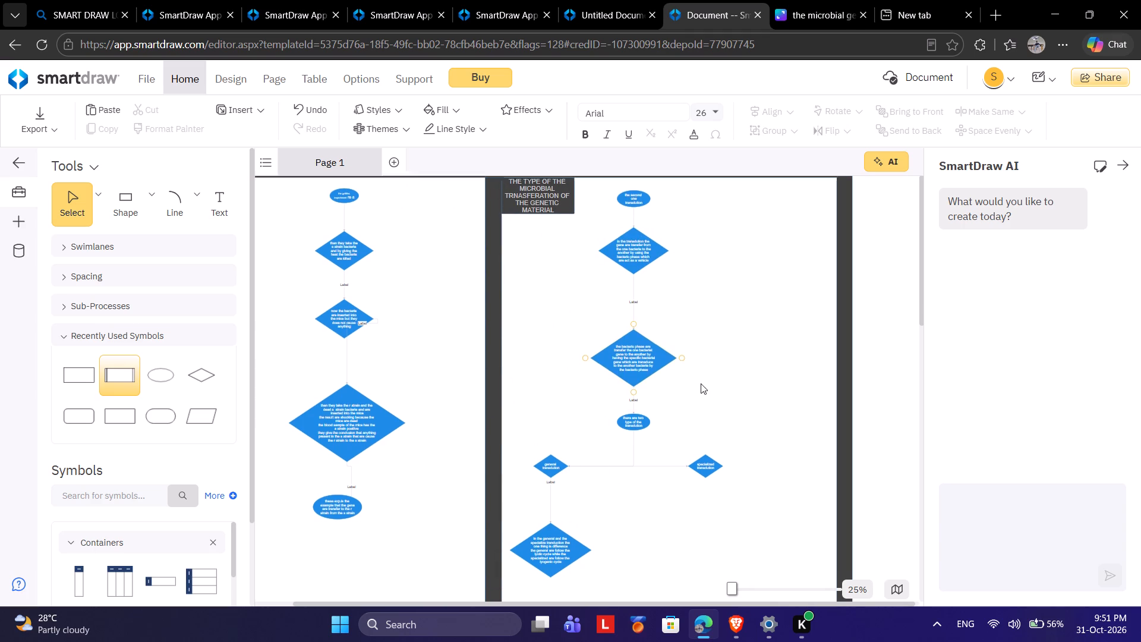
pyautogui.scroll(-4, 701, 383)
pyautogui.scroll(-6, 612, 421)
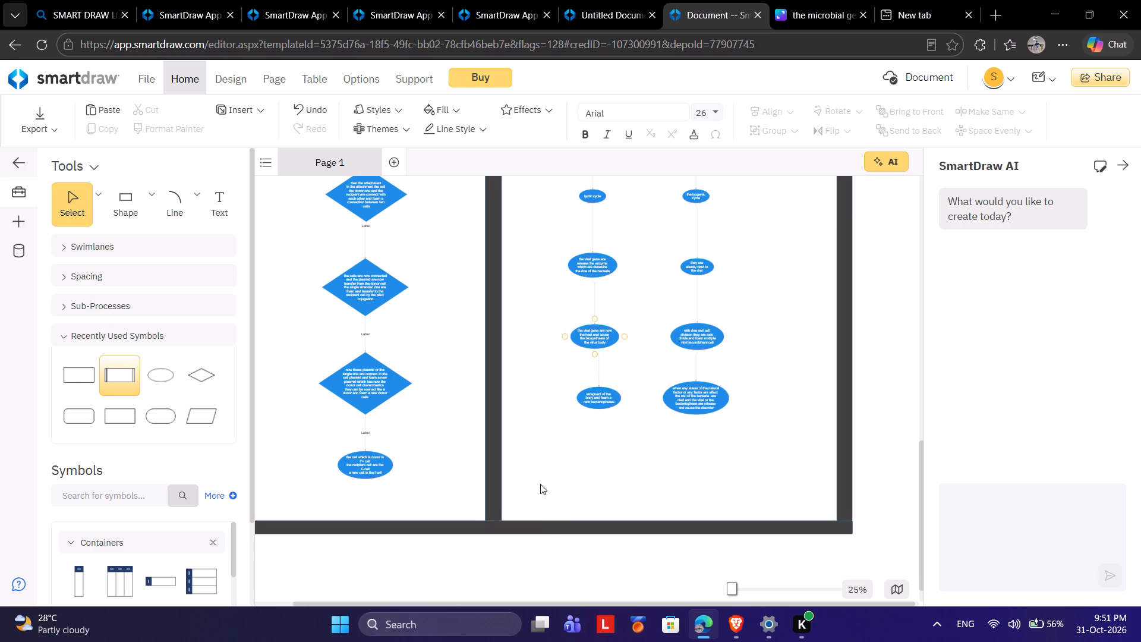
pyautogui.click(147, 209)
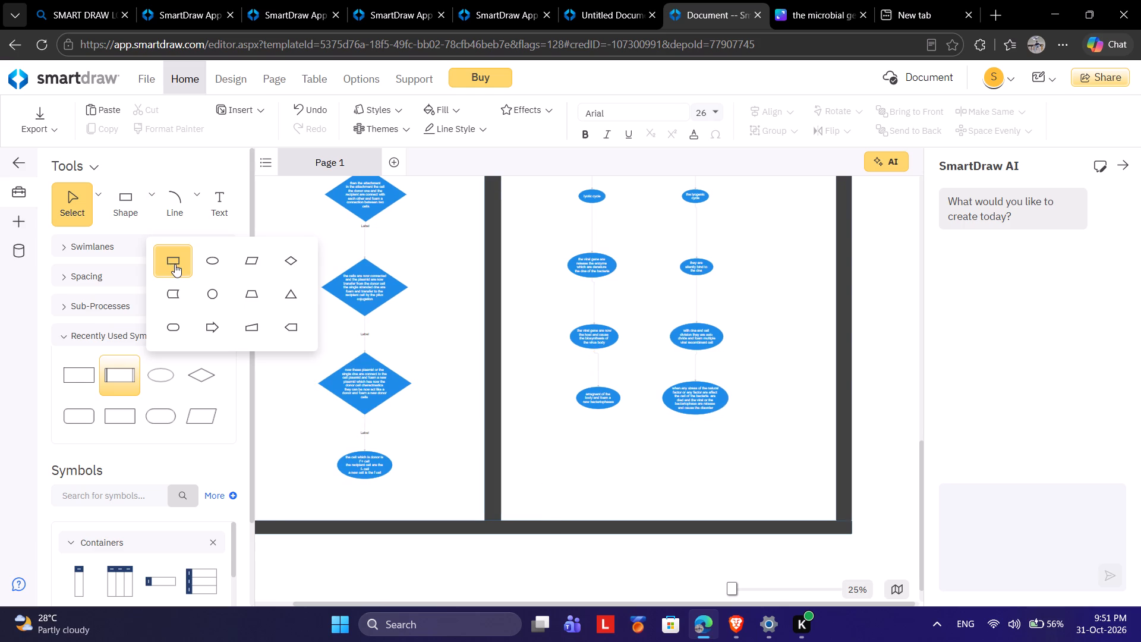
pyautogui.click(175, 264)
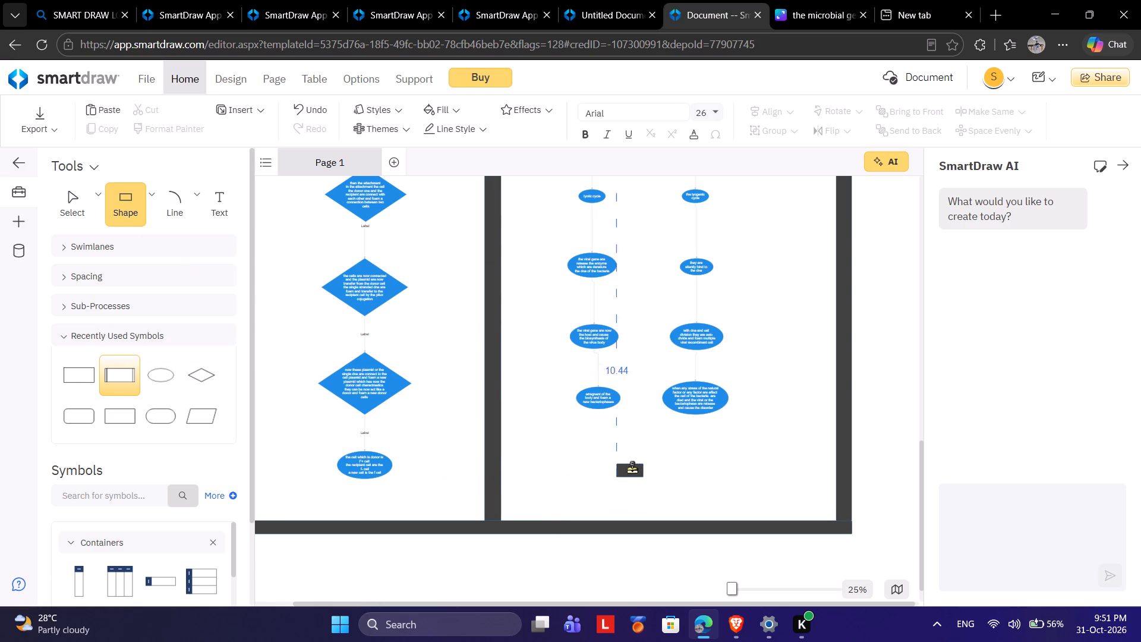
pyautogui.scroll(7, 632, 468)
pyautogui.scroll(2, 437, 351)
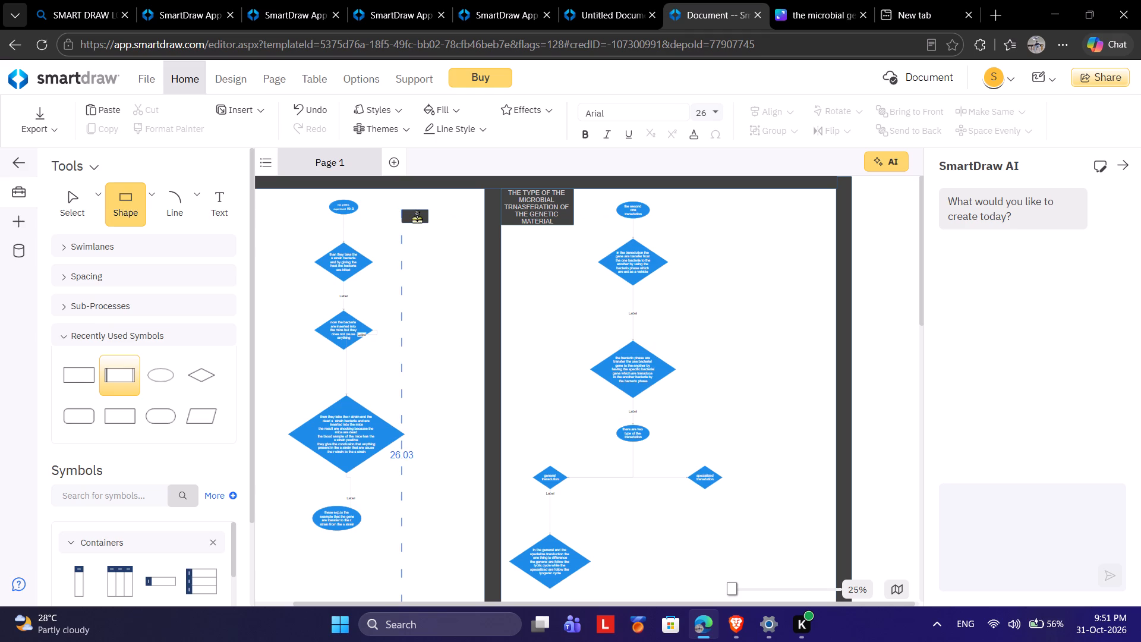
pyautogui.click(417, 222)
# Add a second dark rectangle, narrow it and stretch it vertically to link the top bar to the small Griffith-section rectangle.
pyautogui.click(152, 206)
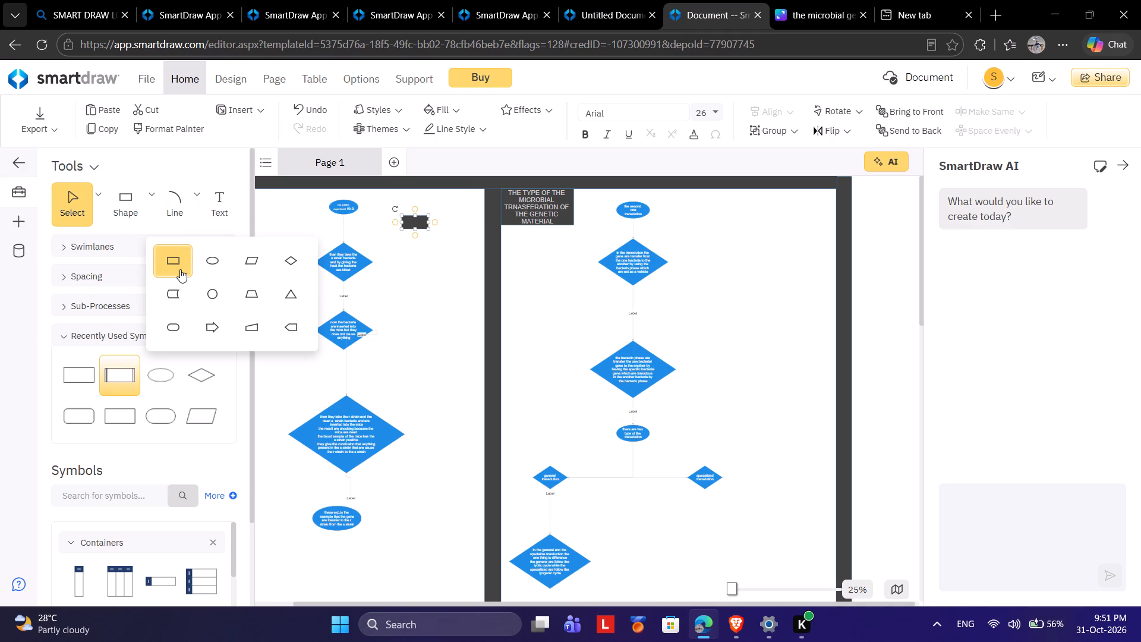
pyautogui.click(178, 267)
pyautogui.click(437, 326)
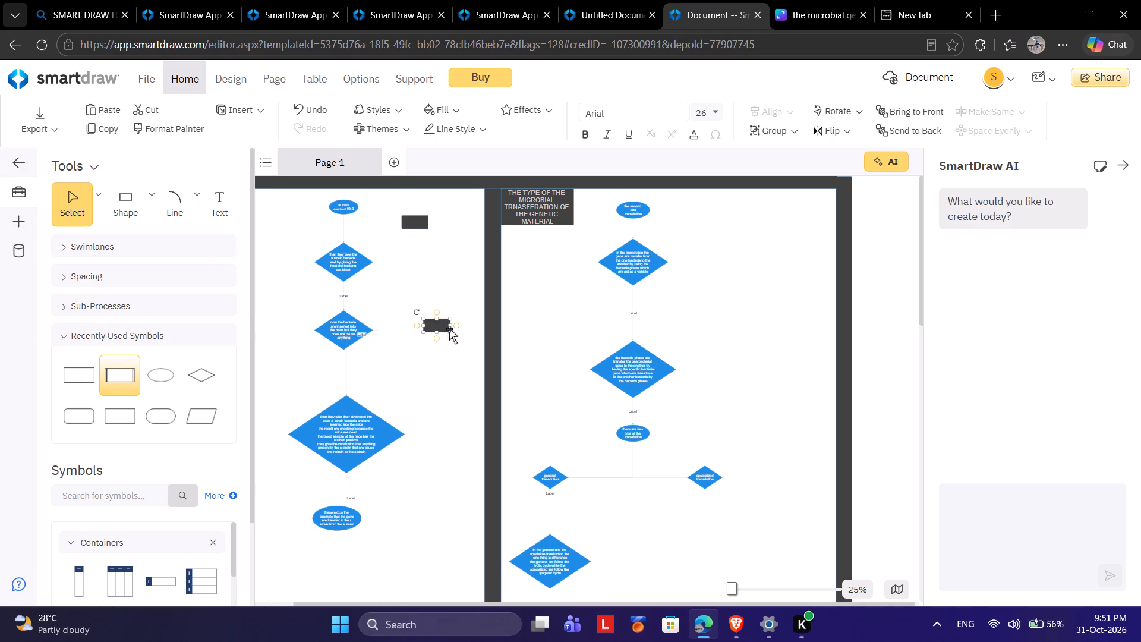
pyautogui.moveTo(449, 325); pyautogui.dragTo(434, 323)
pyautogui.moveTo(427, 329); pyautogui.dragTo(412, 202)
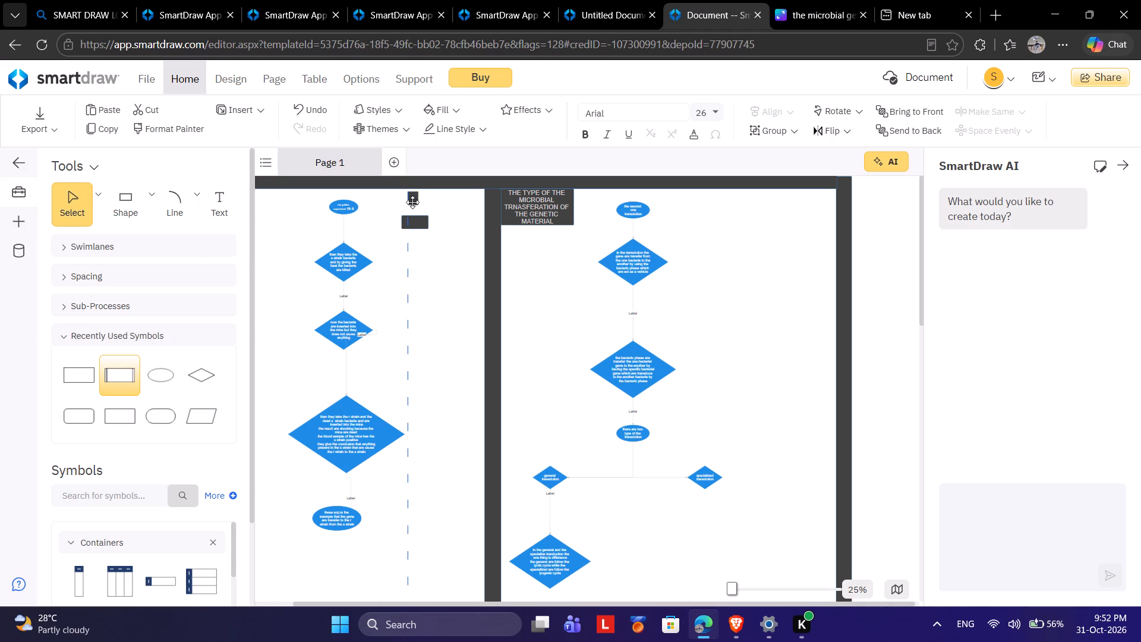
pyautogui.moveTo(412, 202); pyautogui.dragTo(413, 197)
pyautogui.moveTo(413, 197); pyautogui.dragTo(413, 200)
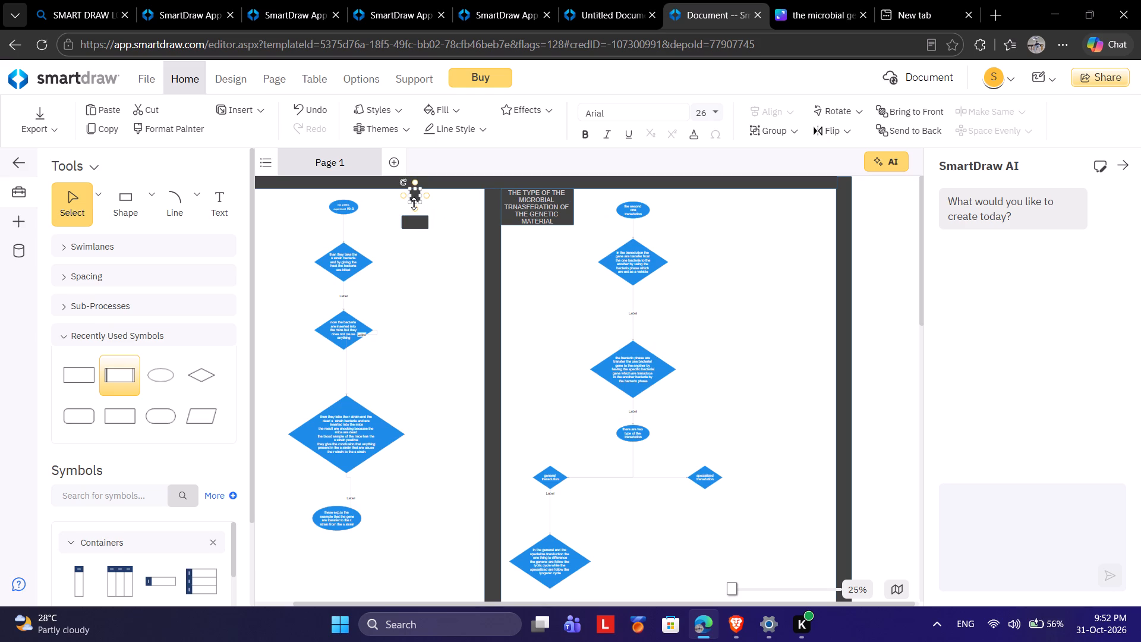
pyautogui.moveTo(414, 203); pyautogui.dragTo(411, 215)
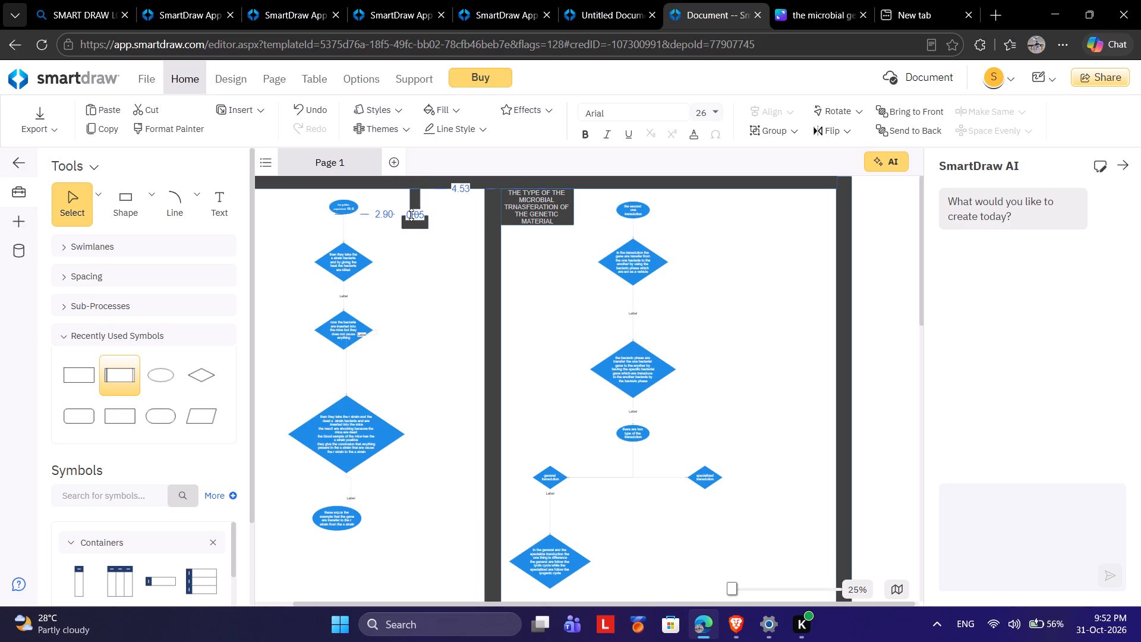
pyautogui.moveTo(411, 215); pyautogui.dragTo(411, 215)
pyautogui.click(394, 259)
# Enter the label "THE TYPE 1" in the small dark rectangle of the Griffith section.
pyautogui.doubleClick(405, 221)
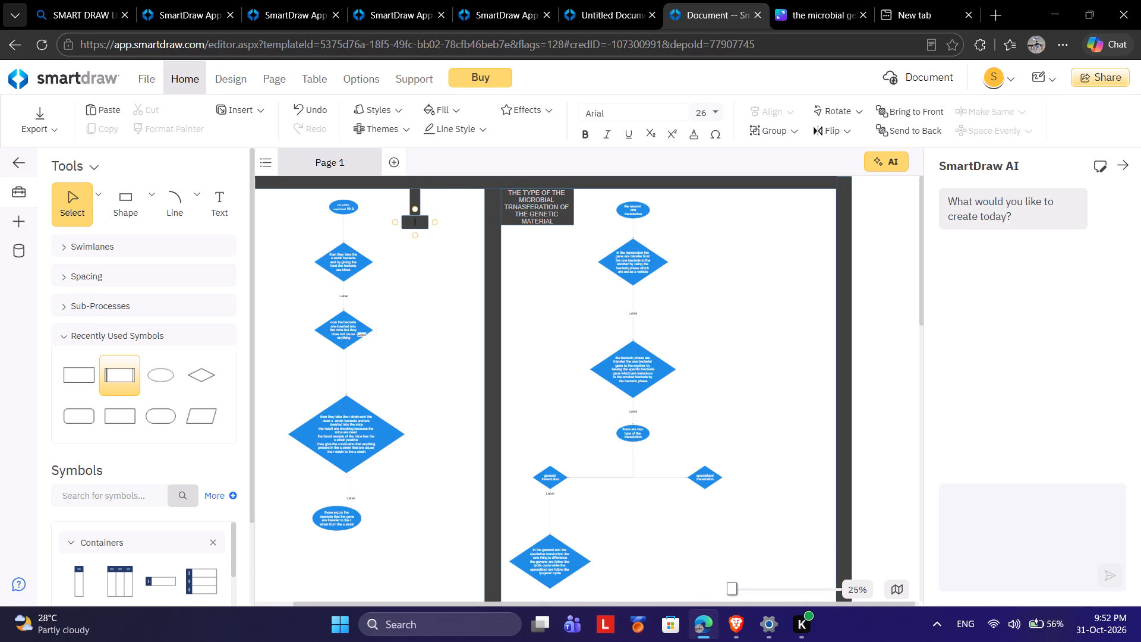
pyautogui.write('THE TYU')
pyautogui.press('BackSpace')
pyautogui.write('PE O')
pyautogui.press('BackSpace')
pyautogui.press('1')
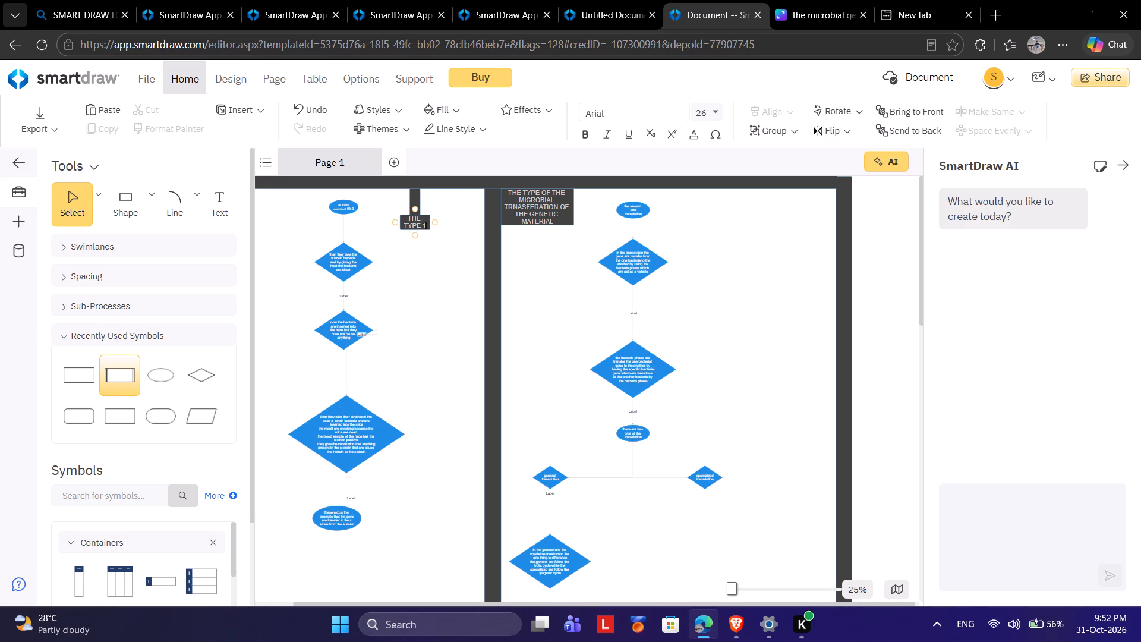
pyautogui.click(402, 250)
# Widen the "THE TYPE 1" box on both sides so its label fits on one line.
pyautogui.click(405, 224)
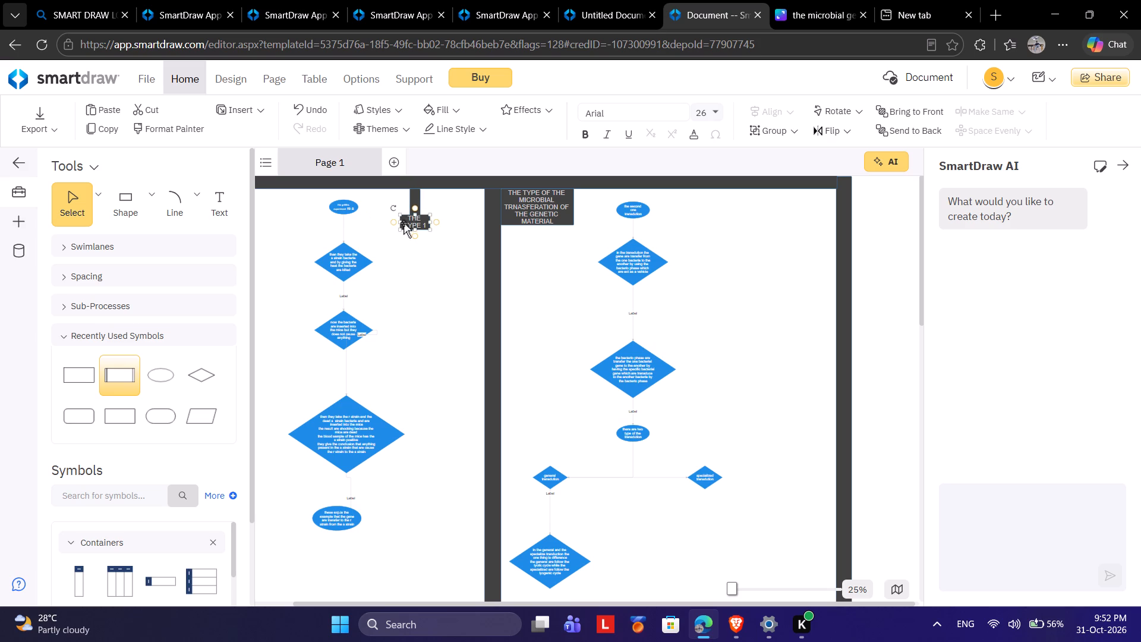
pyautogui.moveTo(401, 223); pyautogui.dragTo(392, 223)
pyautogui.moveTo(429, 221); pyautogui.dragTo(437, 222)
pyautogui.click(409, 284)
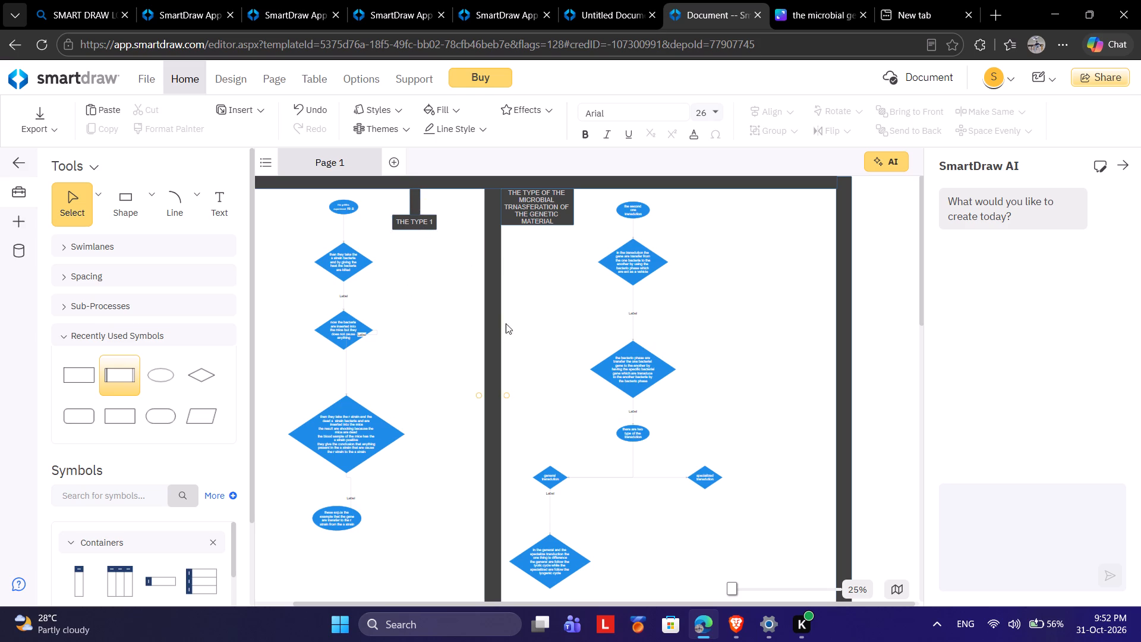
# Place a small dark rectangle near the top of the transduction section, between the first oval and the outer vertical bar.
pyautogui.moveTo(735, 209); pyautogui.dragTo(724, 254)
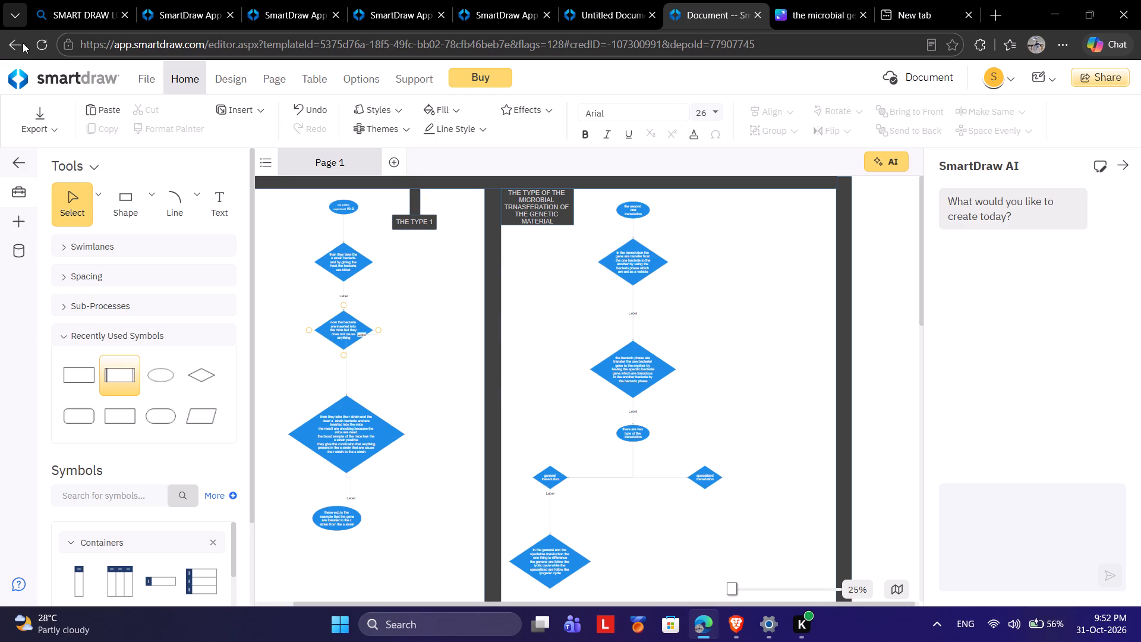
pyautogui.click(148, 213)
pyautogui.click(172, 265)
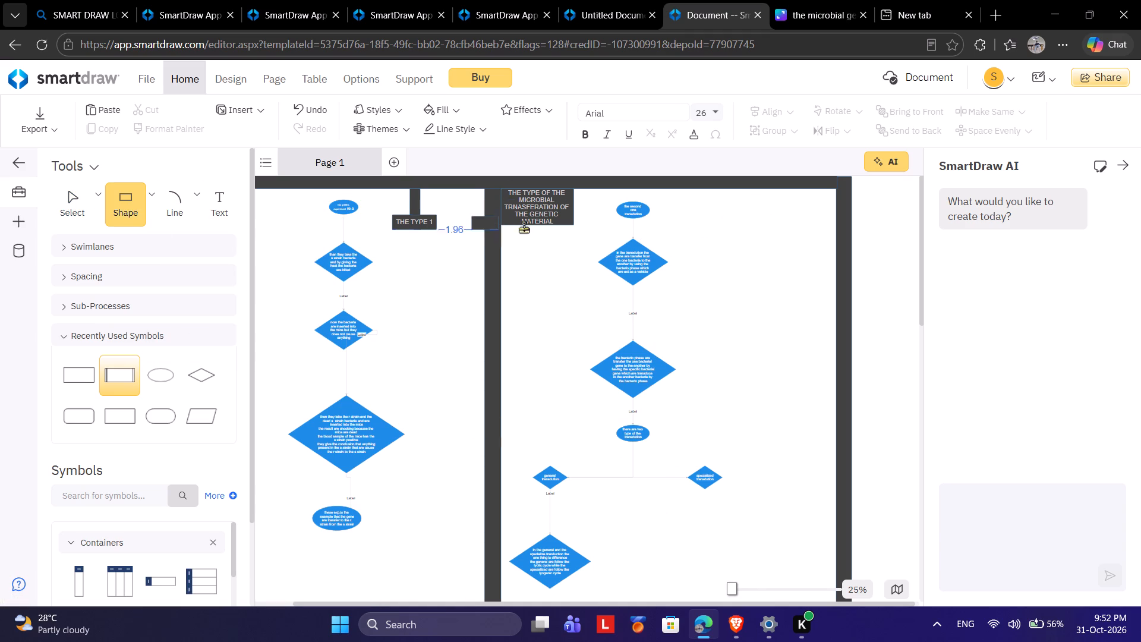
pyautogui.click(768, 224)
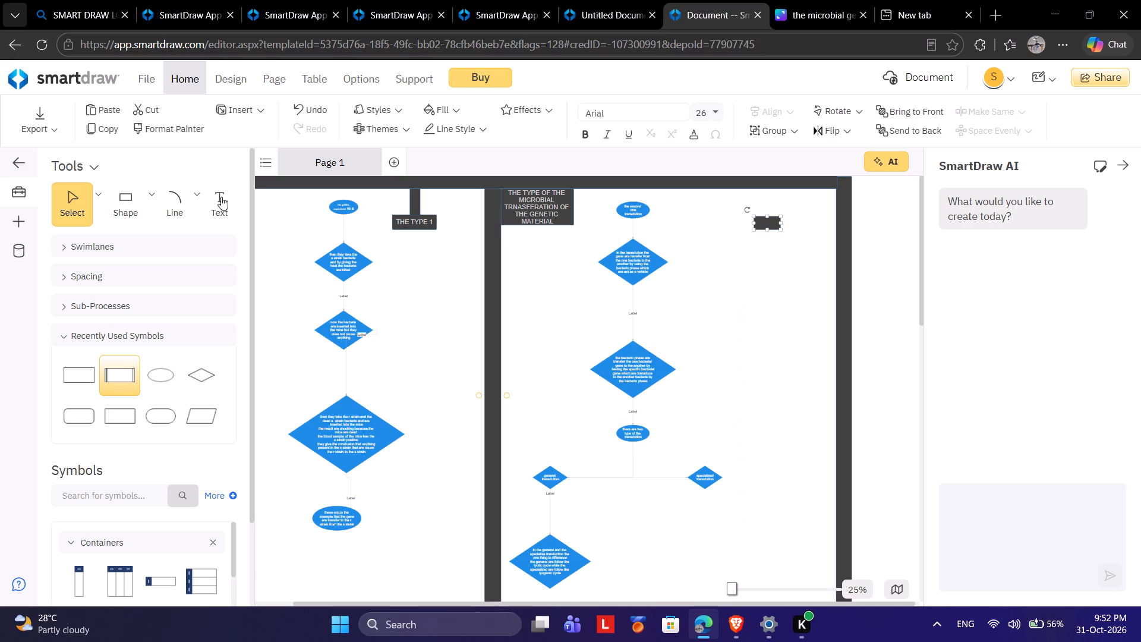
# Add another dark rectangle, narrow it and stretch it vertically to link the top bar to the small transduction-section rectangle.
pyautogui.click(154, 196)
pyautogui.click(182, 259)
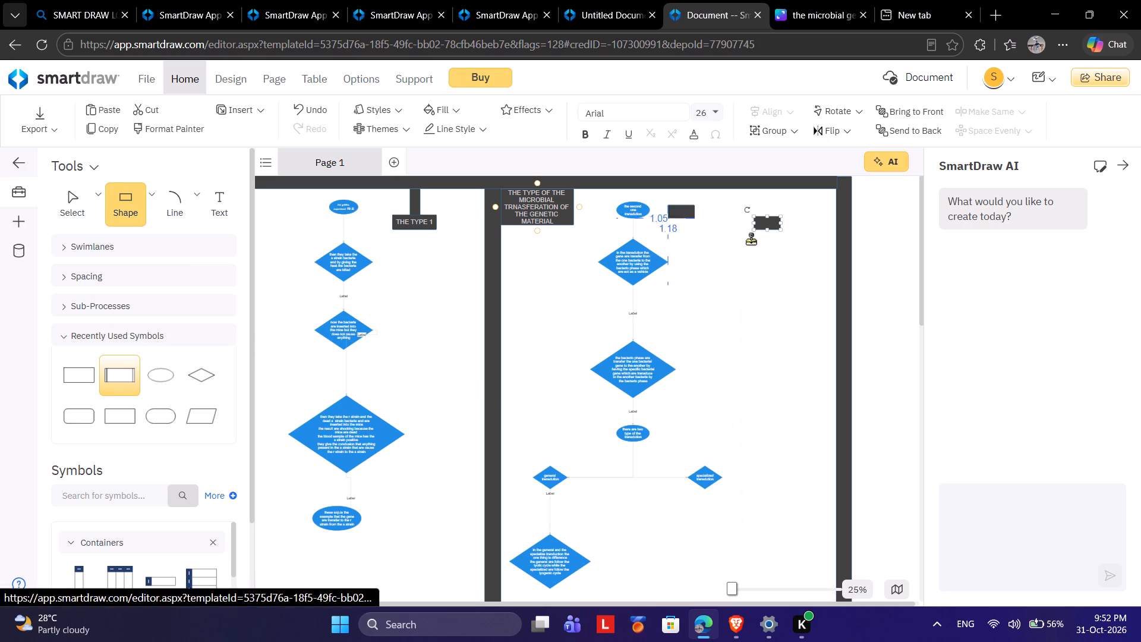
pyautogui.click(761, 276)
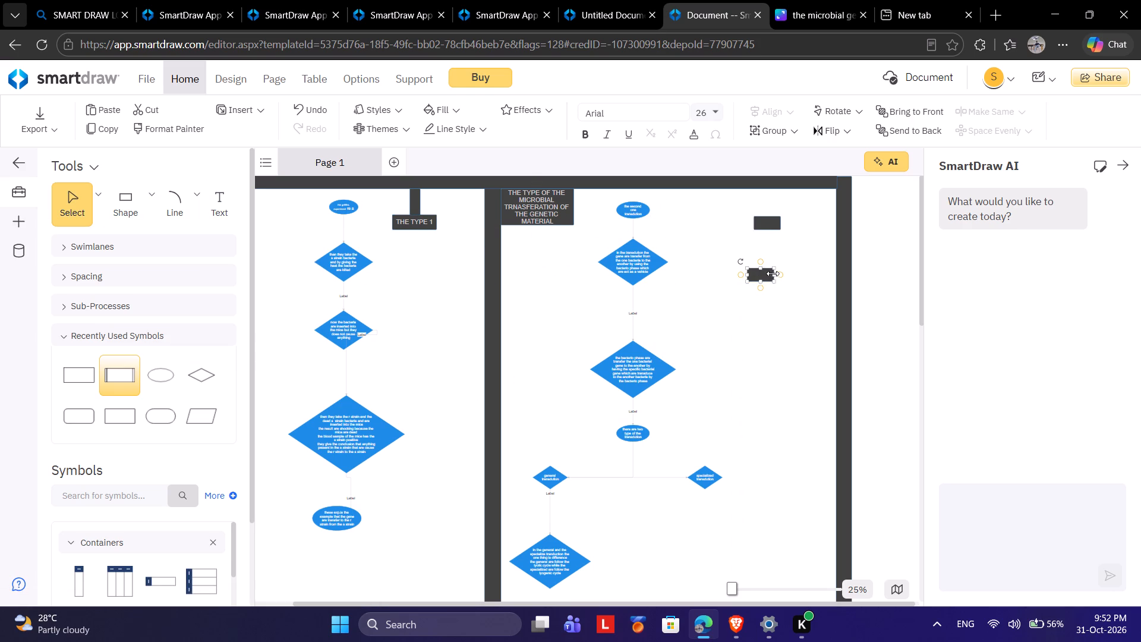
pyautogui.moveTo(773, 275); pyautogui.dragTo(758, 278)
pyautogui.moveTo(751, 273); pyautogui.dragTo(766, 190)
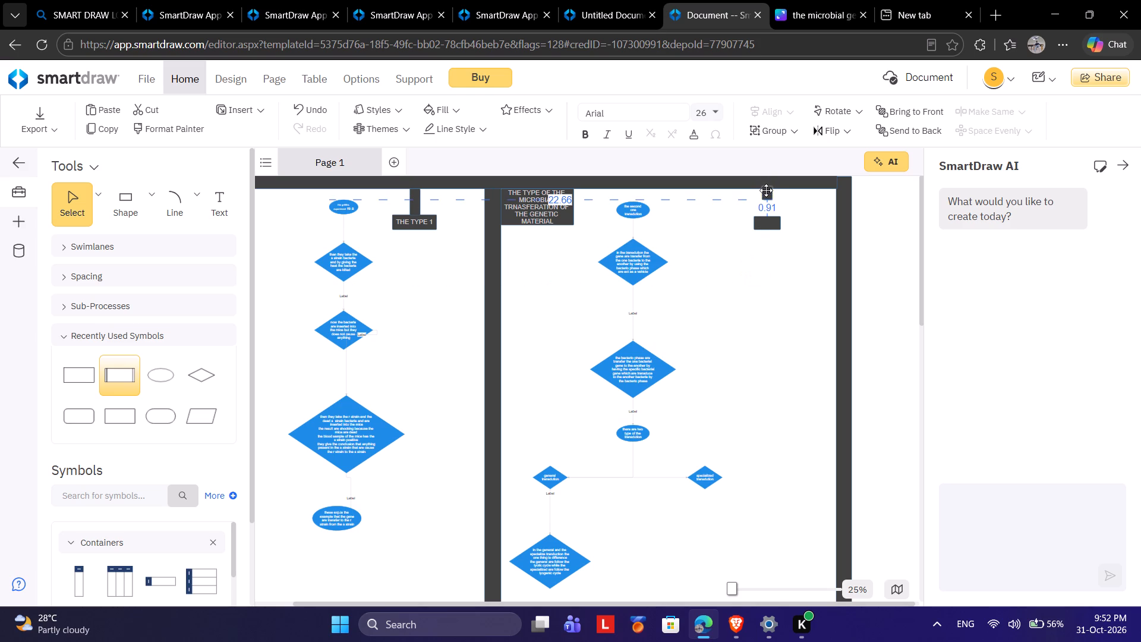
pyautogui.moveTo(766, 190); pyautogui.dragTo(766, 193)
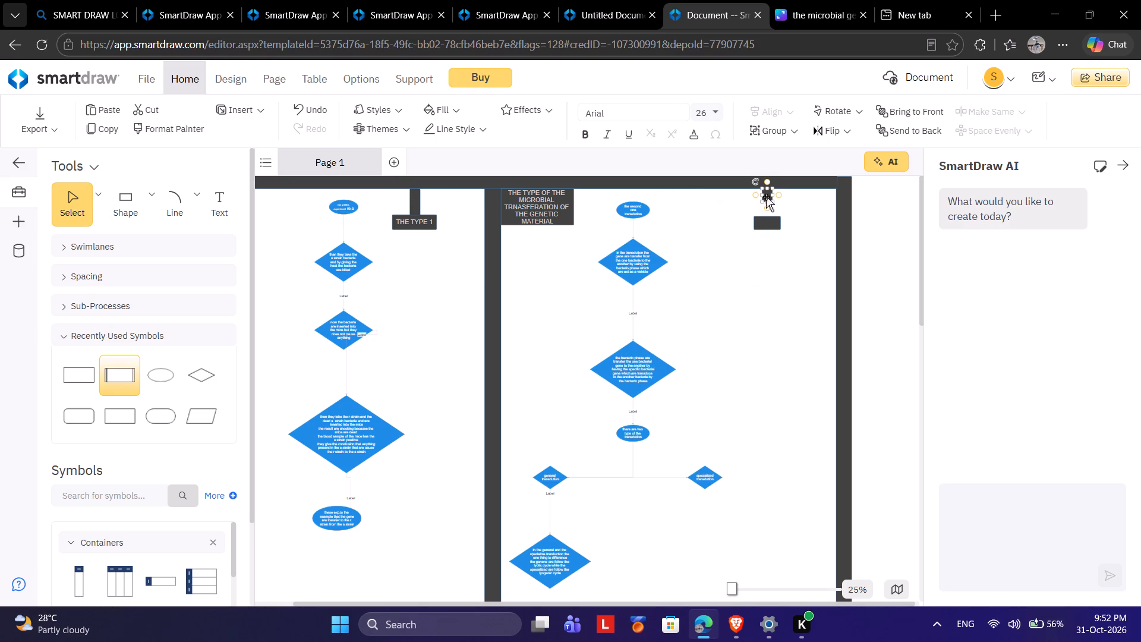
pyautogui.moveTo(768, 203); pyautogui.dragTo(767, 219)
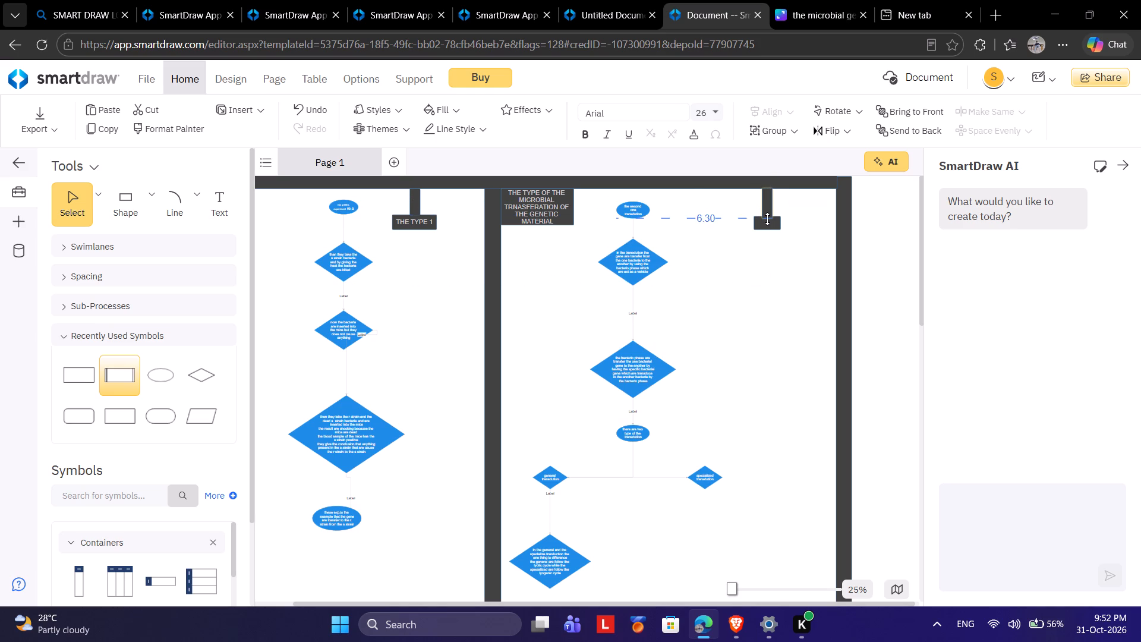
pyautogui.moveTo(767, 219); pyautogui.dragTo(768, 216)
# Enter the label "THE TYPE 2" in the small dark rectangle of the transduction section.
pyautogui.doubleClick(759, 224)
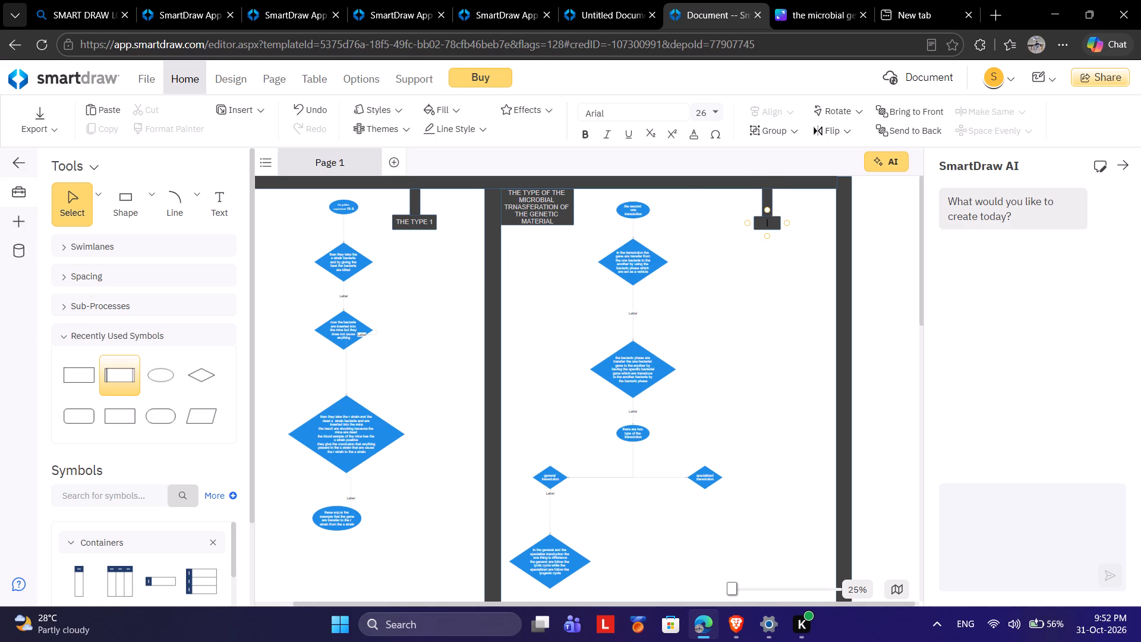
pyautogui.write('THE TYP')
pyautogui.write('E')
pyautogui.press('space')
pyautogui.press('2')
pyautogui.click(771, 295)
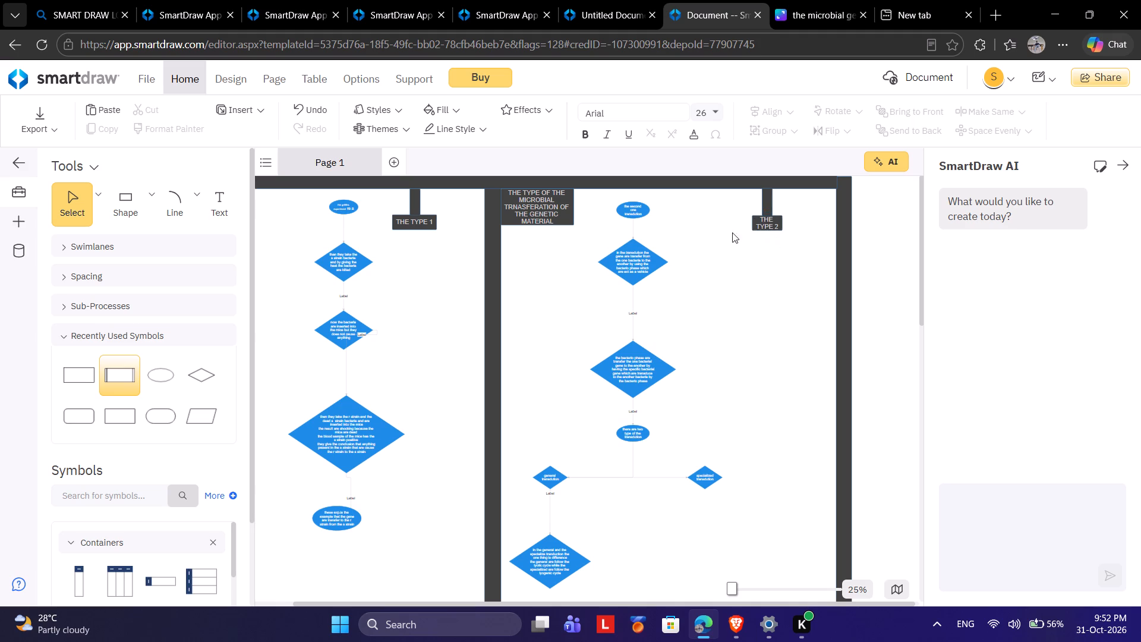
# Widen the "THE TYPE 2" box on both sides so its label fits on one line.
pyautogui.click(759, 227)
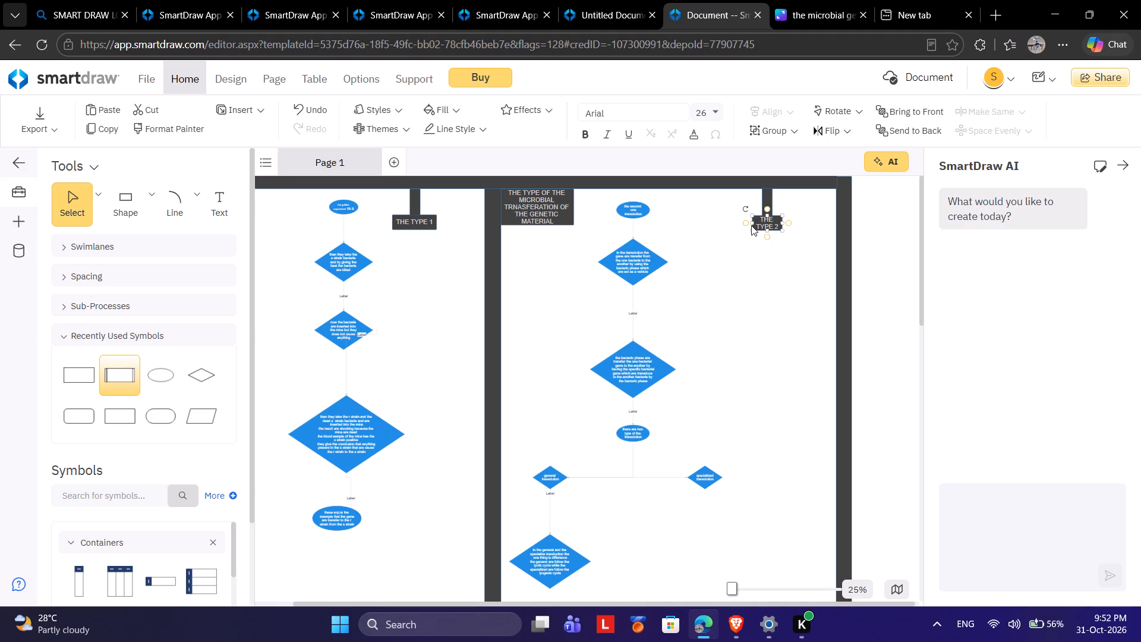
pyautogui.click(751, 224)
pyautogui.moveTo(783, 222); pyautogui.dragTo(796, 222)
pyautogui.moveTo(748, 223); pyautogui.dragTo(742, 223)
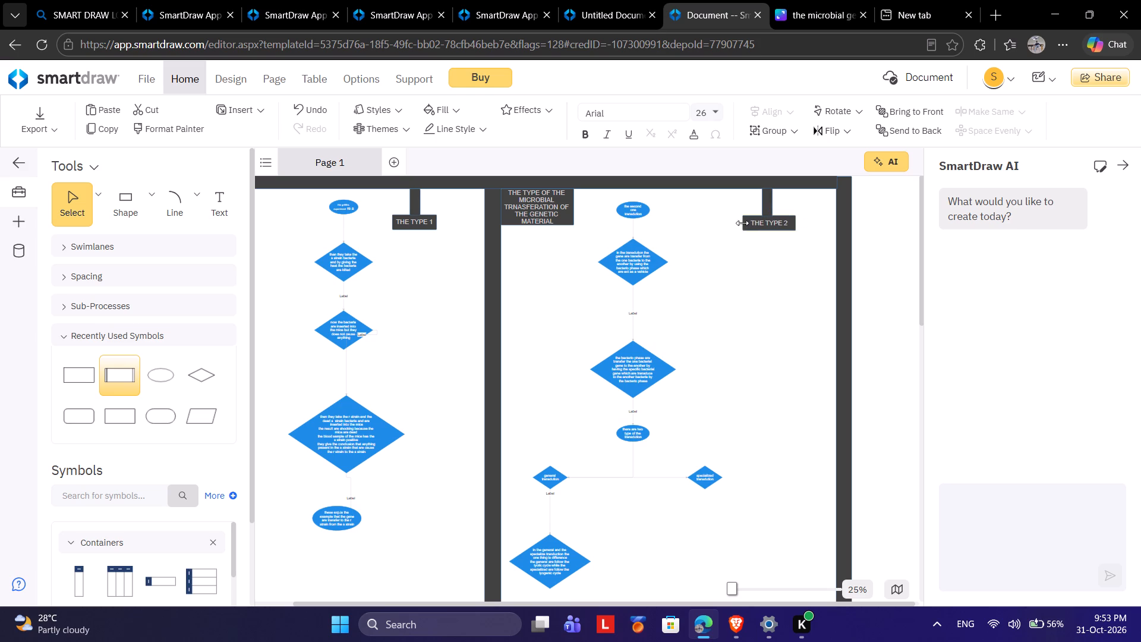
pyautogui.moveTo(742, 223); pyautogui.dragTo(739, 223)
pyautogui.click(742, 292)
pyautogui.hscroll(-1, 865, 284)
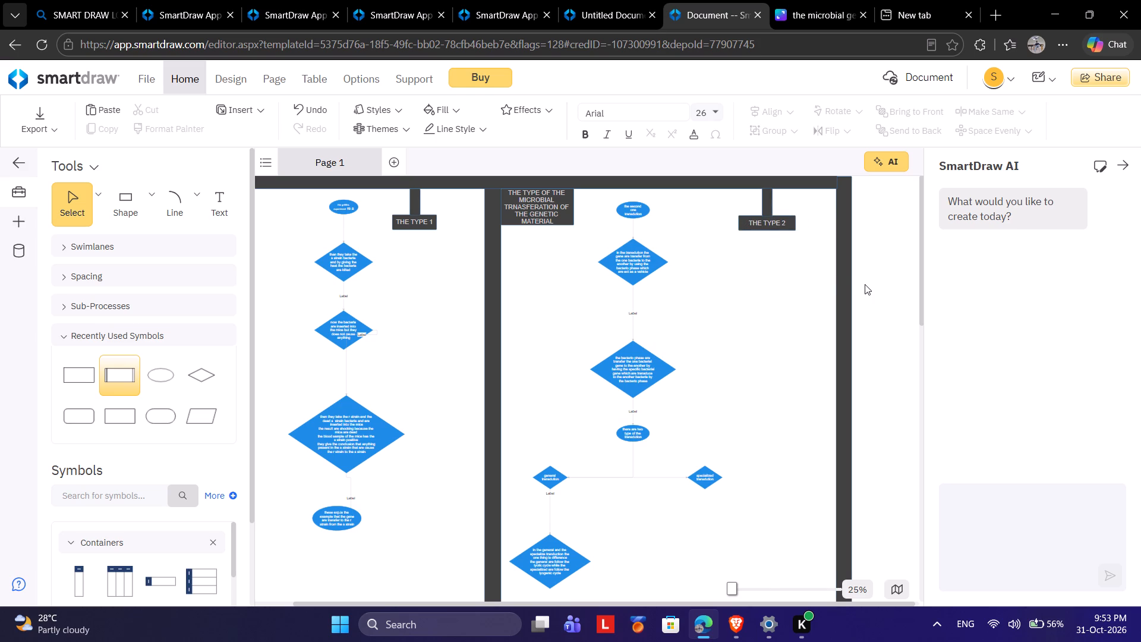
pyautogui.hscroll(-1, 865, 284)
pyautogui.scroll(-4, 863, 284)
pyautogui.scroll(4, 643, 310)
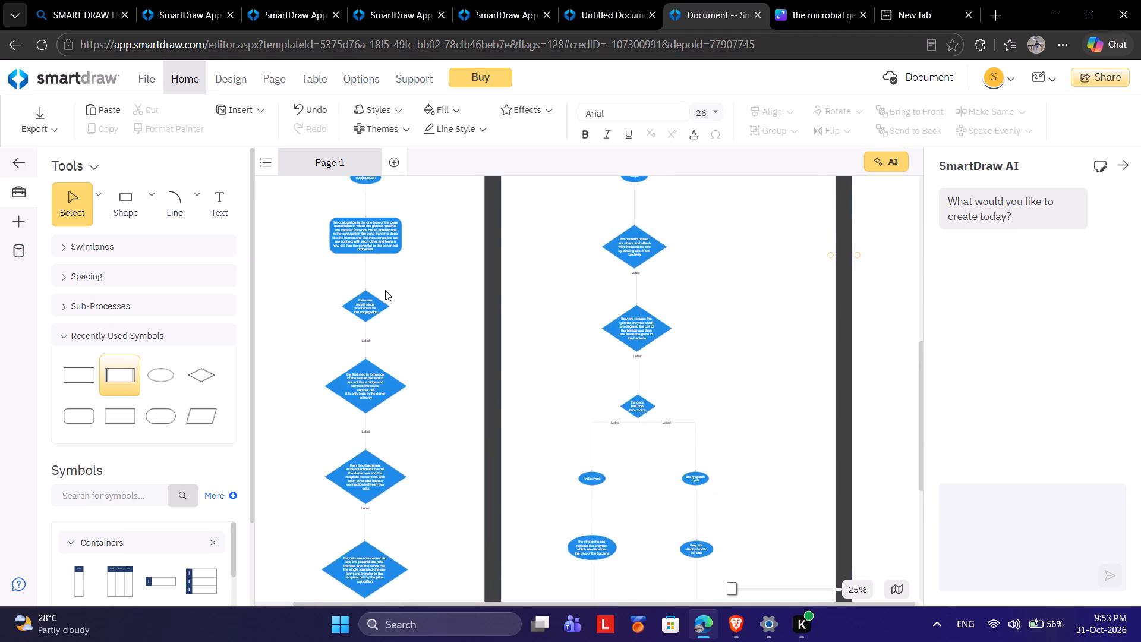
# Place a small dark rectangle in the conjugation section, beside the conjugation oval and below the horizontal divider bar.
pyautogui.scroll(1, 384, 290)
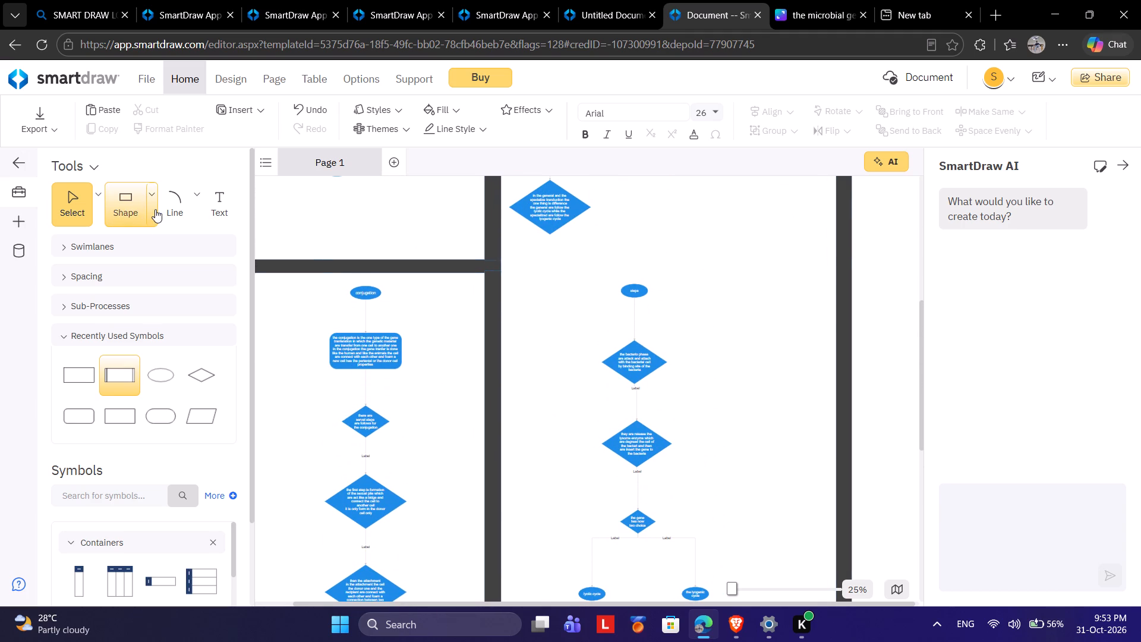
pyautogui.click(155, 209)
pyautogui.click(178, 265)
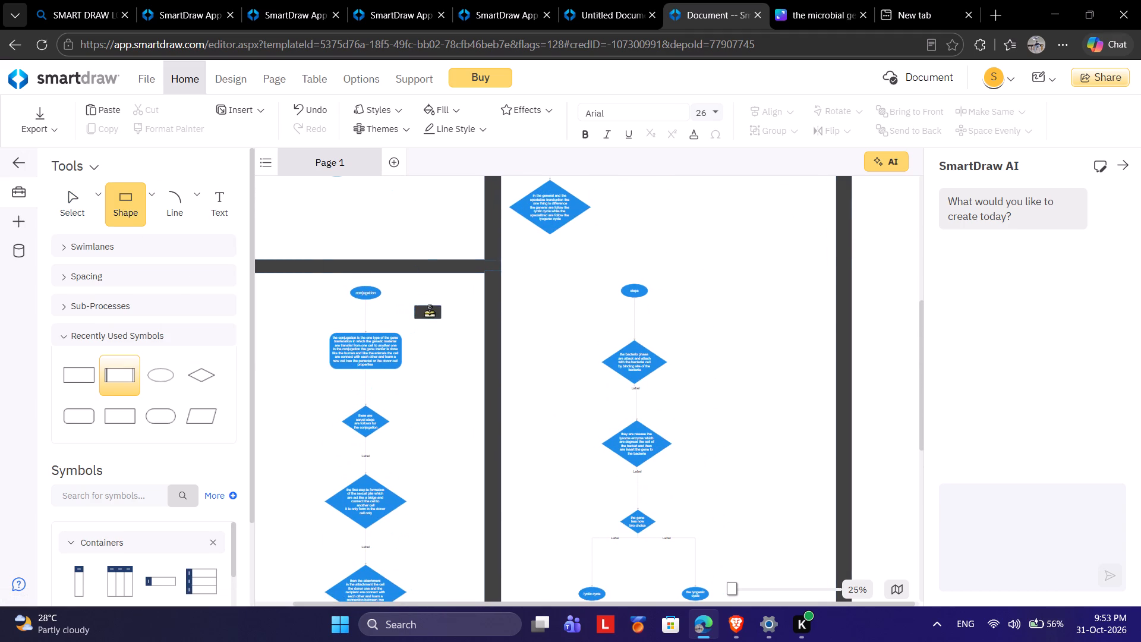
pyautogui.click(434, 310)
# Add a second dark rectangle, narrow it into a short connector and use it to join the conjugation section's top bar to the small rectangle.
pyautogui.scroll(5, 434, 310)
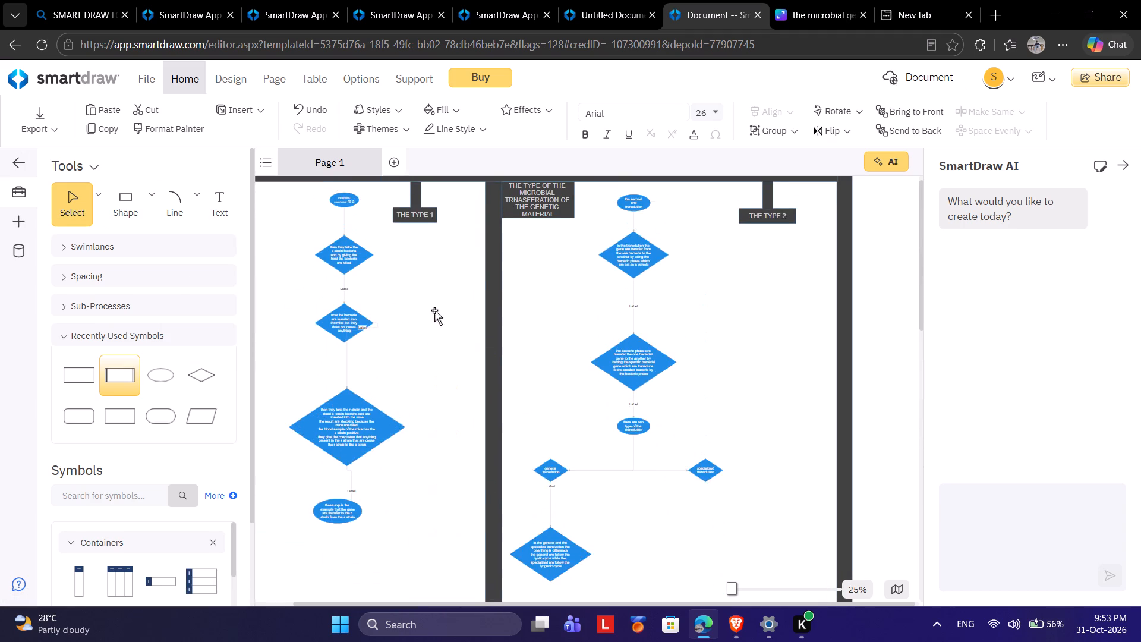
pyautogui.scroll(-1, 434, 310)
pyautogui.scroll(1, 434, 310)
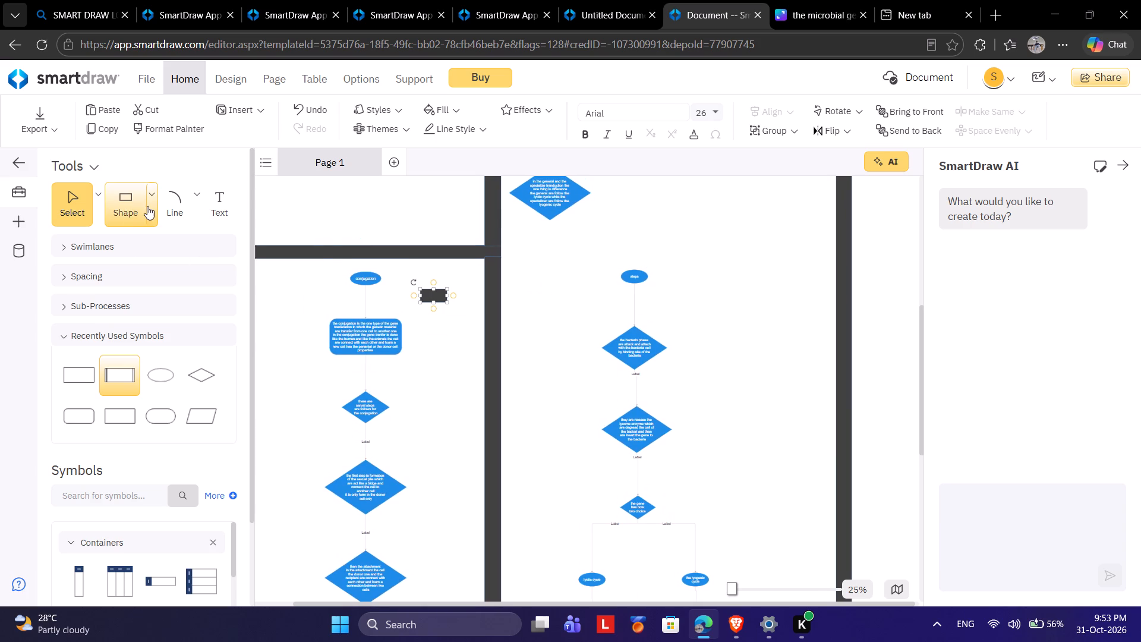
pyautogui.click(149, 206)
pyautogui.click(174, 260)
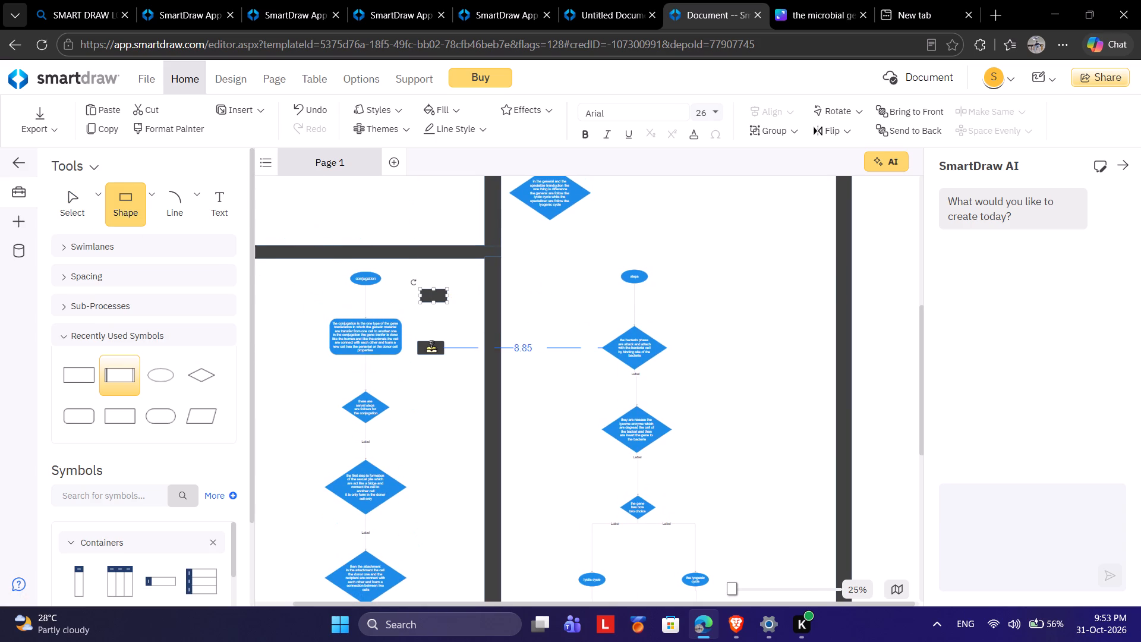
pyautogui.click(431, 348)
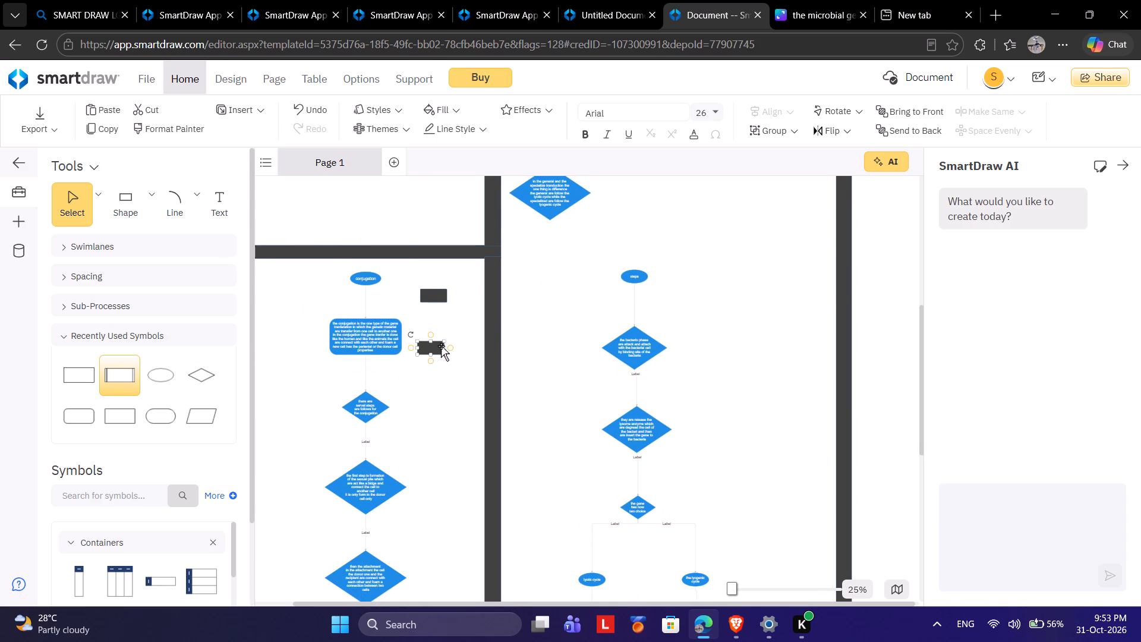
pyautogui.moveTo(446, 348); pyautogui.dragTo(433, 348)
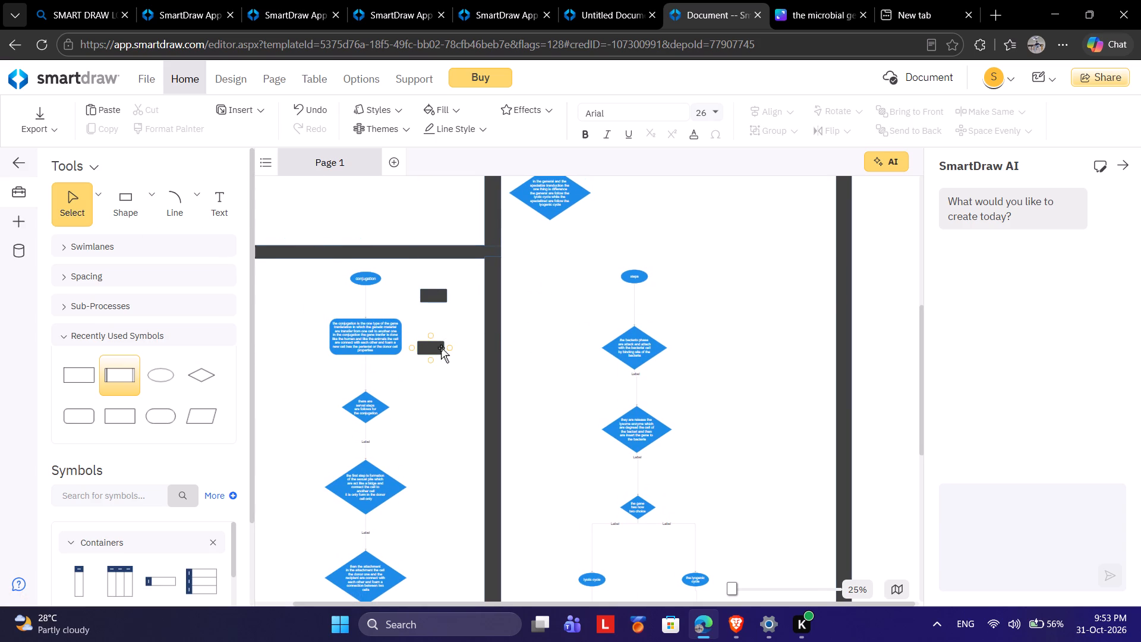
pyautogui.click(441, 348)
pyautogui.moveTo(444, 350); pyautogui.dragTo(427, 351)
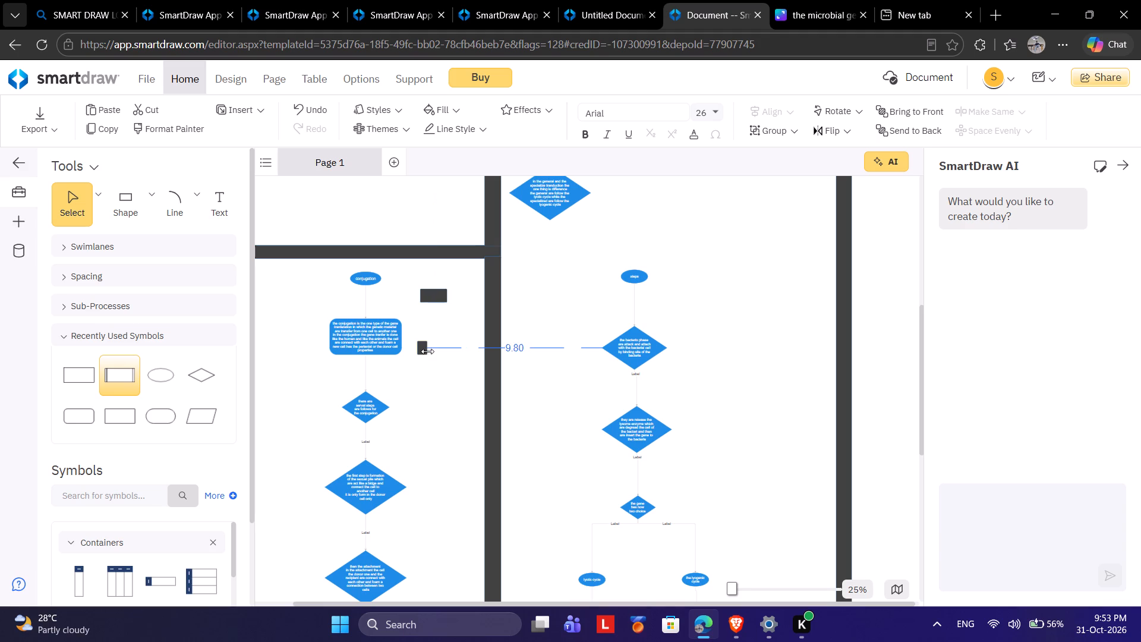
pyautogui.moveTo(427, 351); pyautogui.dragTo(428, 351)
pyautogui.moveTo(420, 351); pyautogui.dragTo(433, 265)
pyautogui.moveTo(433, 265); pyautogui.dragTo(429, 269)
pyautogui.moveTo(431, 272); pyautogui.dragTo(433, 278)
pyautogui.moveTo(429, 291); pyautogui.dragTo(425, 282)
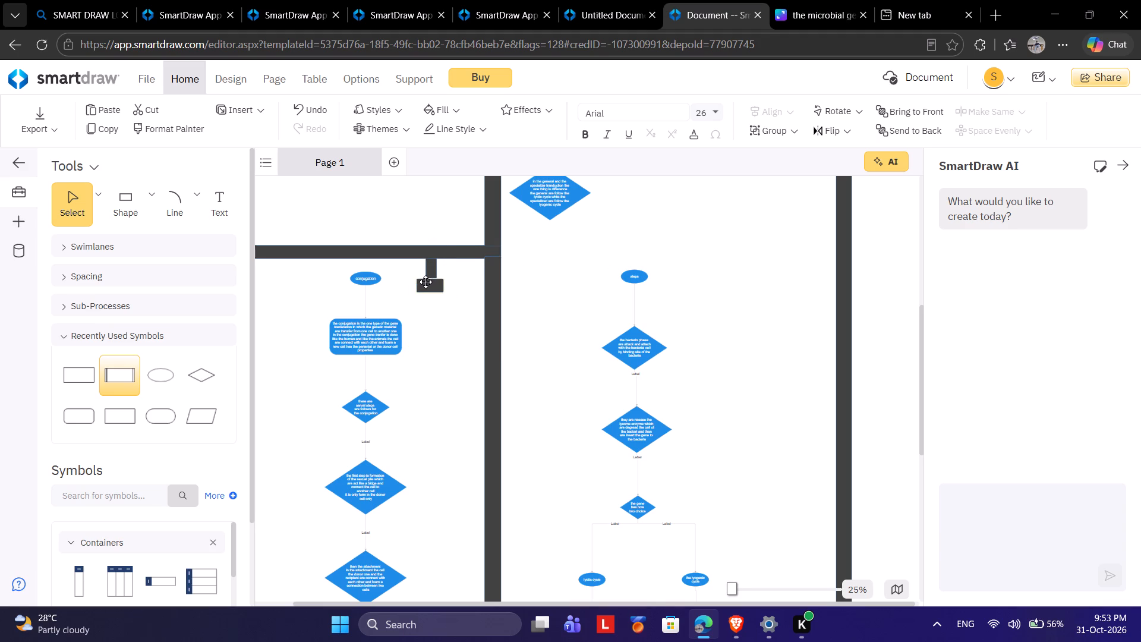
pyautogui.moveTo(425, 282); pyautogui.dragTo(426, 281)
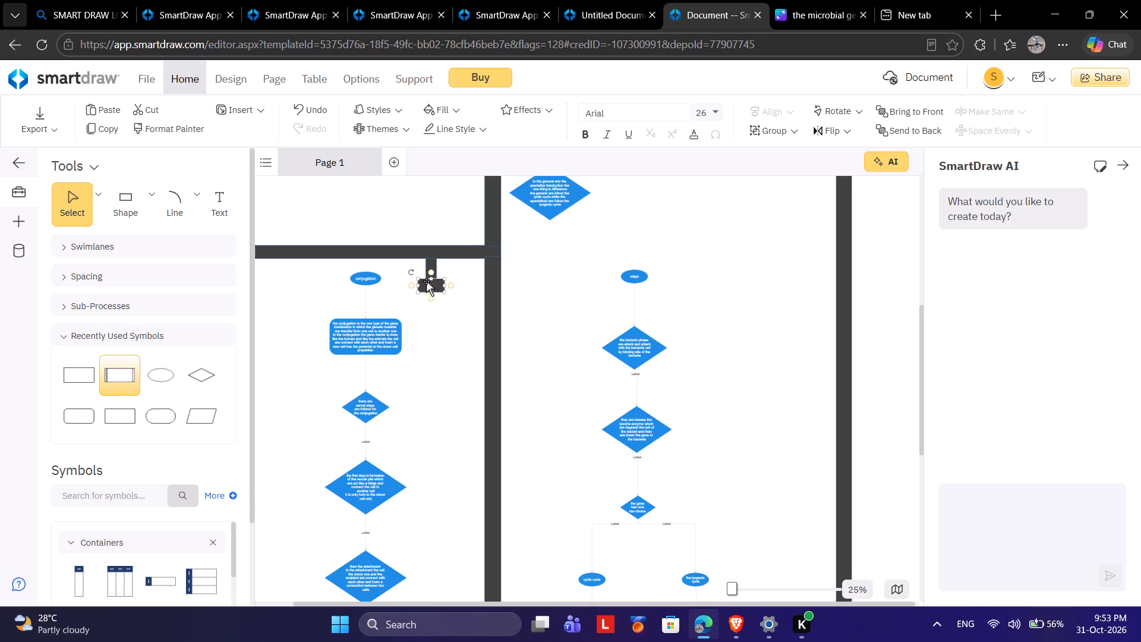
# Enter the label "THE TYPE 3" in the small dark rectangle of the conjugation section.
pyautogui.doubleClick(430, 285)
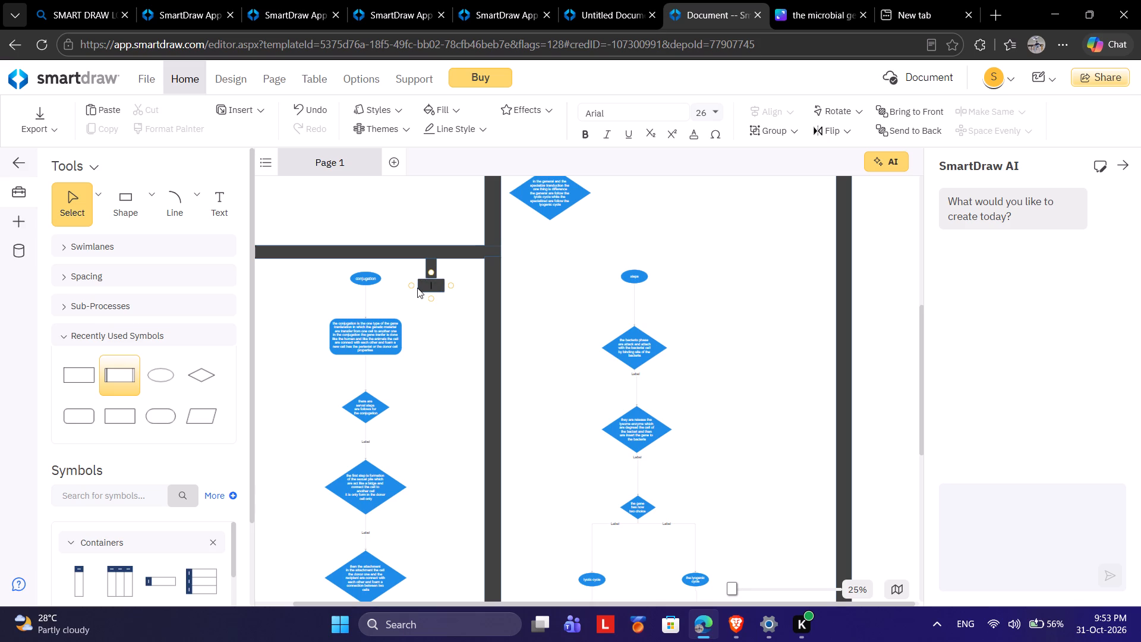
pyautogui.write('THE TYPE')
pyautogui.press('space')
pyautogui.press('BackSpace')
pyautogui.press('3')
pyautogui.press('BackSpace')
pyautogui.press('space')
pyautogui.write('3')
pyautogui.click(419, 320)
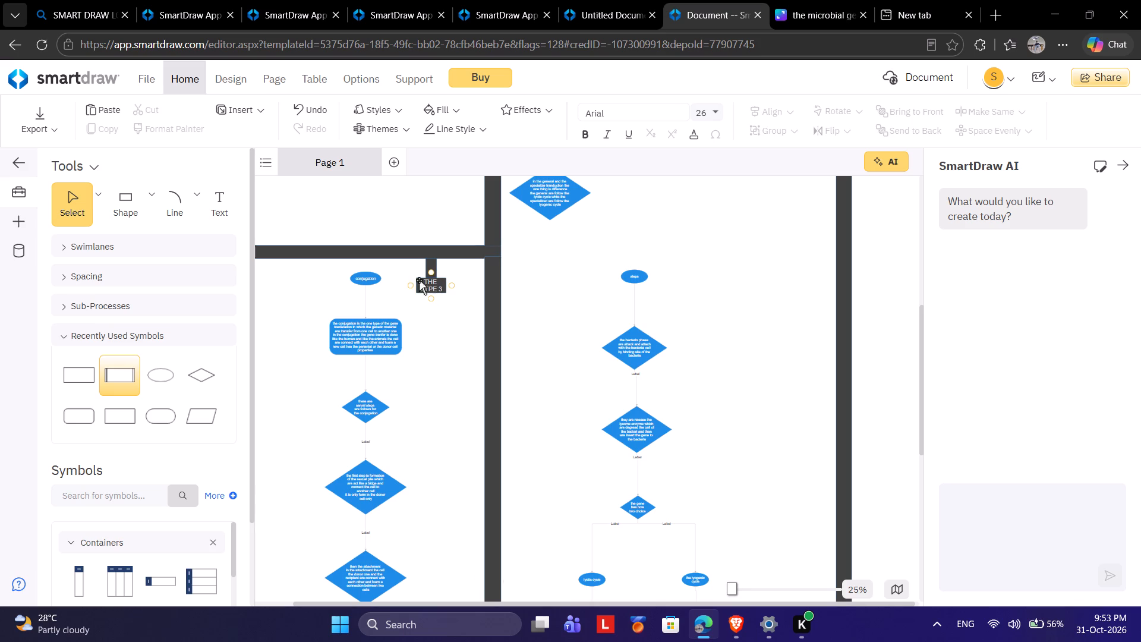
# Widen the "THE TYPE 3" box on both sides so its label fits on one line.
pyautogui.click(417, 286)
pyautogui.click(417, 286)
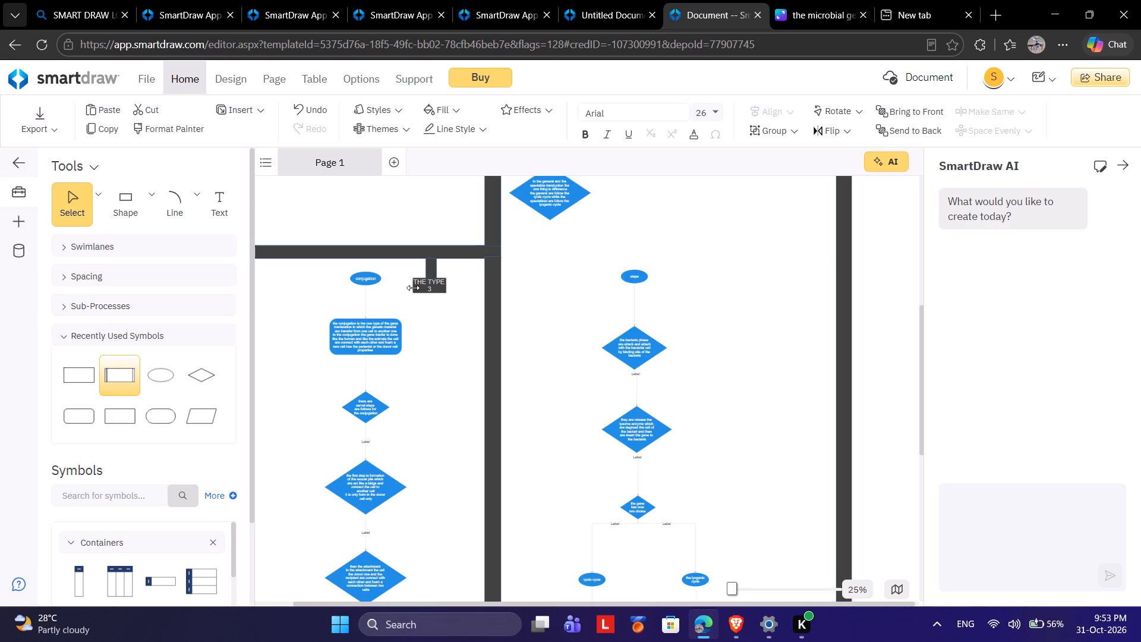
pyautogui.moveTo(447, 287); pyautogui.dragTo(453, 287)
pyautogui.moveTo(414, 285); pyautogui.dragTo(408, 285)
pyautogui.click(420, 323)
# Add a dark rectangle at the end of the top bar and stretch it far outward, extending the bar beyond the transduction section's outer vertical bar.
pyautogui.scroll(4, 444, 310)
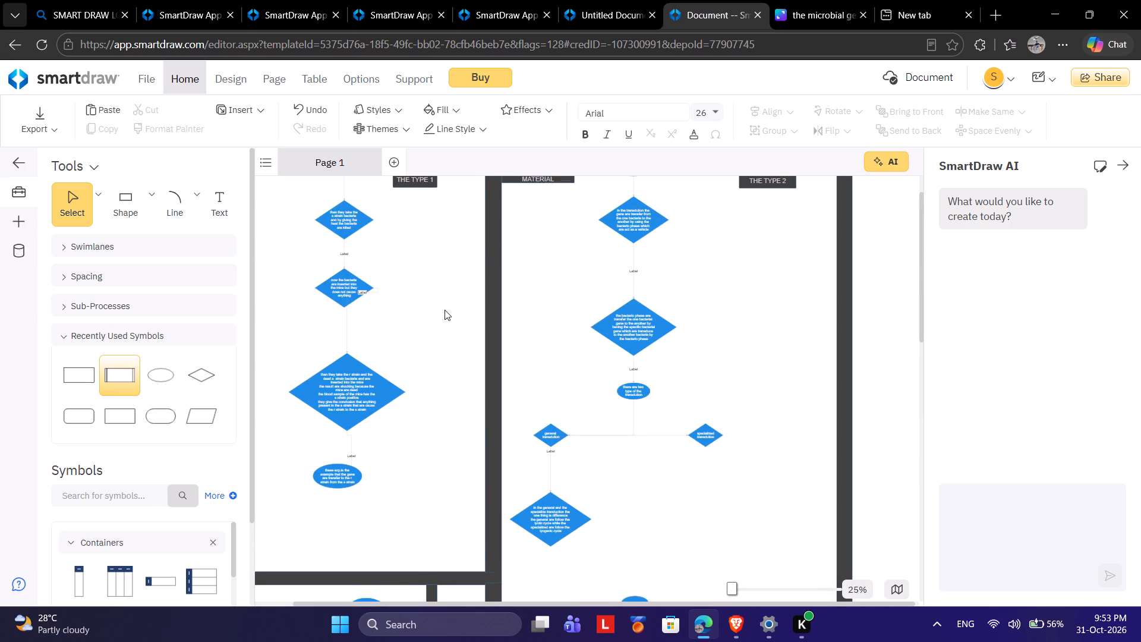
pyautogui.scroll(1, 445, 310)
pyautogui.scroll(-2, 445, 310)
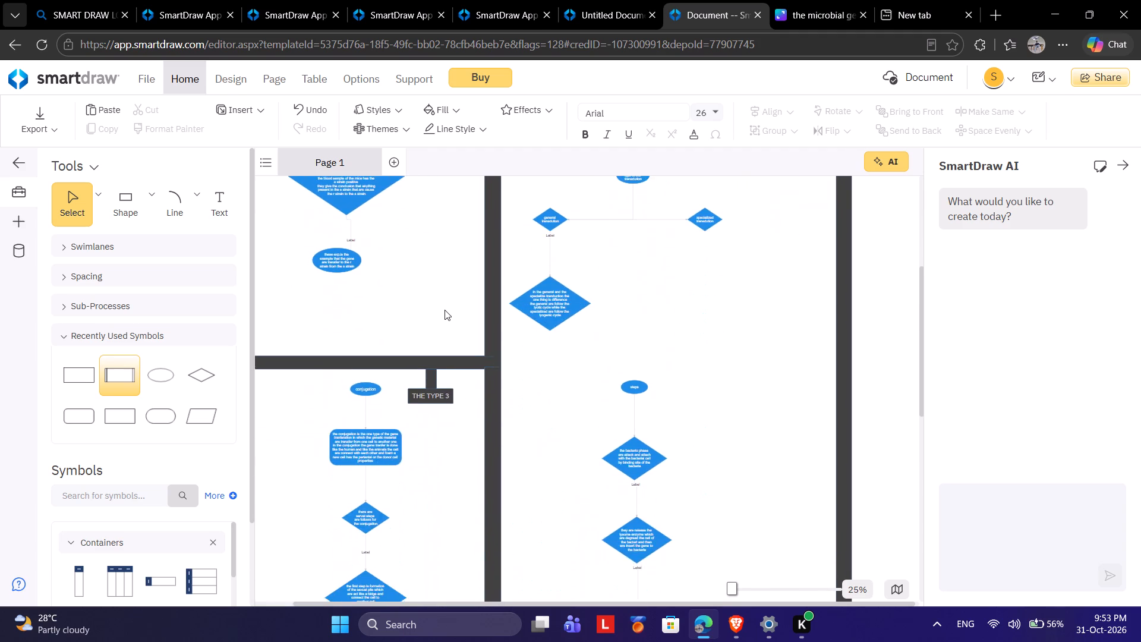
pyautogui.scroll(-5, 445, 310)
pyautogui.scroll(3, 445, 310)
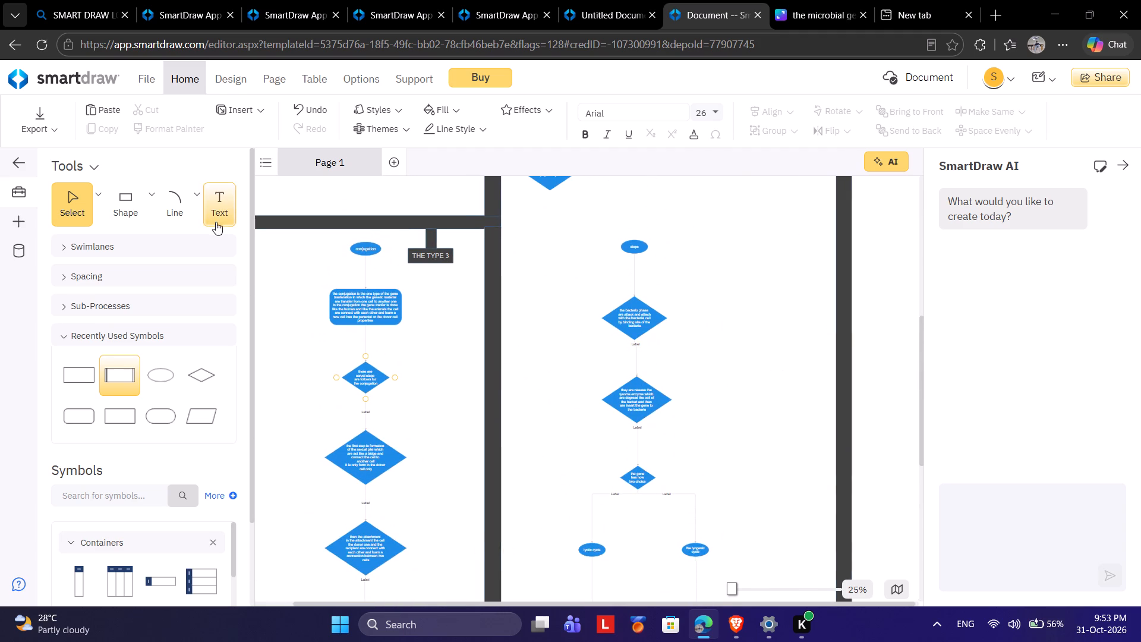
pyautogui.scroll(1, 201, 219)
pyautogui.click(144, 192)
pyautogui.click(155, 214)
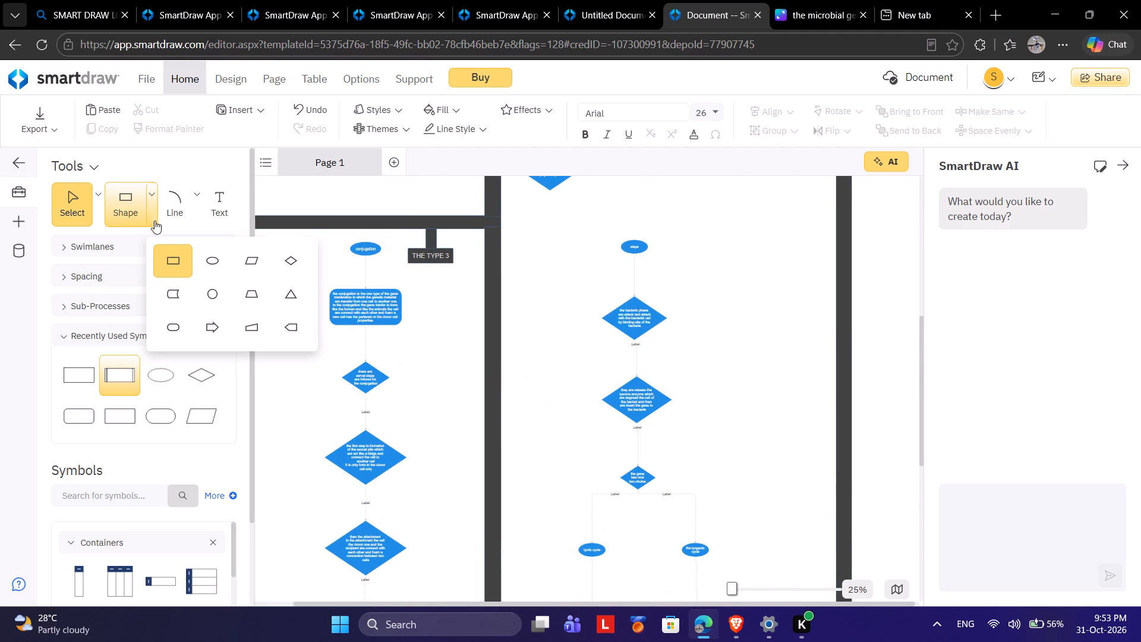
pyautogui.click(177, 266)
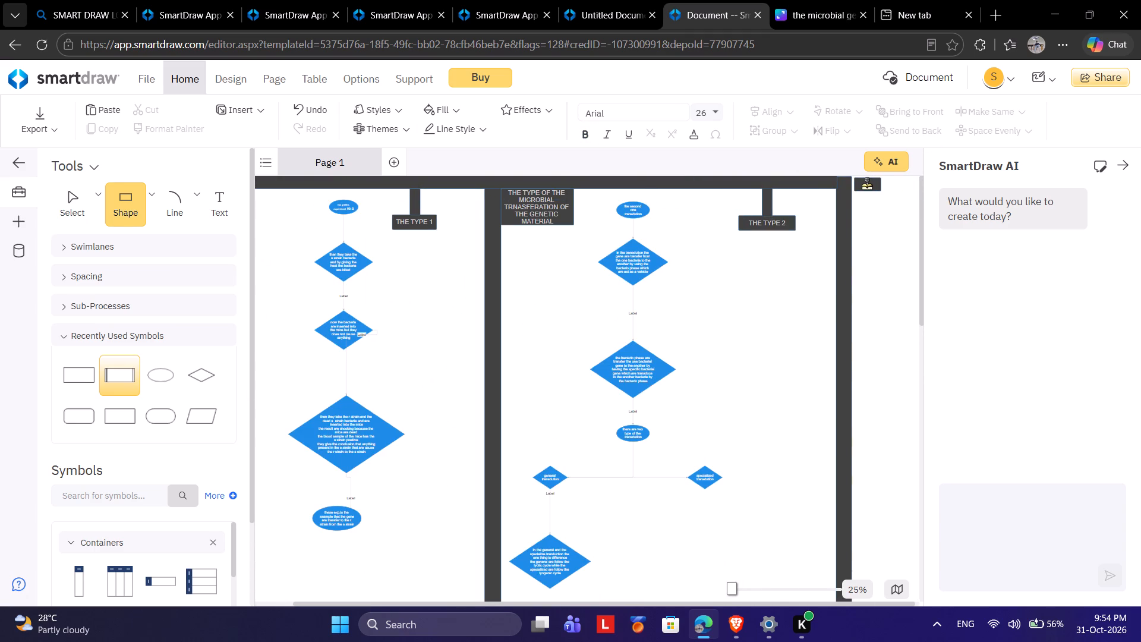
pyautogui.click(865, 180)
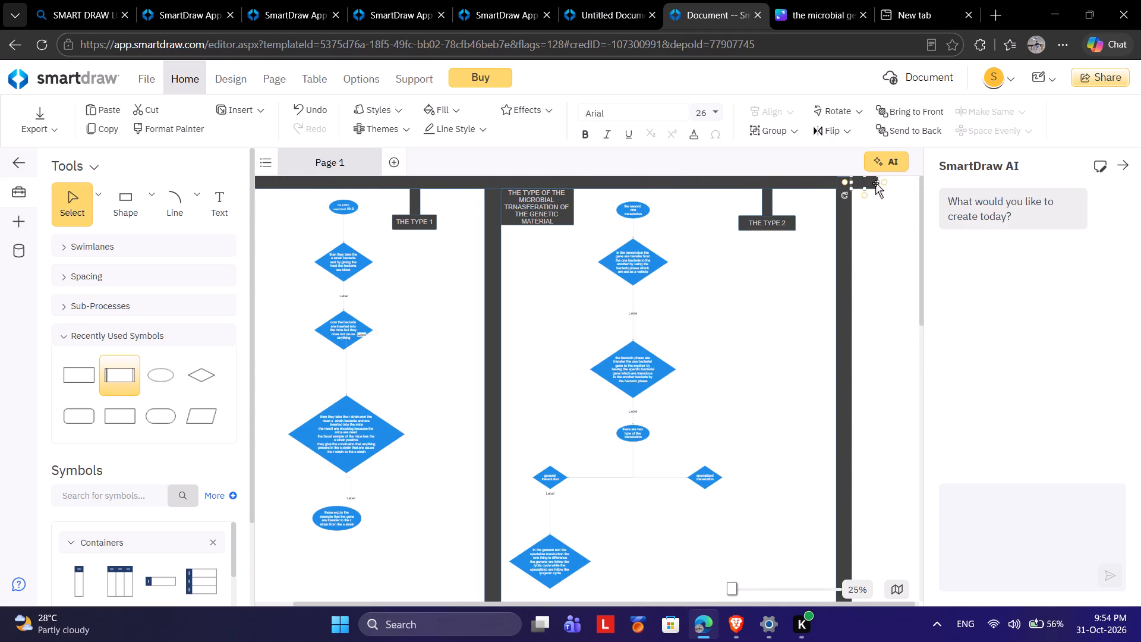
pyautogui.click(879, 184)
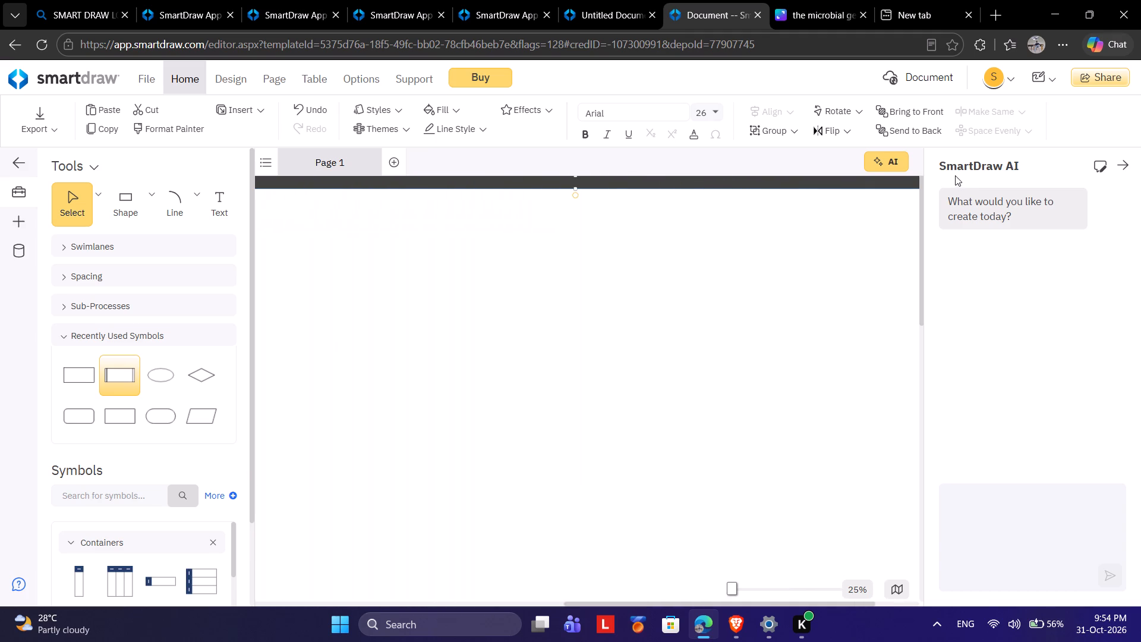
pyautogui.click(741, 268)
# Add a dark bar below the top bar's extension, starting at the outer vertical bar, and stretch it to end level with that extension.
pyautogui.scroll(-1, 741, 268)
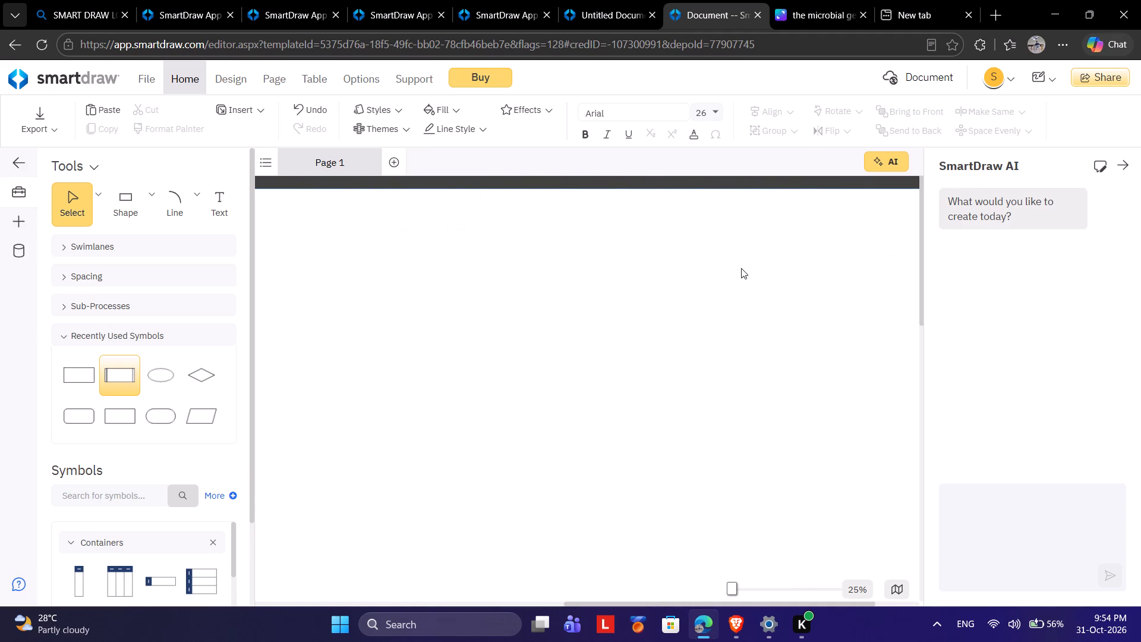
pyautogui.hscroll(13, 741, 268)
pyautogui.hscroll(-3, 741, 268)
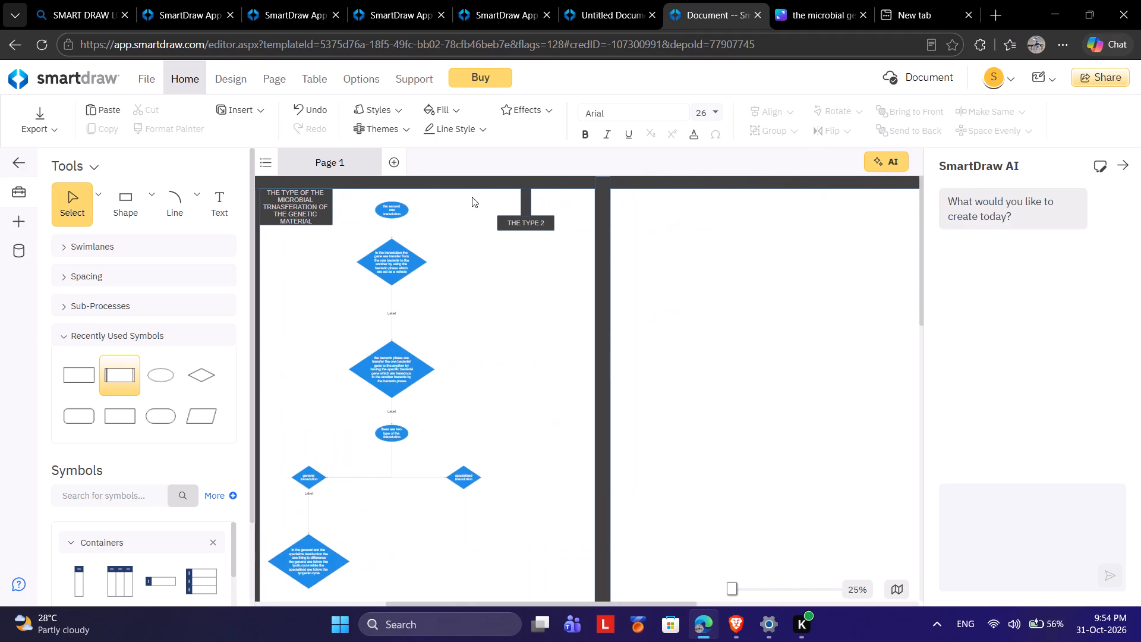
pyautogui.hscroll(-3, 479, 281)
pyautogui.scroll(3, 552, 317)
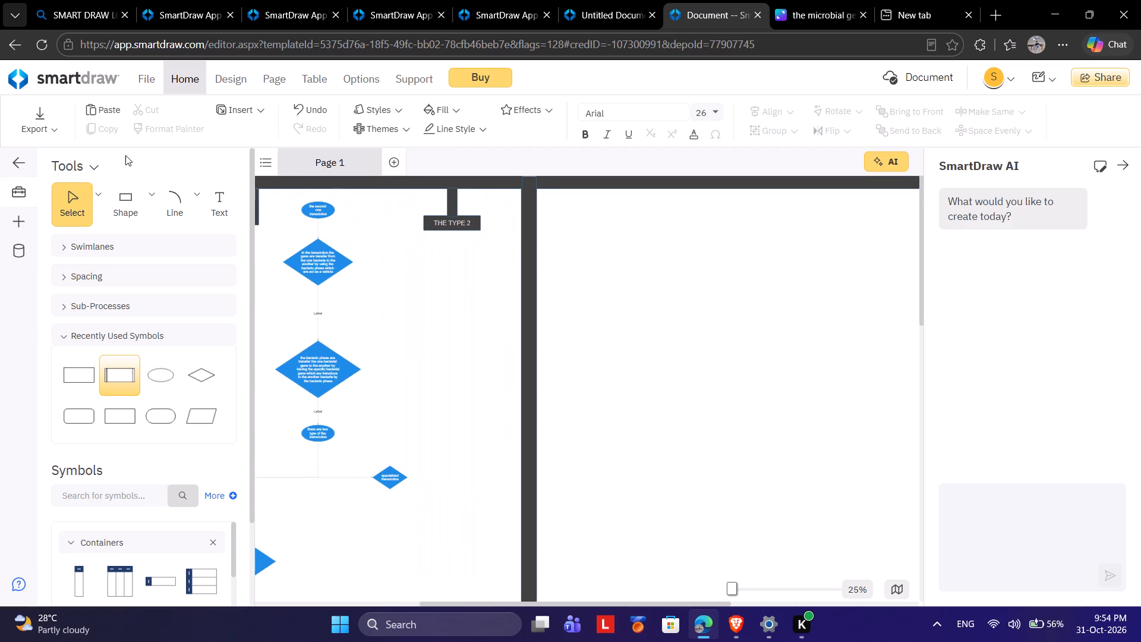
pyautogui.click(146, 199)
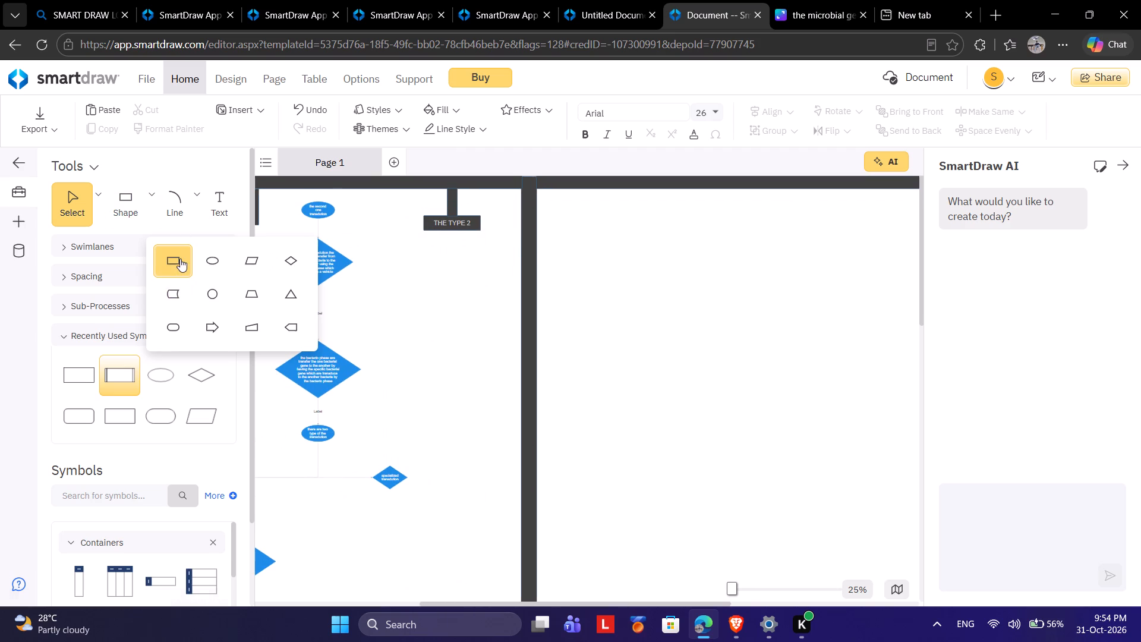
pyautogui.click(180, 259)
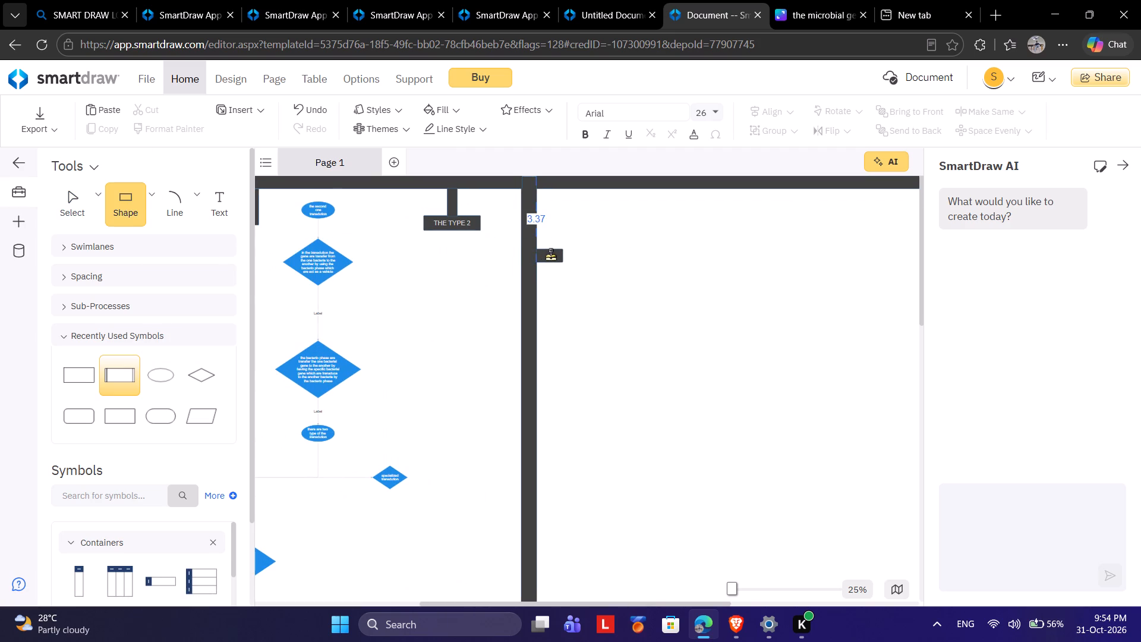
pyautogui.click(550, 256)
pyautogui.moveTo(565, 256); pyautogui.dragTo(601, 253)
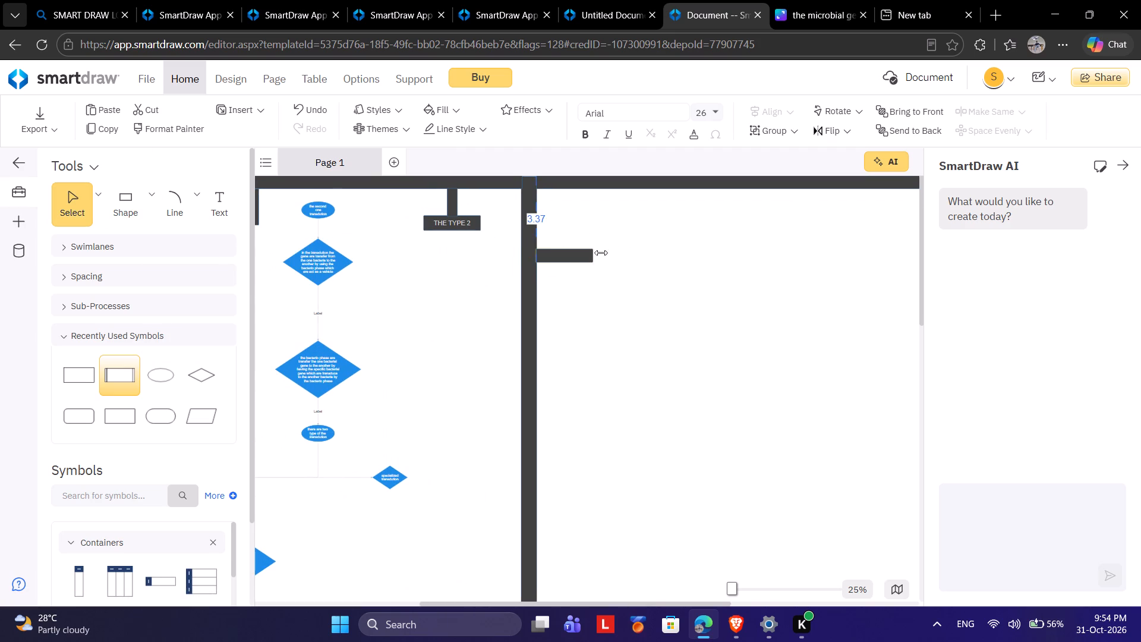
pyautogui.moveTo(601, 253); pyautogui.dragTo(1022, 254)
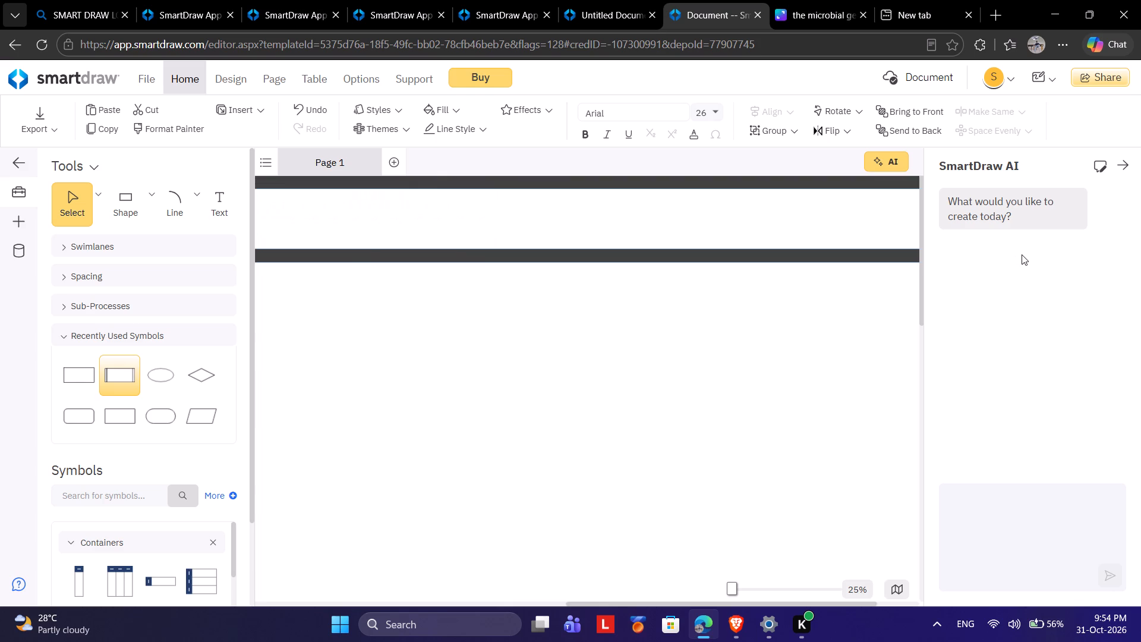
pyautogui.moveTo(1022, 254); pyautogui.dragTo(836, 238)
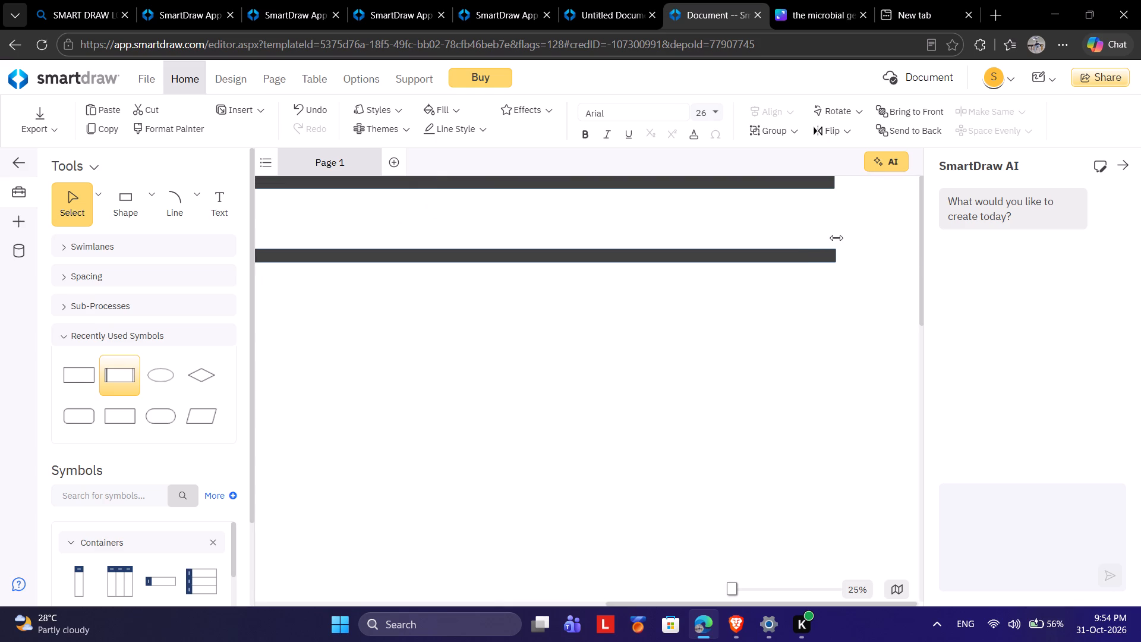
pyautogui.moveTo(836, 238); pyautogui.dragTo(834, 239)
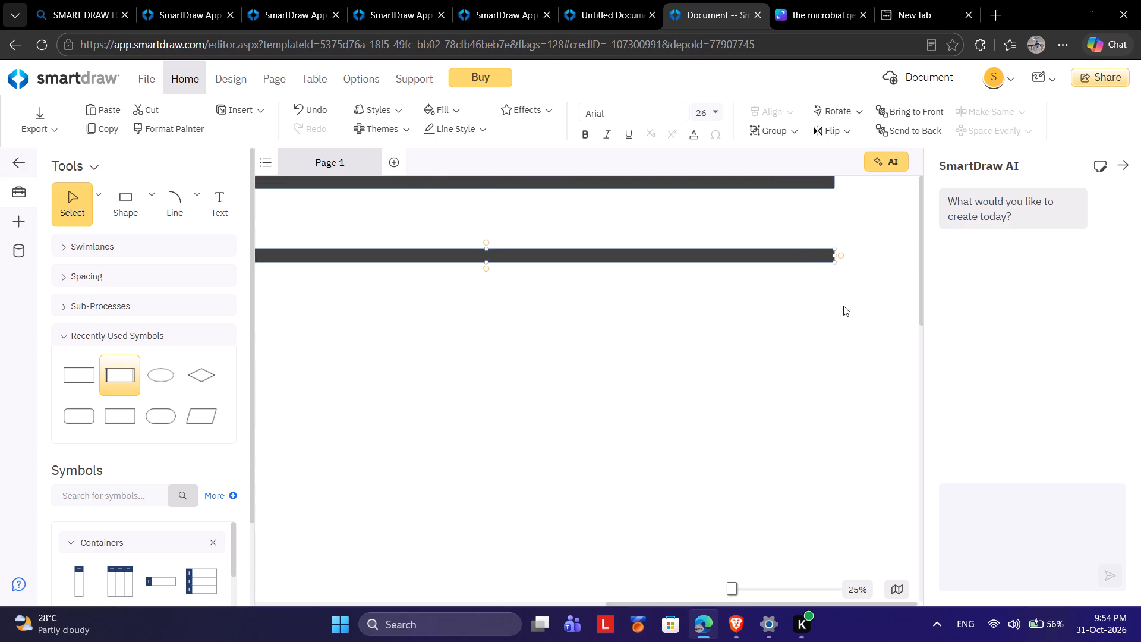
pyautogui.click(843, 306)
# Add a small dark rectangle on the vertical bar before the transduction section and narrow it to that bar's width.
pyautogui.click(95, 203)
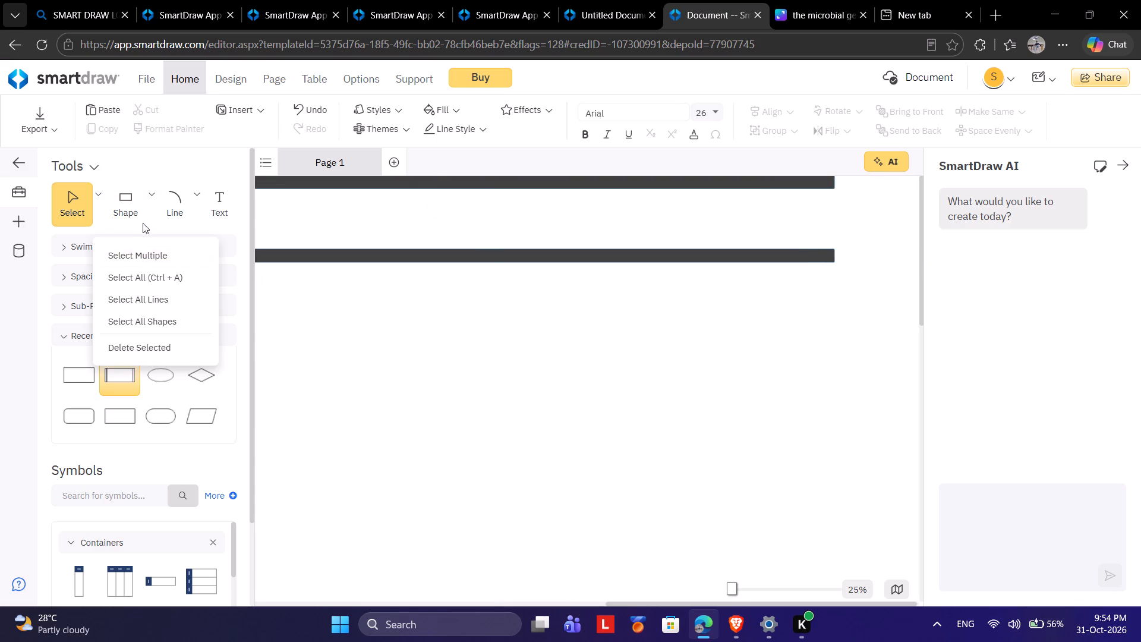
pyautogui.click(143, 208)
pyautogui.click(152, 214)
pyautogui.click(174, 269)
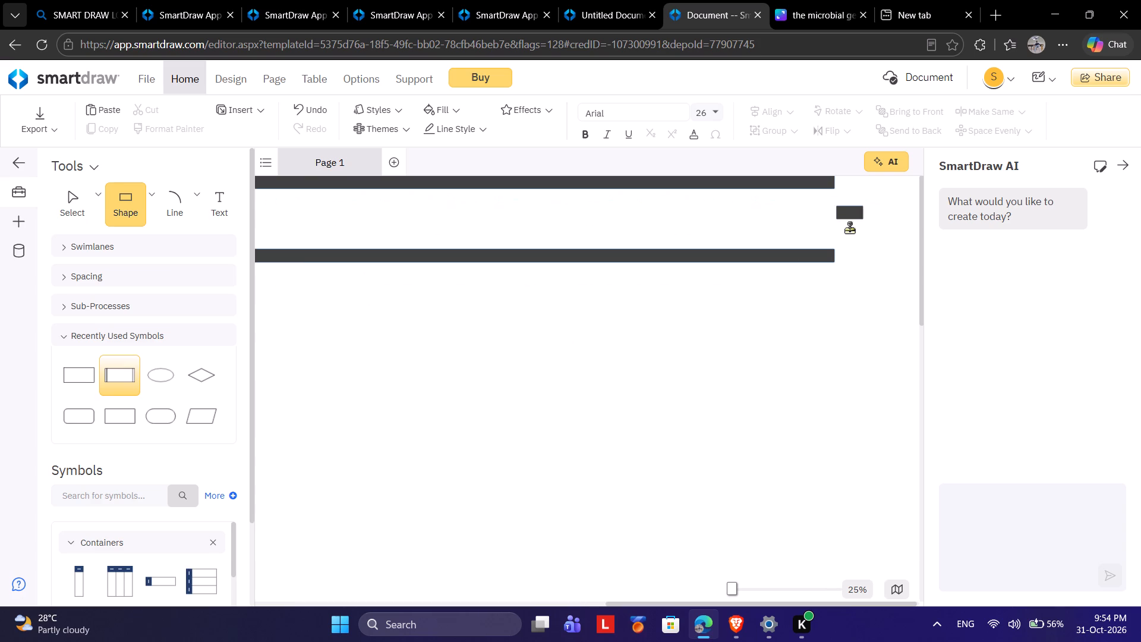
pyautogui.hscroll(8, 500, 333)
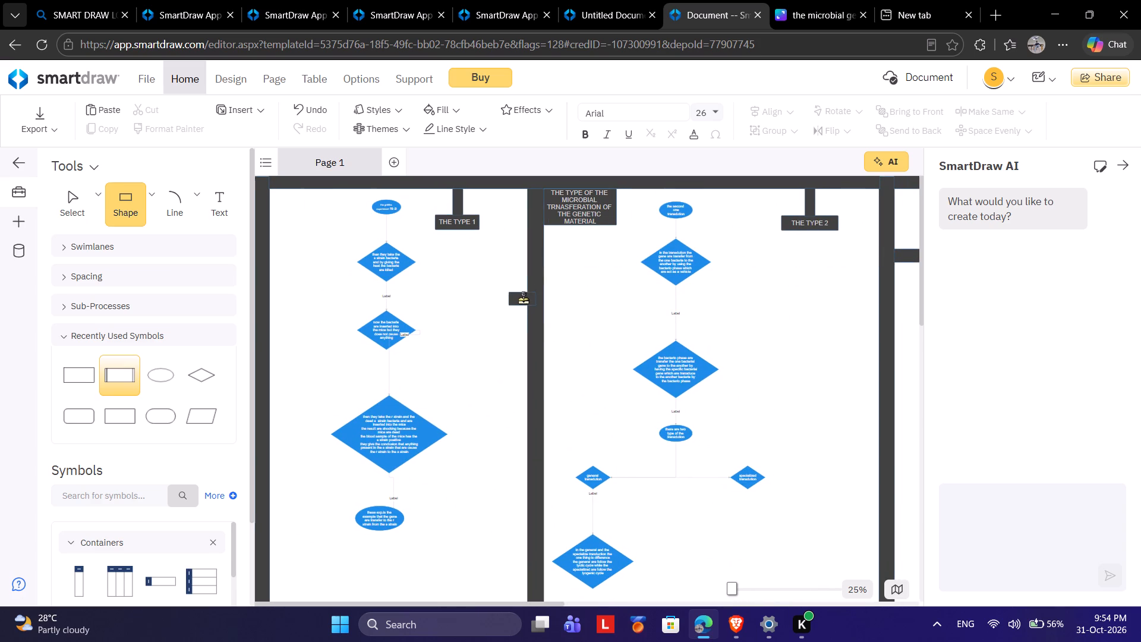
pyautogui.click(531, 297)
pyautogui.moveTo(518, 297); pyautogui.dragTo(521, 297)
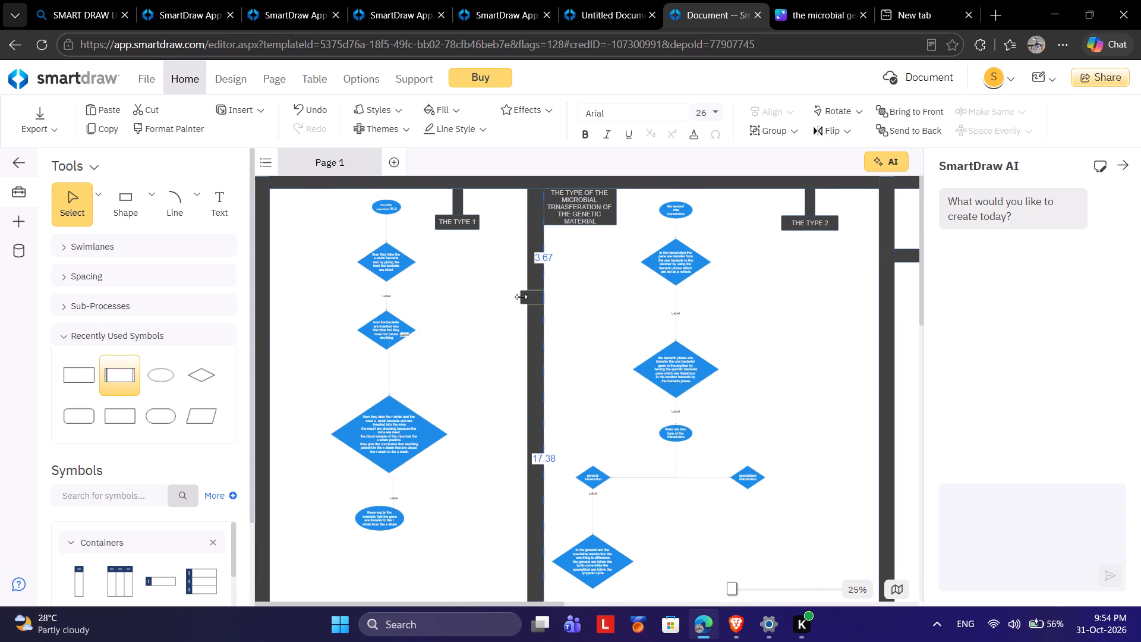
pyautogui.moveTo(521, 297); pyautogui.dragTo(528, 295)
# Move the narrowed dark rectangle to the outer end of the top bar's extension, directly beneath the bar.
pyautogui.moveTo(532, 295); pyautogui.dragTo(580, 292)
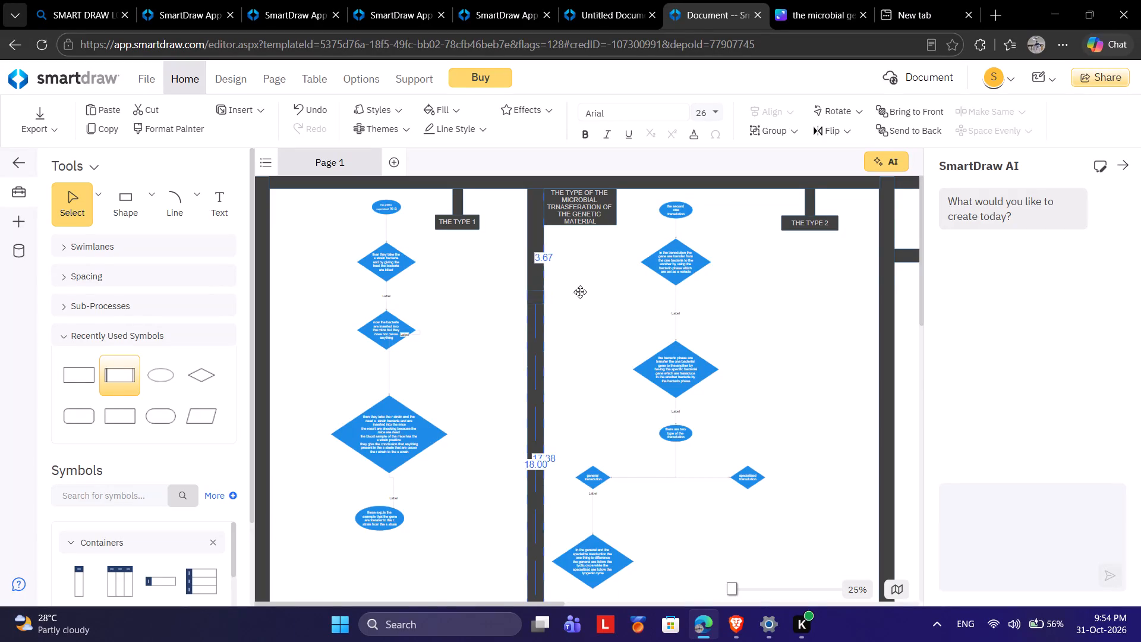
pyautogui.moveTo(580, 292); pyautogui.dragTo(957, 263)
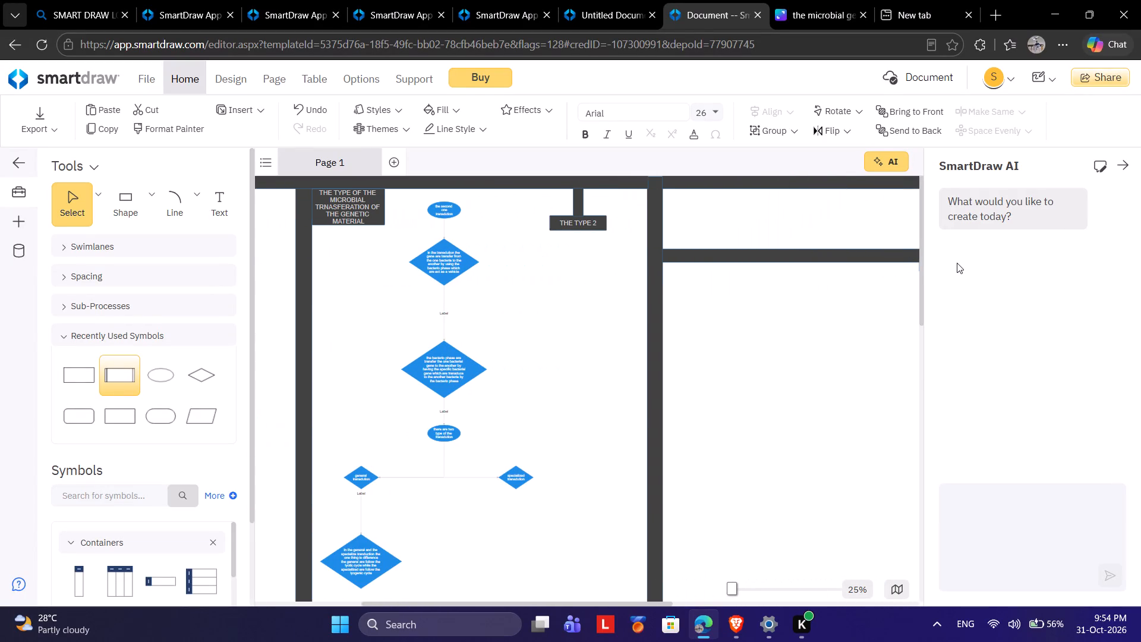
pyautogui.moveTo(957, 263); pyautogui.dragTo(957, 266)
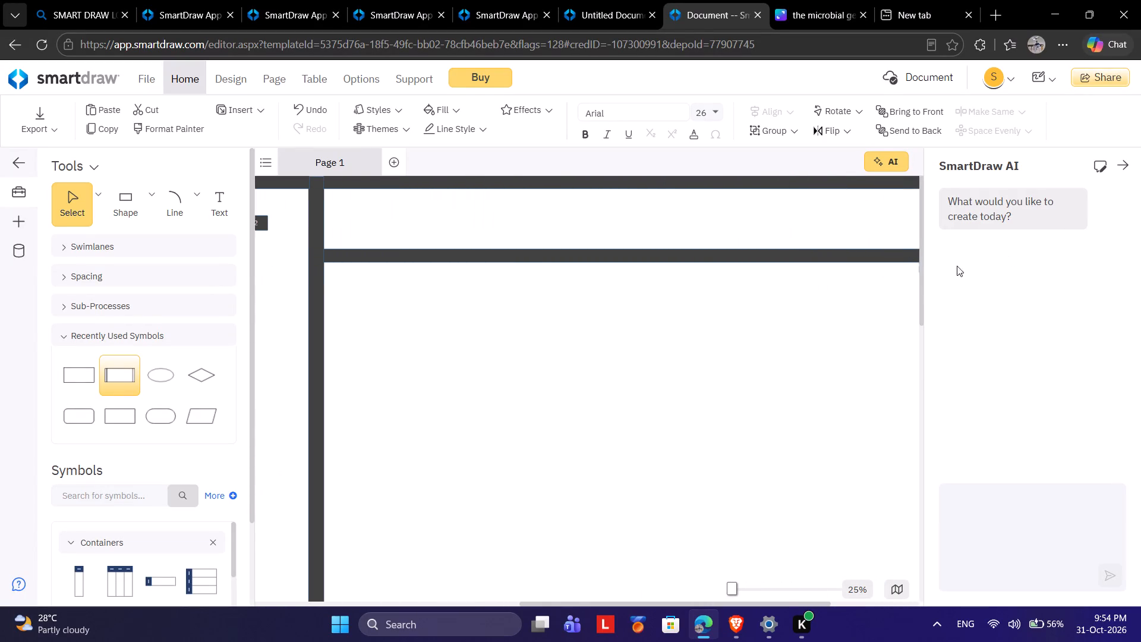
pyautogui.moveTo(957, 266); pyautogui.dragTo(832, 211)
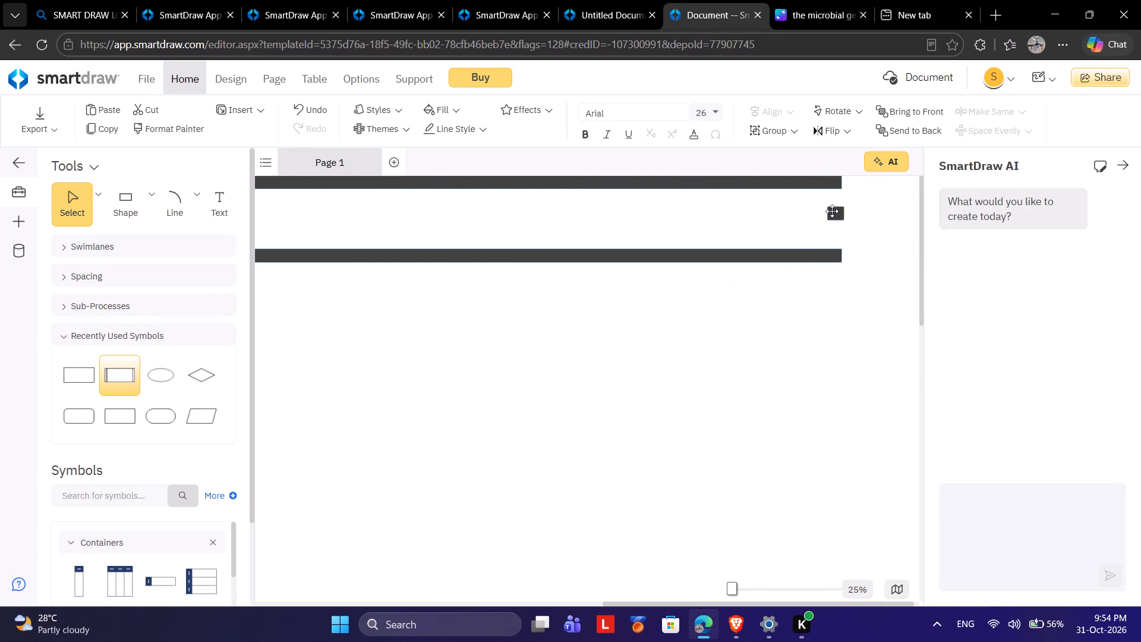
pyautogui.moveTo(832, 211); pyautogui.dragTo(831, 194)
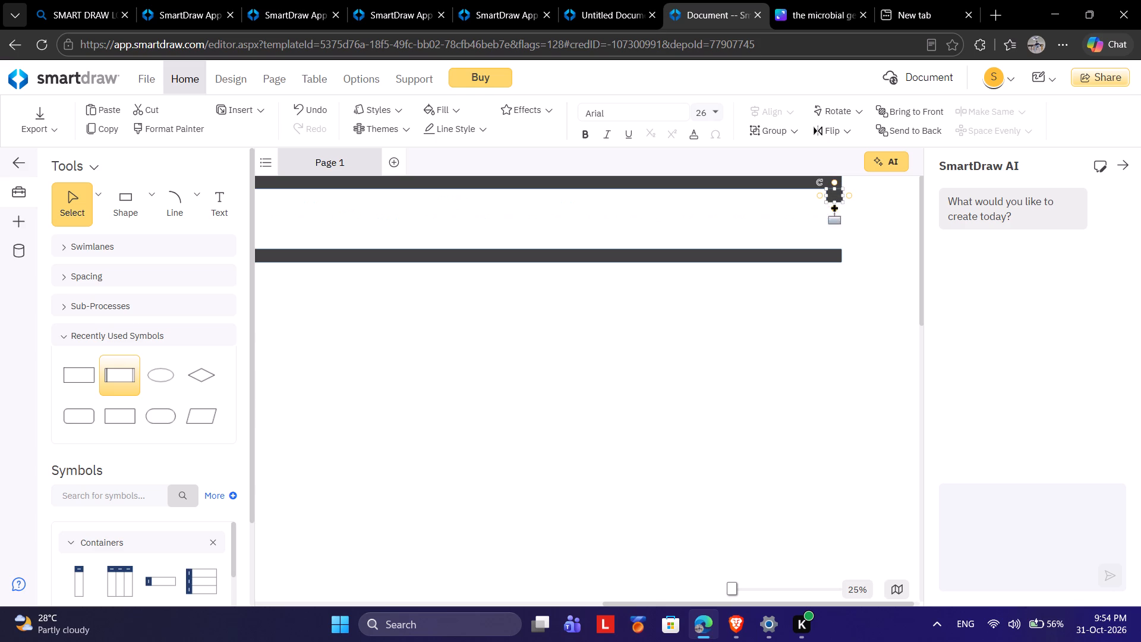
# Stretch the narrow rectangle downward into a vertical bar that runs the full height of the frame, past the bottom bar's level.
pyautogui.moveTo(833, 201); pyautogui.dragTo(836, 226)
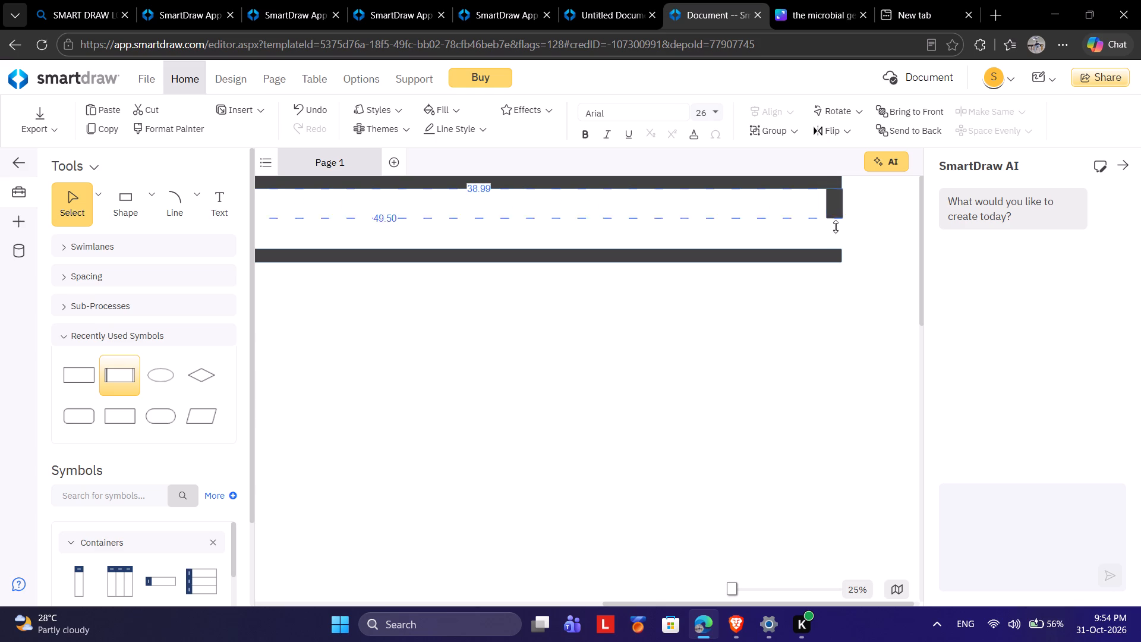
pyautogui.moveTo(836, 226); pyautogui.dragTo(874, 612)
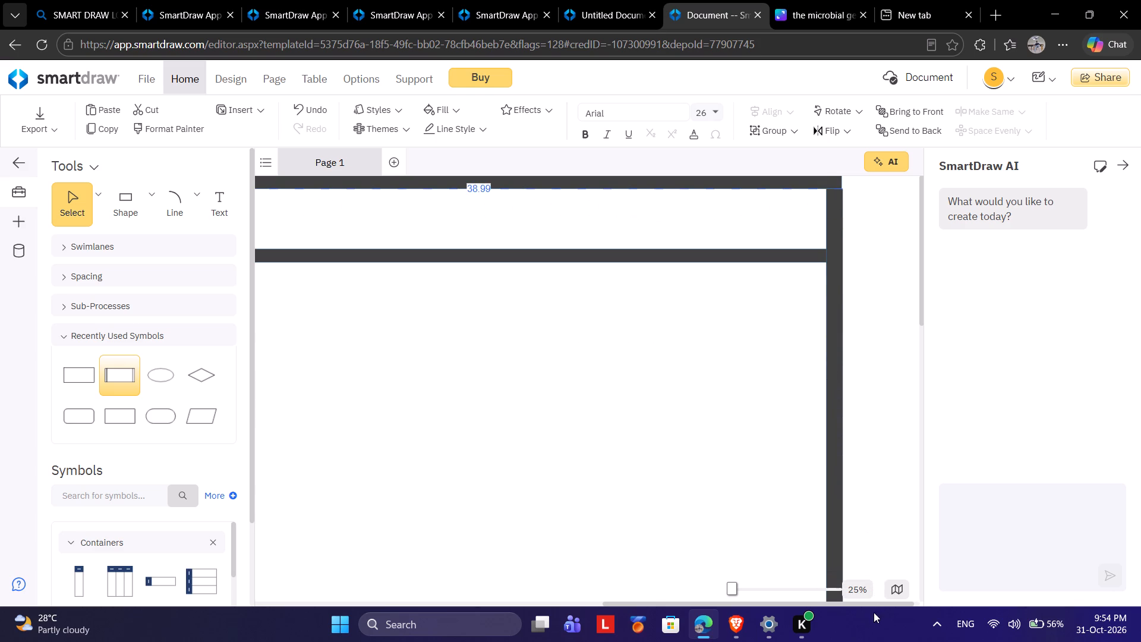
pyautogui.moveTo(874, 612); pyautogui.dragTo(872, 627)
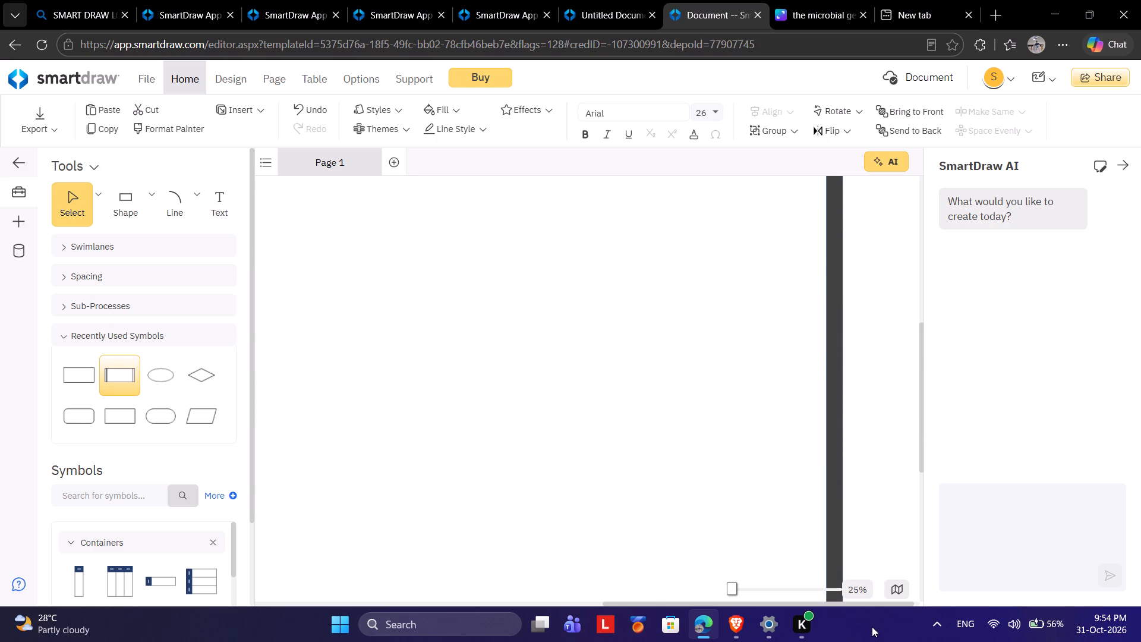
pyautogui.moveTo(872, 627); pyautogui.dragTo(869, 621)
pyautogui.click(640, 490)
# Extend the bottom bar outward from the transduction section until it meets the new outer vertical bar.
pyautogui.hscroll(5, 640, 483)
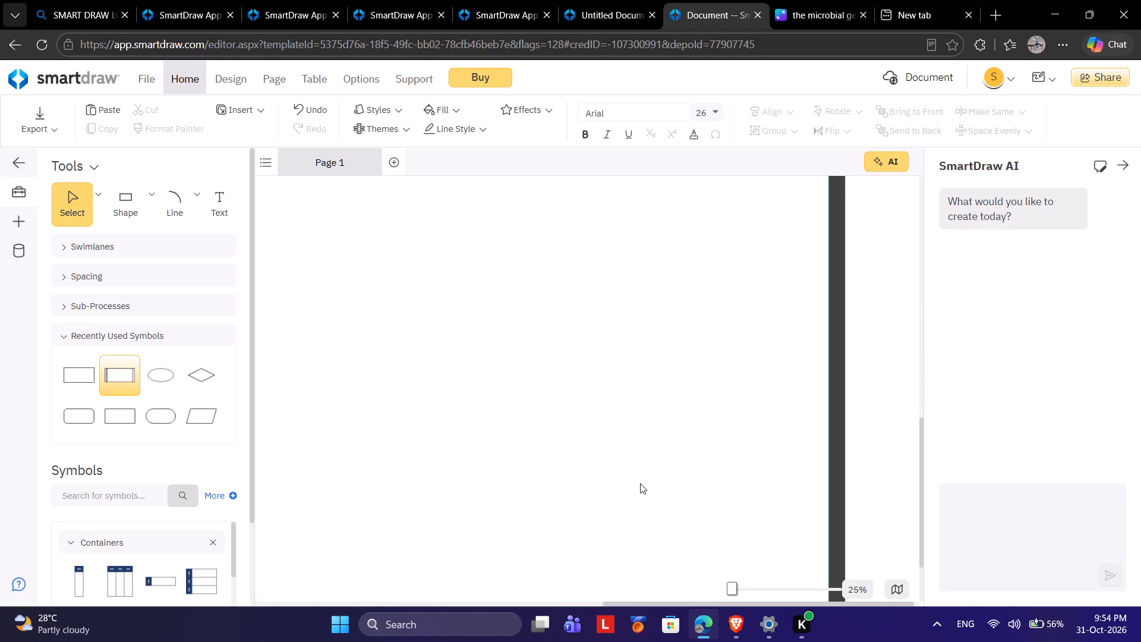
pyautogui.hscroll(3, 640, 483)
pyautogui.scroll(-3, 640, 483)
pyautogui.hscroll(-2, 295, 443)
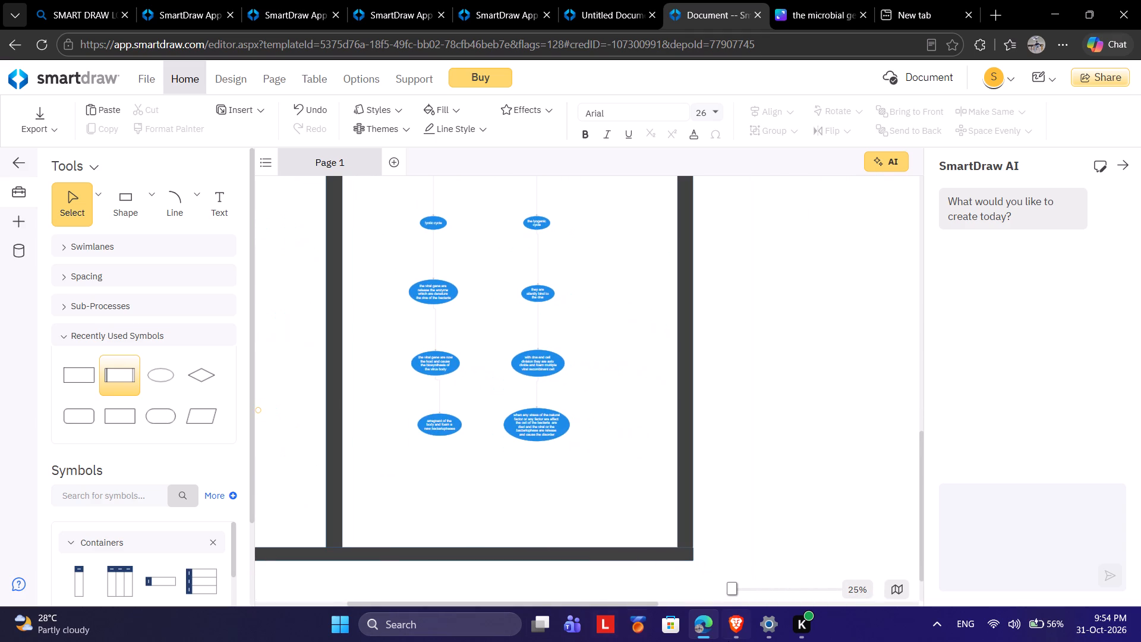
pyautogui.click(685, 556)
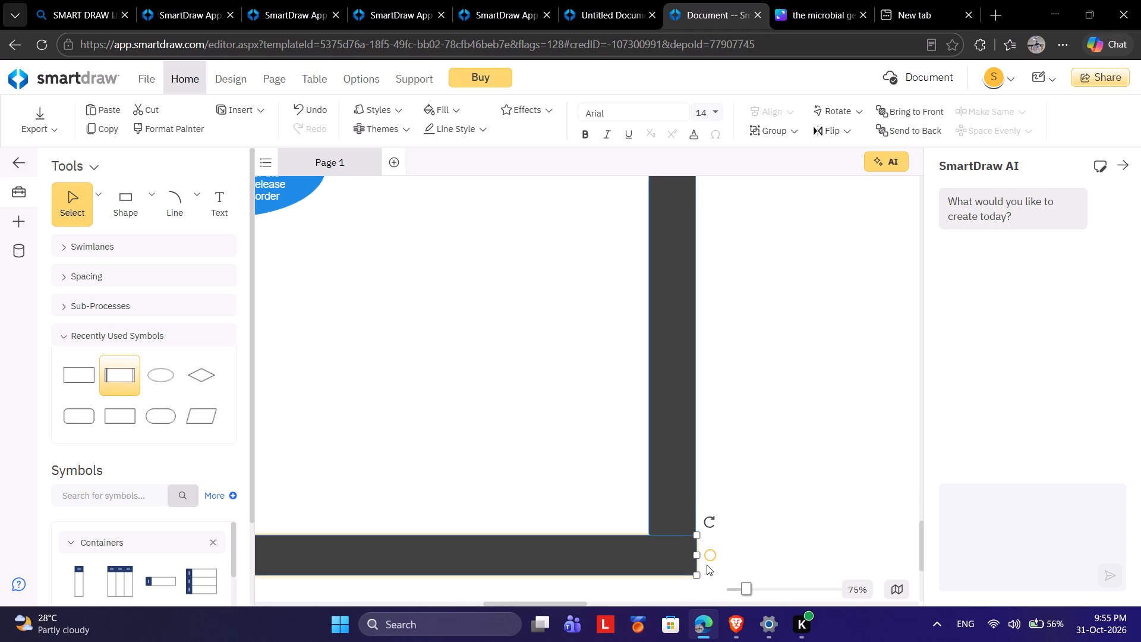
pyautogui.moveTo(696, 556); pyautogui.dragTo(852, 562)
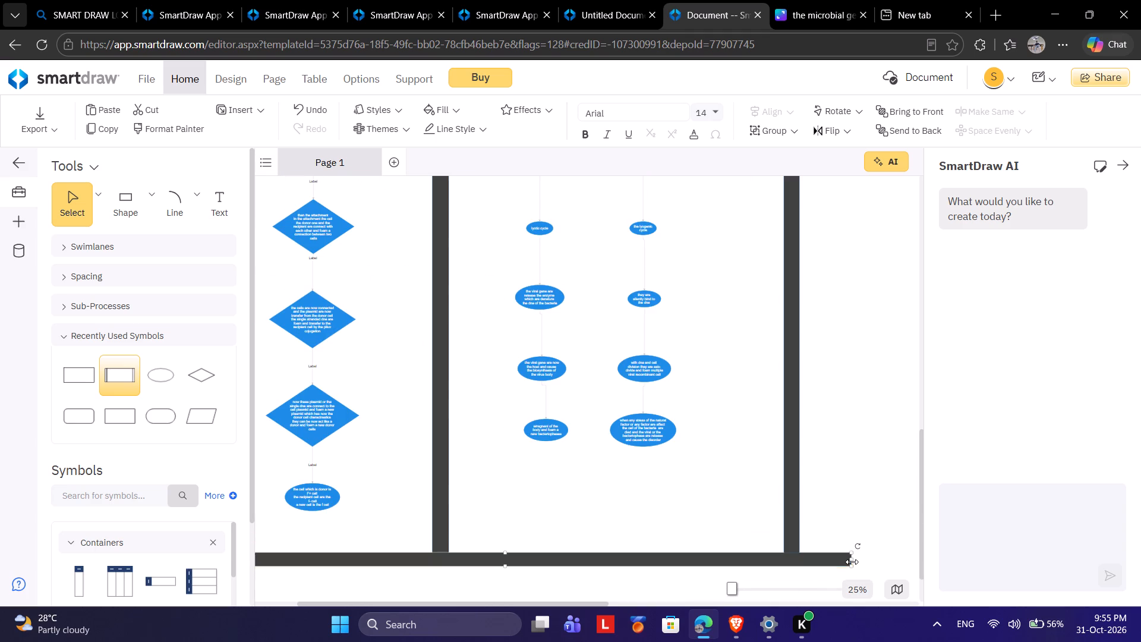
pyautogui.moveTo(852, 562); pyautogui.dragTo(982, 565)
pyautogui.moveTo(852, 562); pyautogui.dragTo(877, 562)
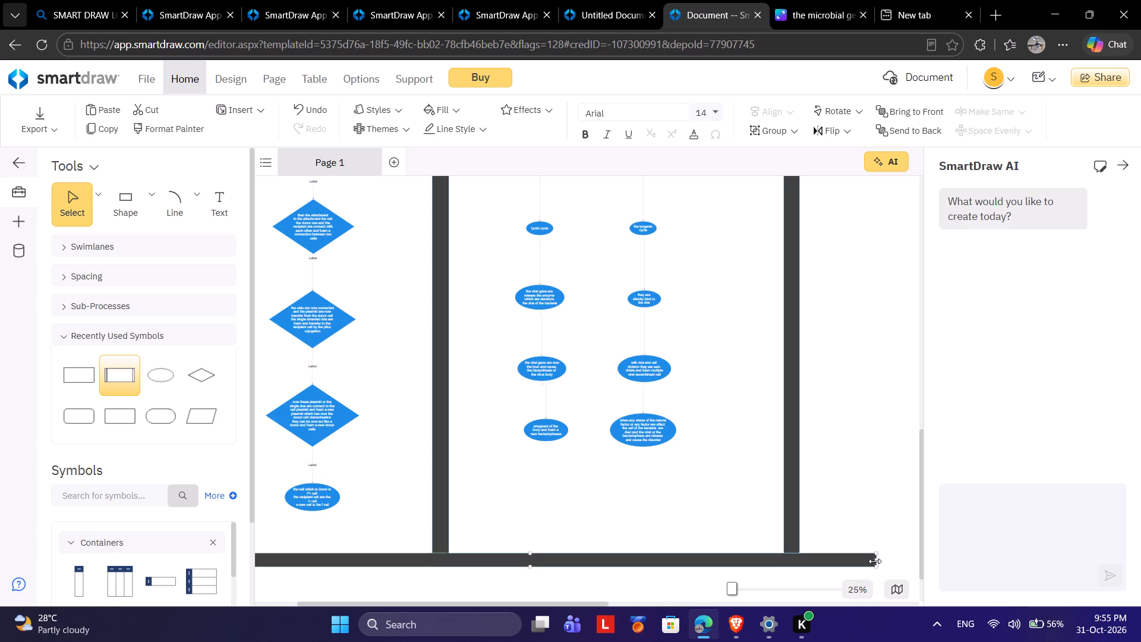
pyautogui.moveTo(875, 561); pyautogui.dragTo(957, 555)
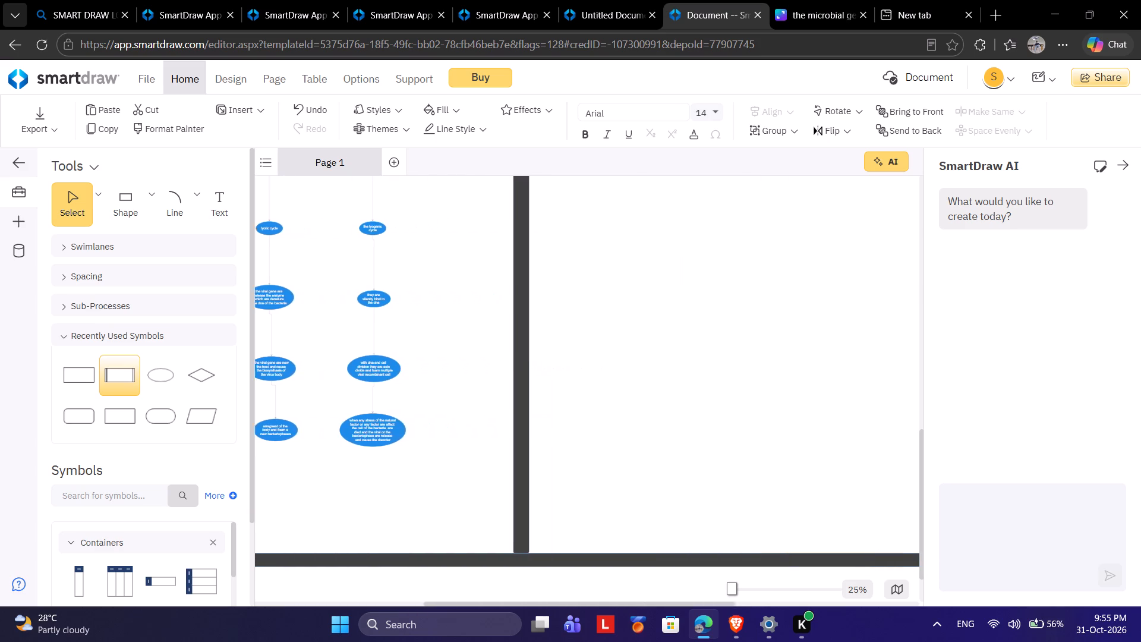
pyautogui.moveTo(957, 555); pyautogui.dragTo(885, 574)
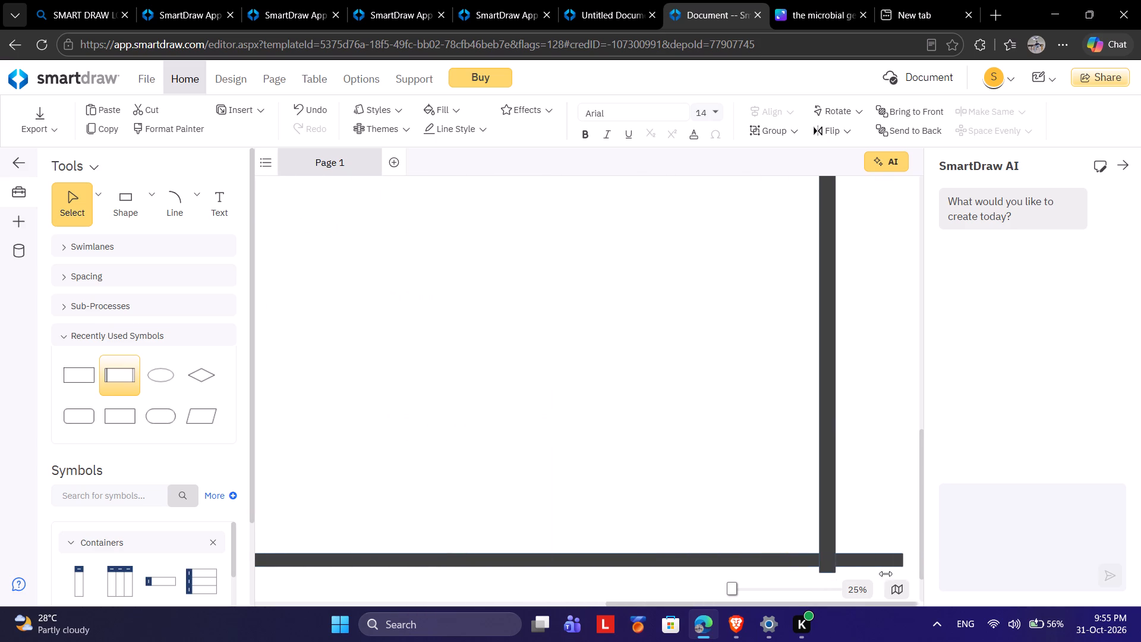
pyautogui.moveTo(885, 574); pyautogui.dragTo(831, 583)
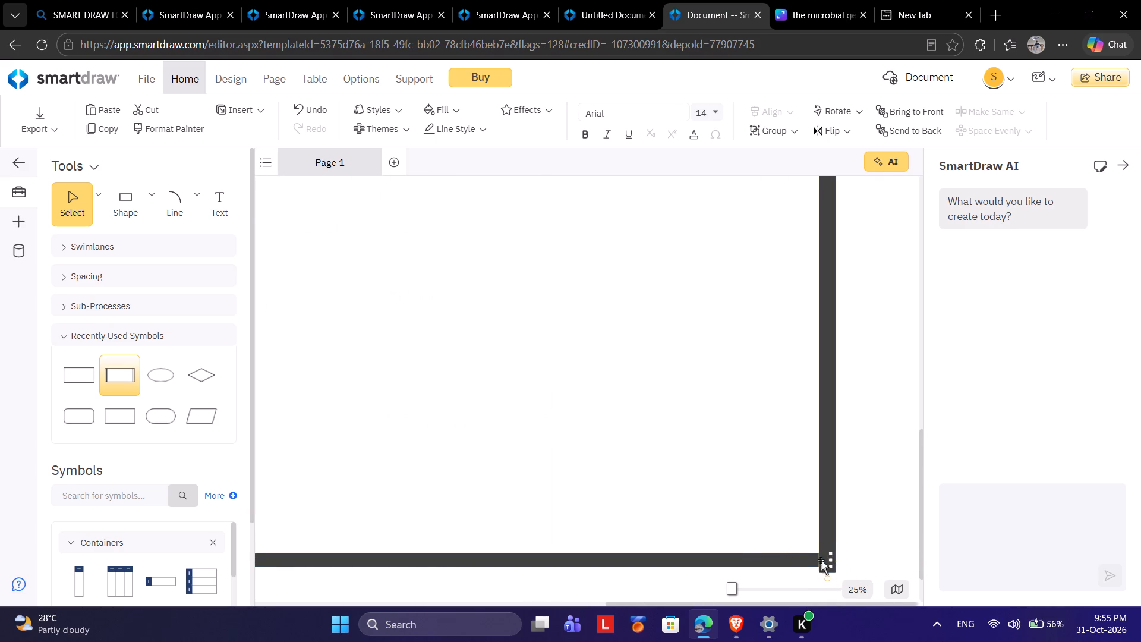
# Square the frame's outer bottom corner, shortening the vertical bar to the bottom bar's lower edge and extending the bottom bar to the vertical bar's outer edge.
pyautogui.click(821, 560)
pyautogui.moveTo(828, 572); pyautogui.dragTo(828, 566)
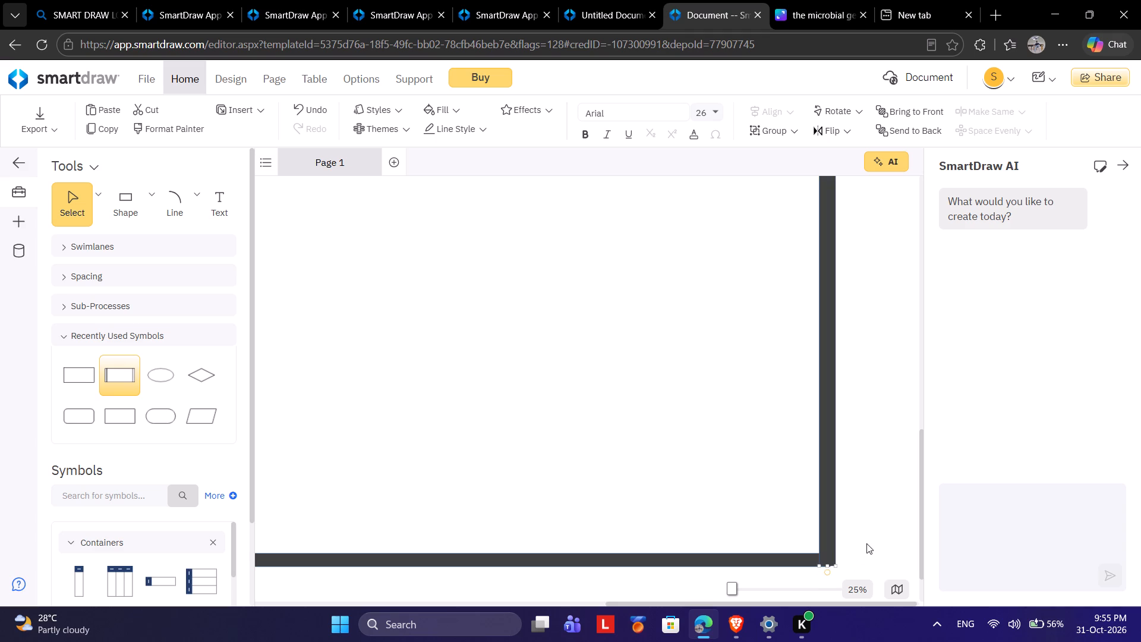
pyautogui.click(866, 543)
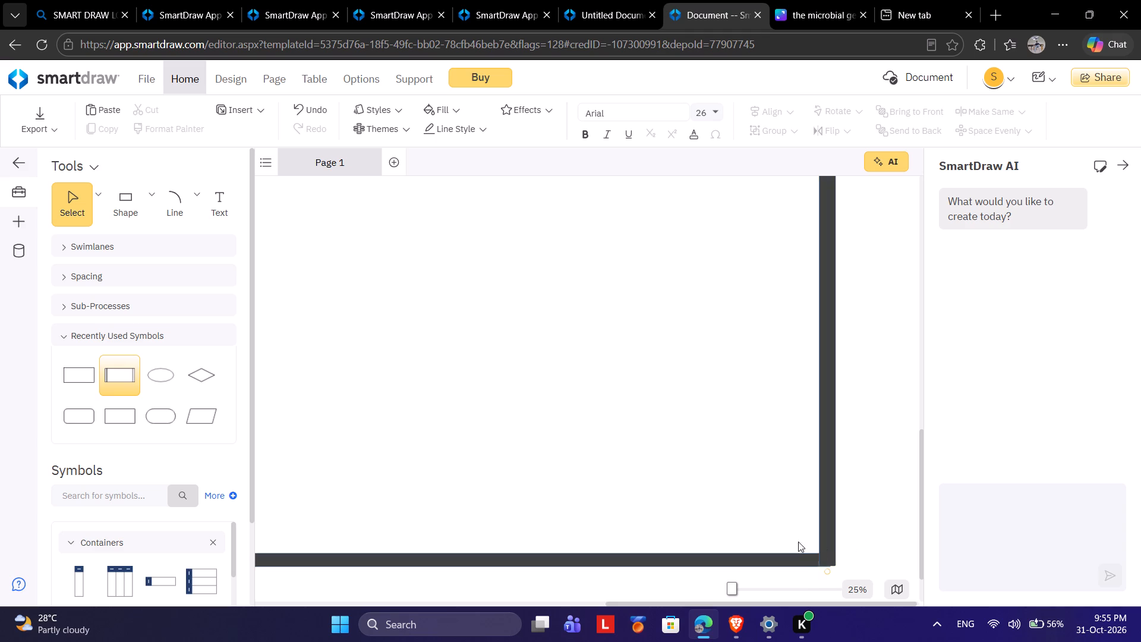
pyautogui.click(802, 558)
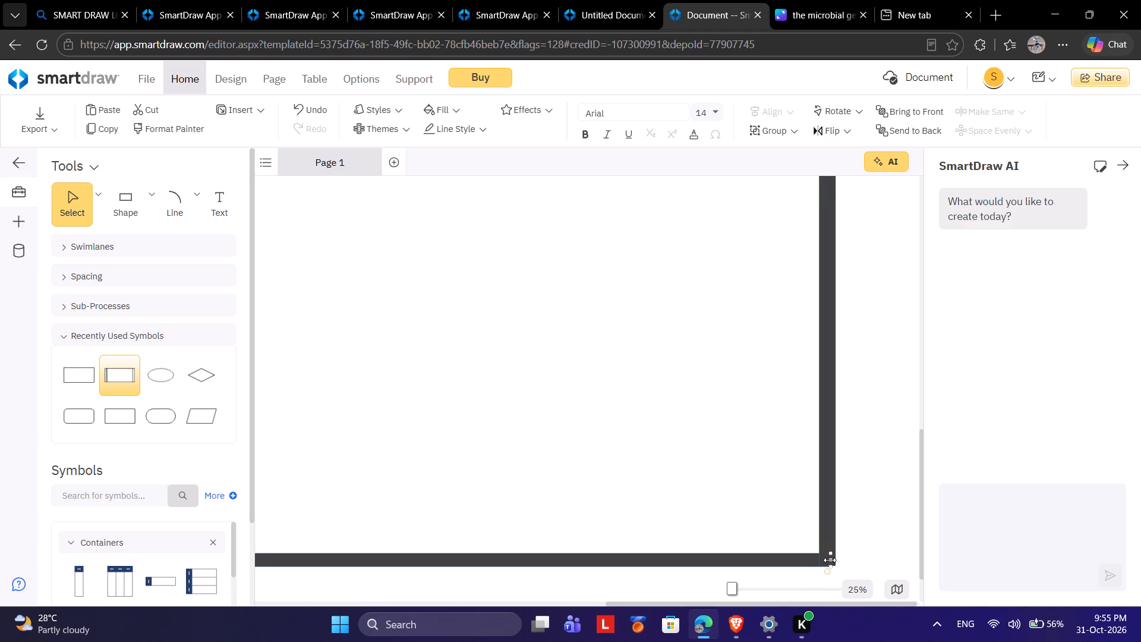
pyautogui.moveTo(830, 560); pyautogui.dragTo(835, 560)
pyautogui.click(872, 534)
# Add the size 72 text "THE TOPIC OF THE BECHLORE OF PHARMACY" between the two upper bars beyond the transduction section.
pyautogui.scroll(7, 872, 534)
pyautogui.scroll(3, 803, 567)
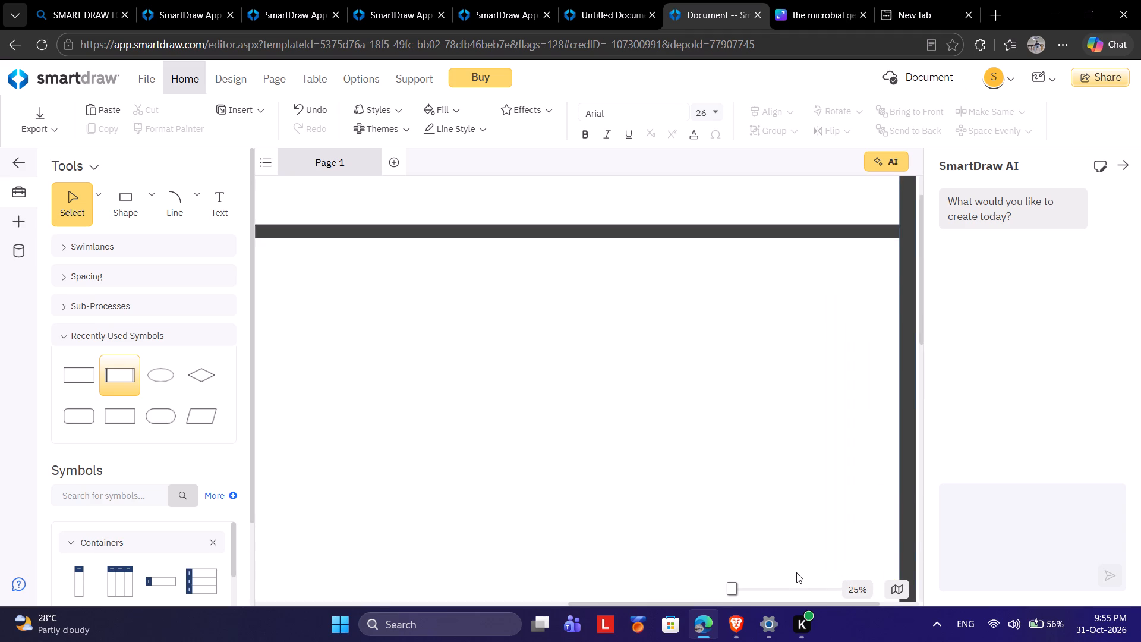
pyautogui.scroll(1, 796, 572)
pyautogui.hscroll(5, 360, 263)
pyautogui.hscroll(-3, 406, 343)
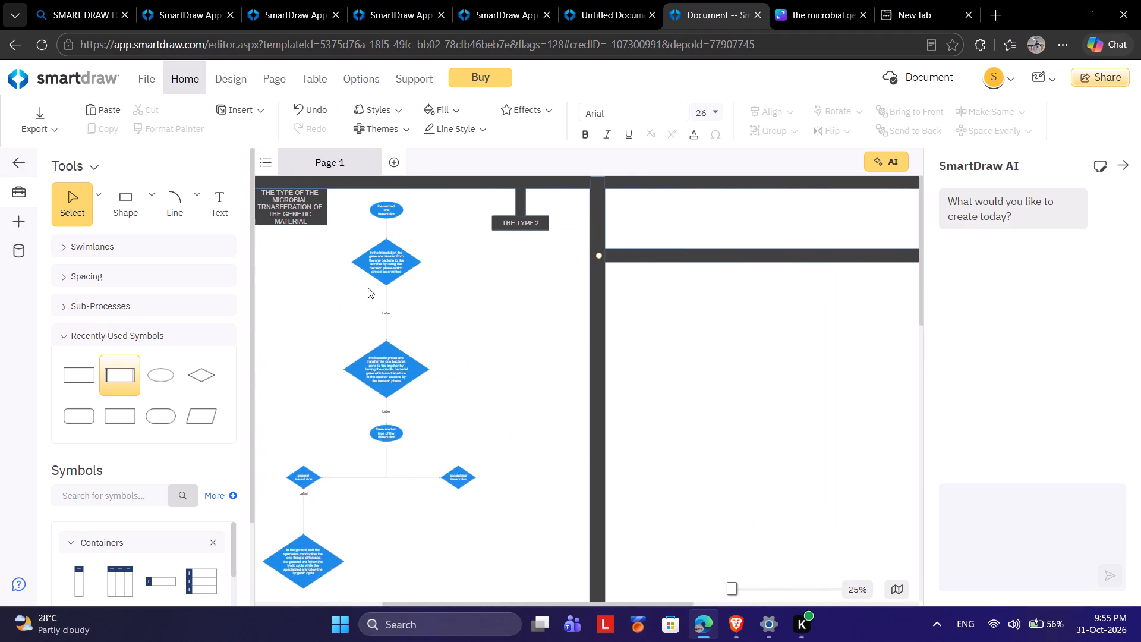
pyautogui.hscroll(-2, 368, 288)
pyautogui.click(225, 204)
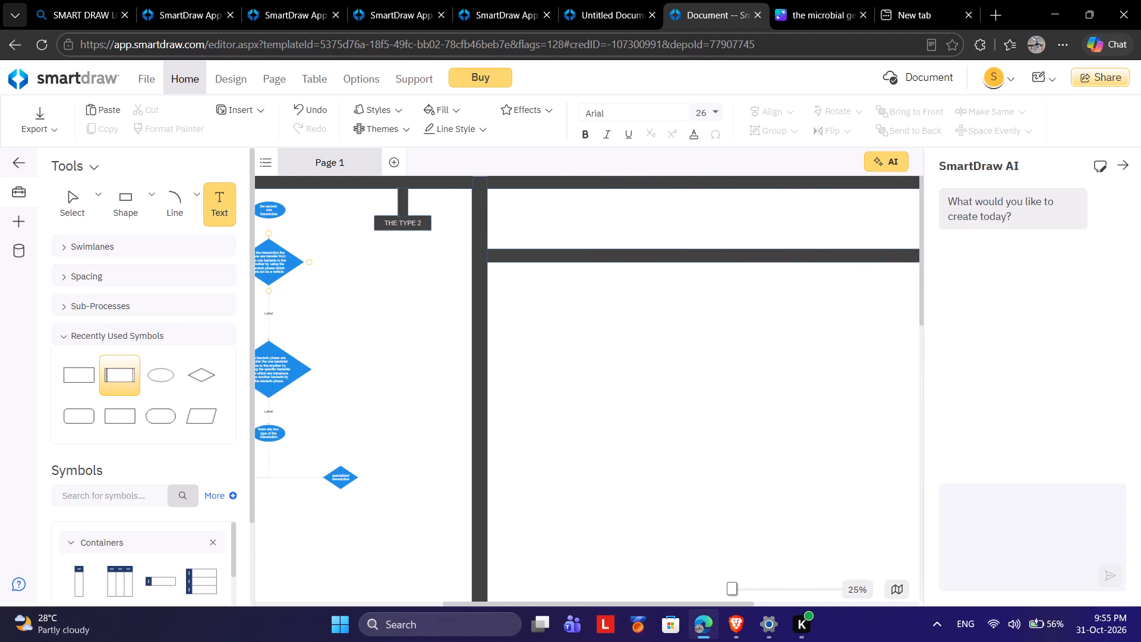
pyautogui.doubleClick(564, 215)
pyautogui.doubleClick(570, 221)
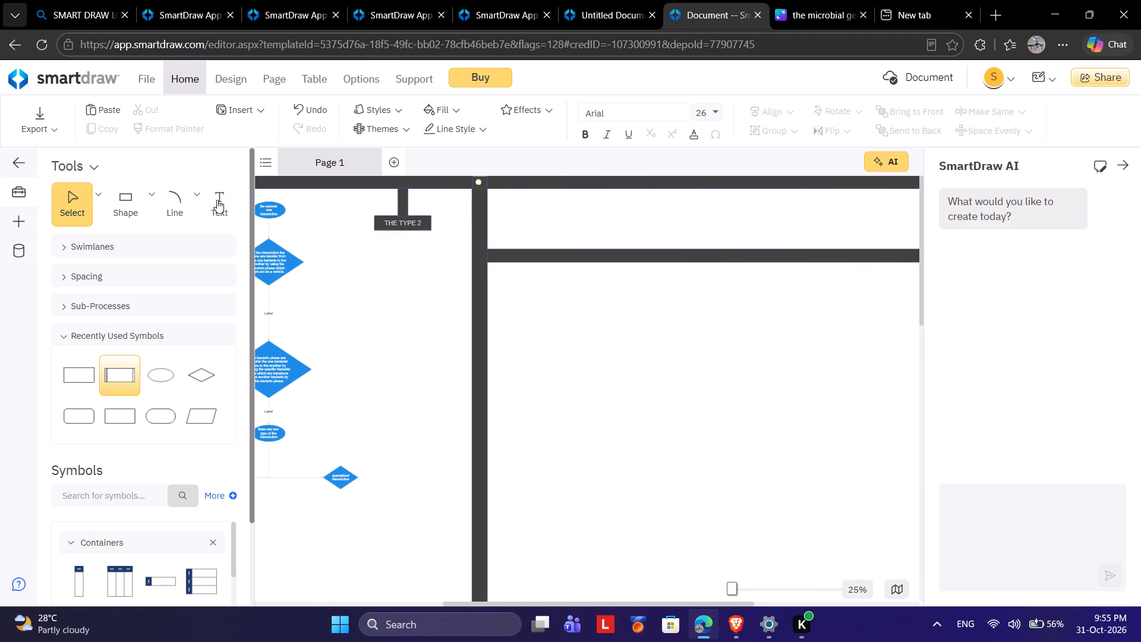
pyautogui.click(209, 202)
pyautogui.click(583, 206)
pyautogui.click(717, 108)
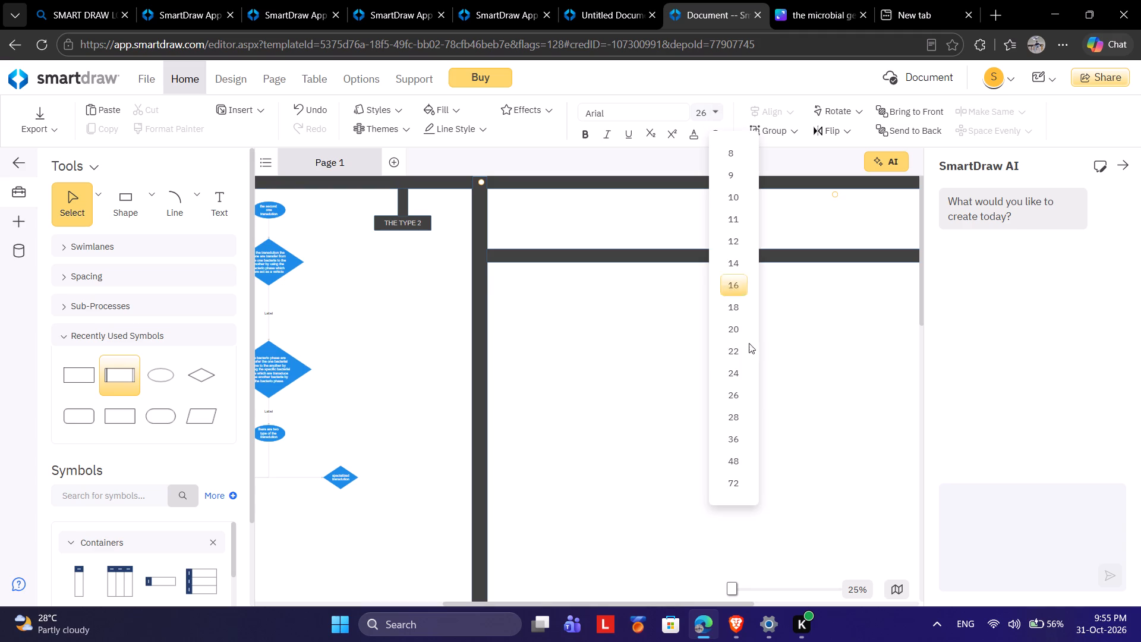
pyautogui.click(743, 480)
pyautogui.write('THE')
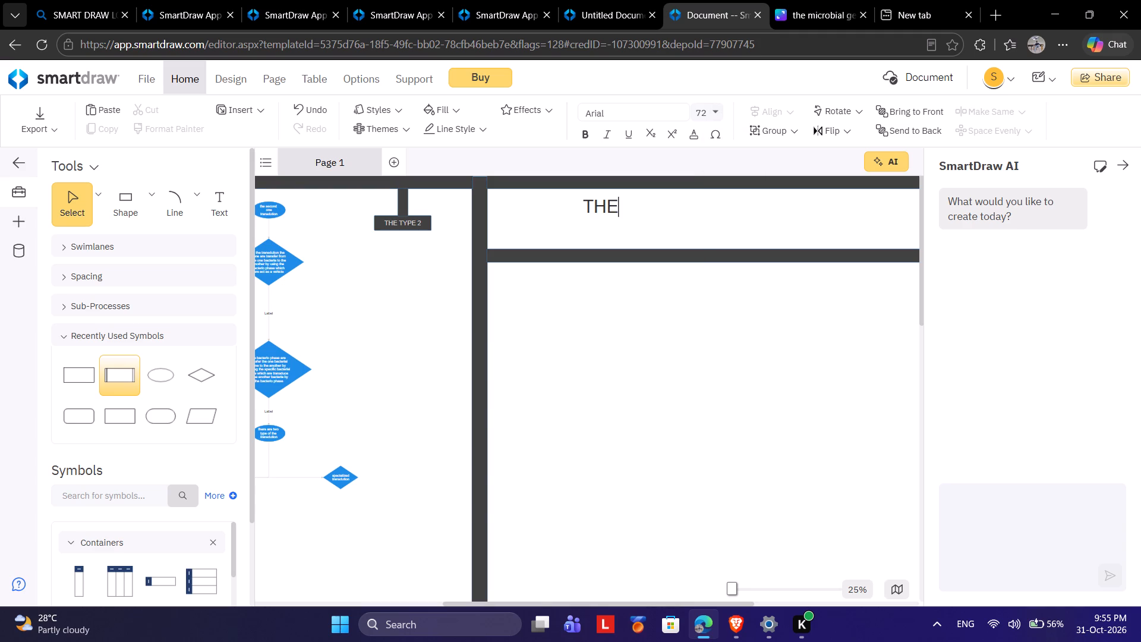
pyautogui.press('space')
pyautogui.write('TOP')
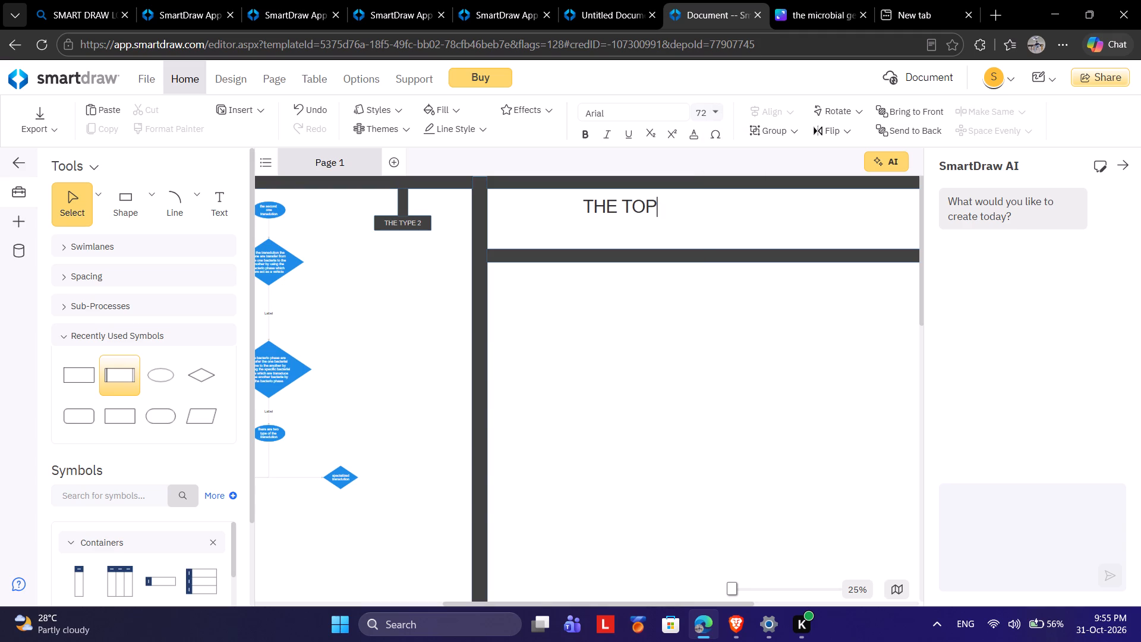
pyautogui.press('o')
pyautogui.press('BackSpace')
pyautogui.write('IC OF THE B')
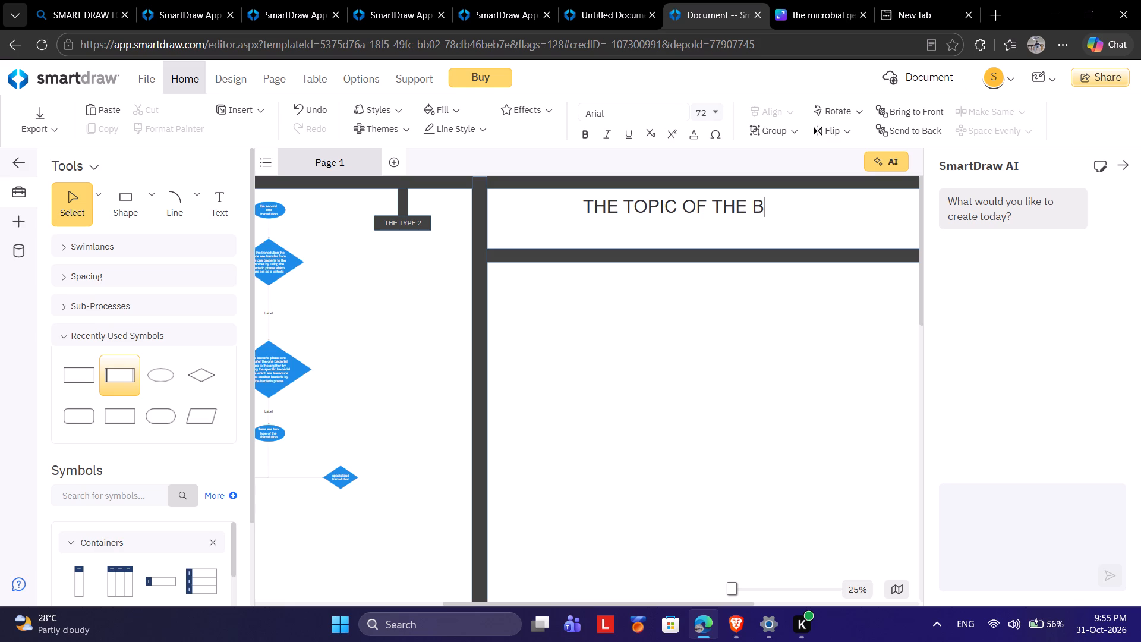
pyautogui.write('ECHLORE OF PHARMACY')
pyautogui.press('space')
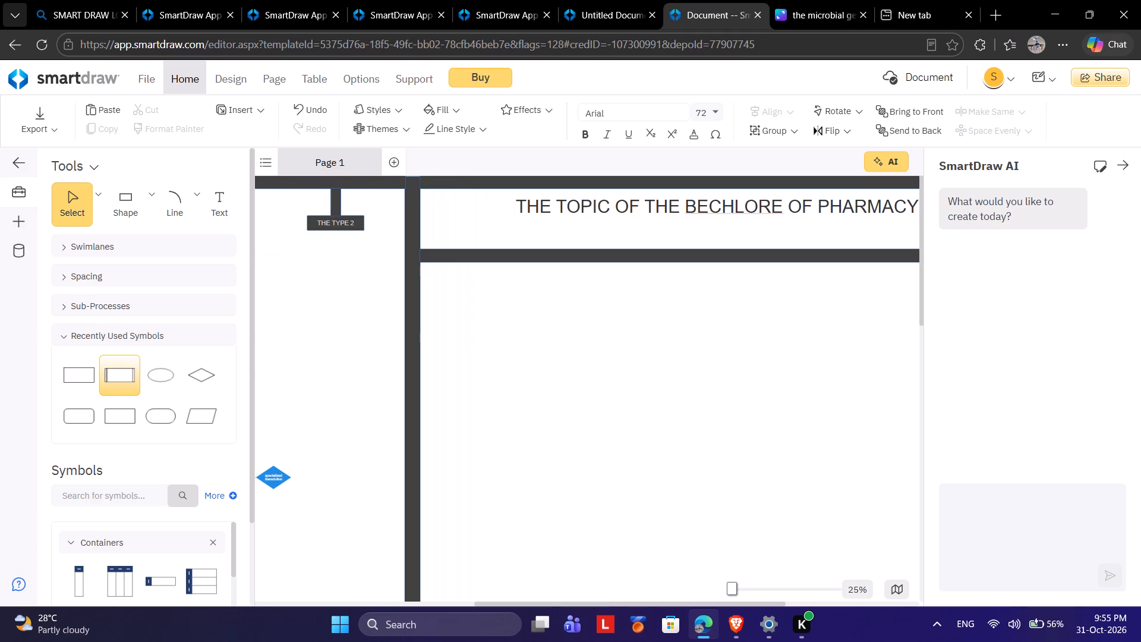
# Add a second heading line reading "SARDAR PATEL COLLEGE OF PHARMACY" beneath the pharmacy topic line.
pyautogui.hscroll(-3, 757, 476)
pyautogui.hotkey('shift', 'Return')
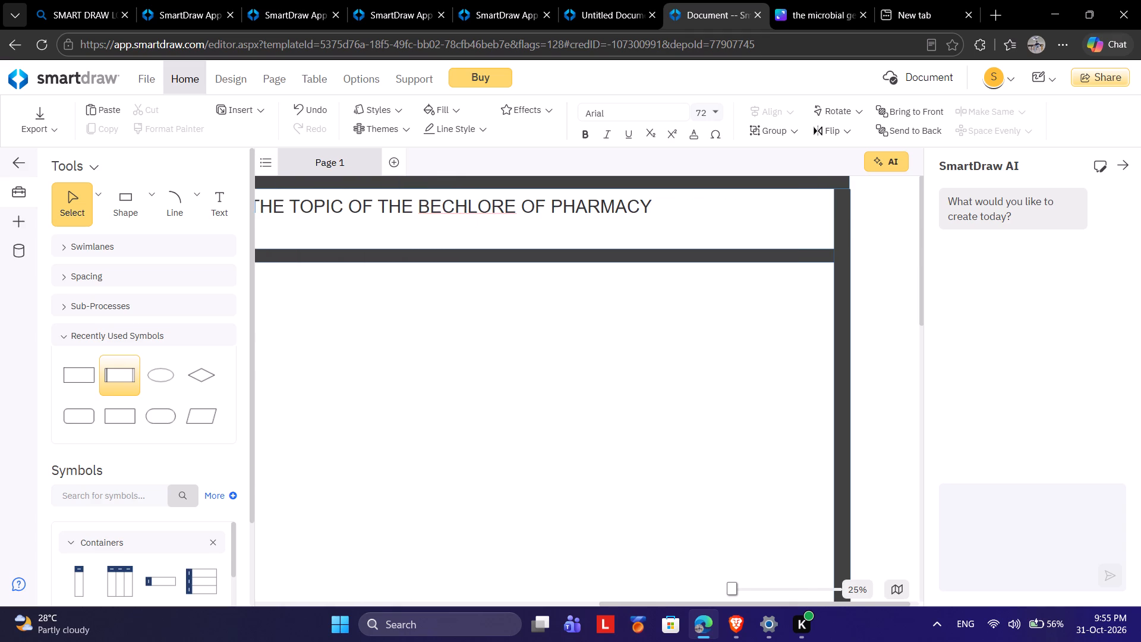
pyautogui.hscroll(2, 757, 476)
pyautogui.press('space')
pyautogui.press('space')
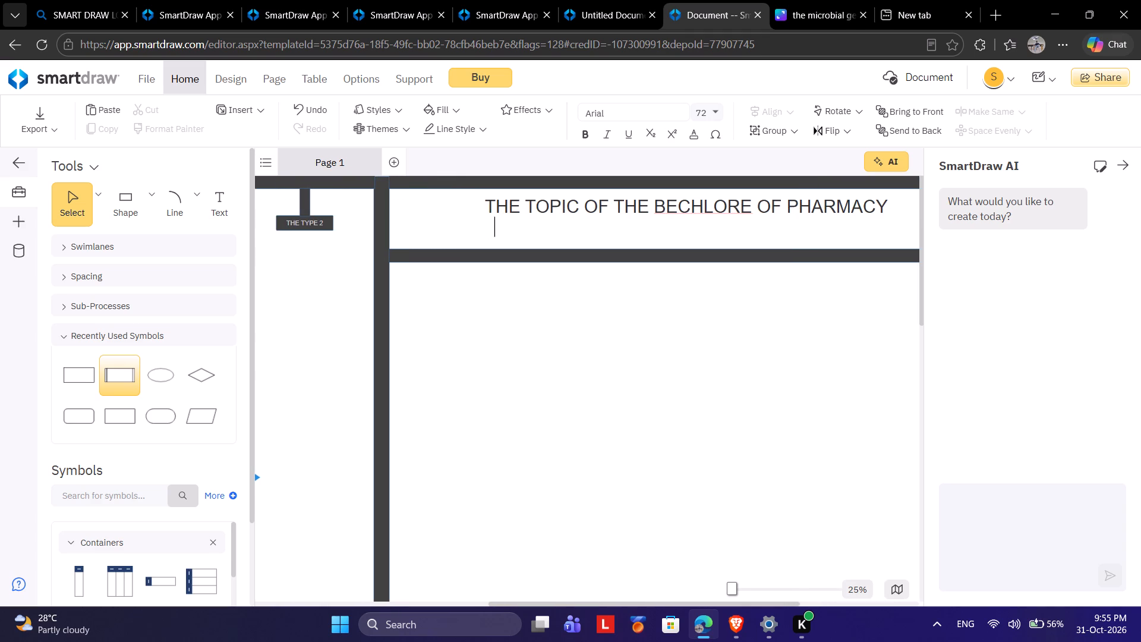
pyautogui.press('space')
pyautogui.write('SPCP')
pyautogui.press('space')
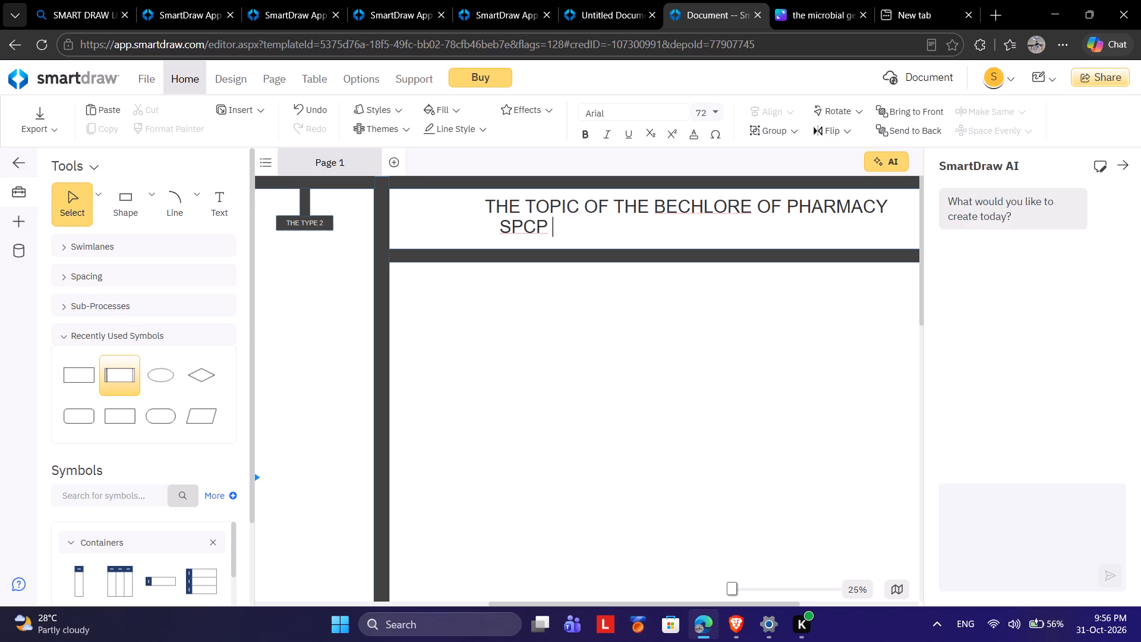
pyautogui.press('BackSpace')
pyautogui.press('BackSpace')
pyautogui.press('BackSpace')
pyautogui.press('BackSpace')
pyautogui.write('ARDAR PATEL COLLEGE OF T[')
pyautogui.press('BackSpace')
pyautogui.press('BackSpace')
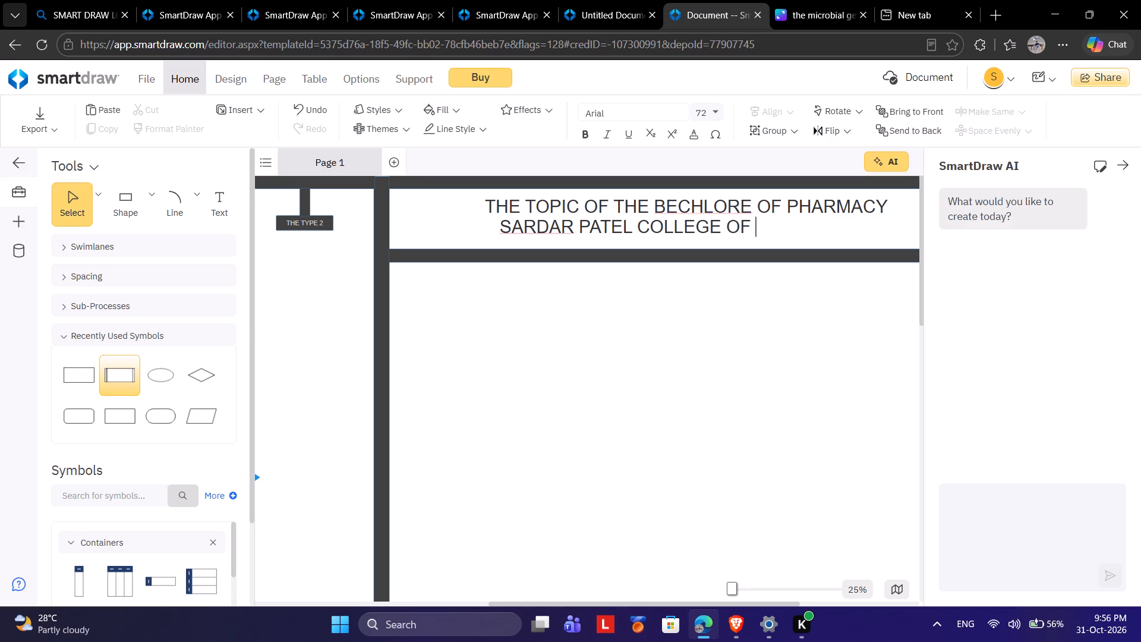
pyautogui.write('PHARMACY;')
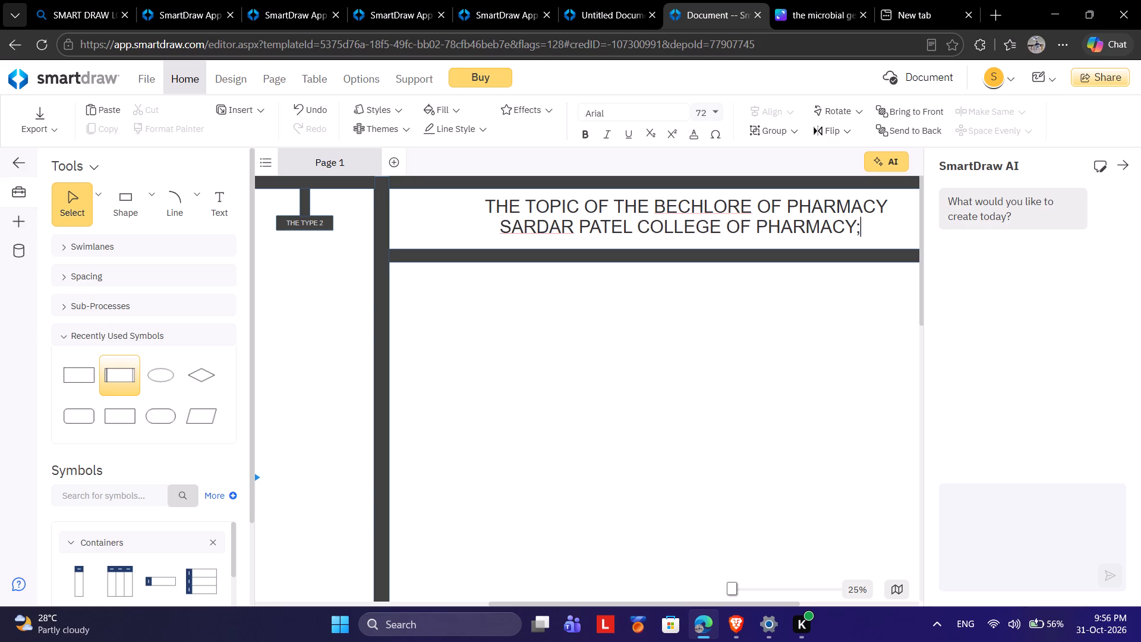
pyautogui.press('BackSpace')
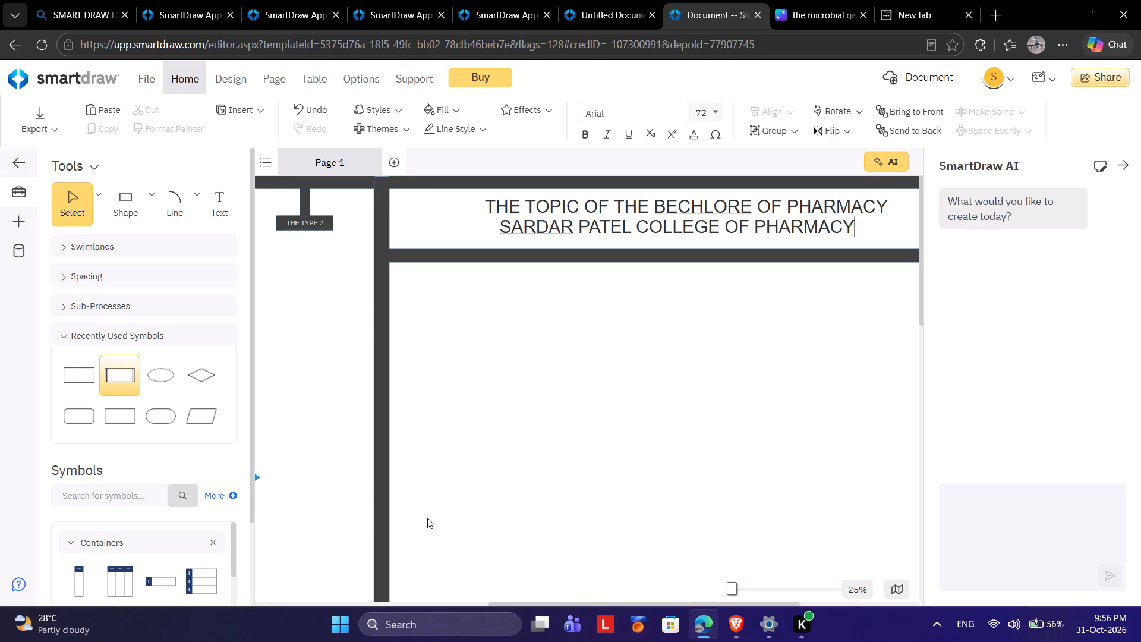
# Pad the start and end of the college name line with spaces to centre it beneath the topic line.
pyautogui.click(500, 228)
pyautogui.press('space')
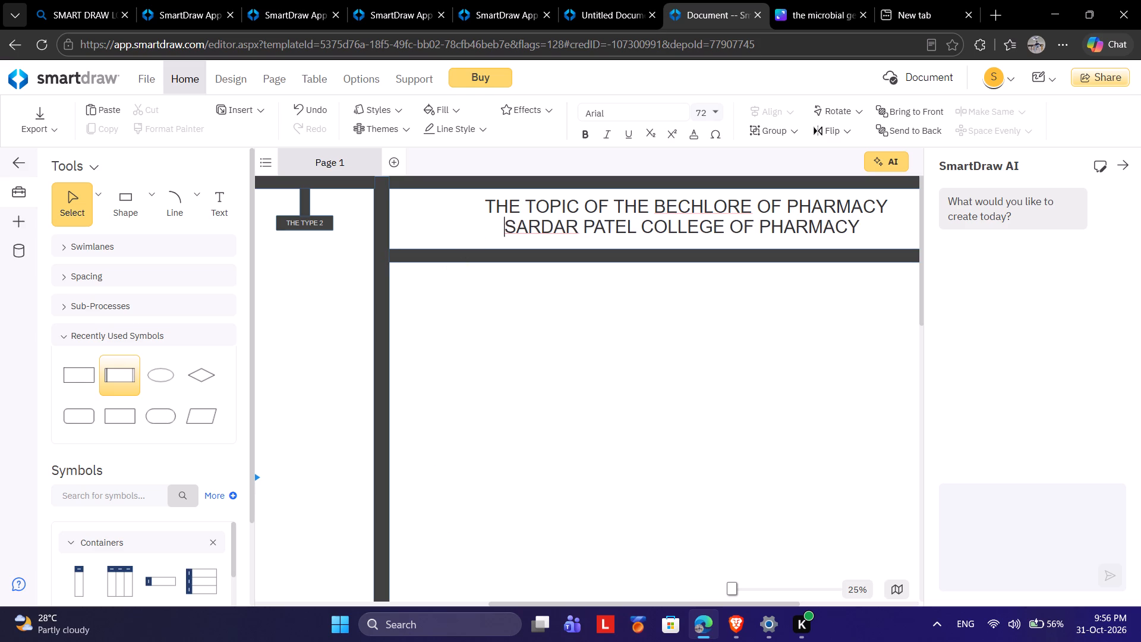
pyautogui.press('space')
pyautogui.click(866, 228)
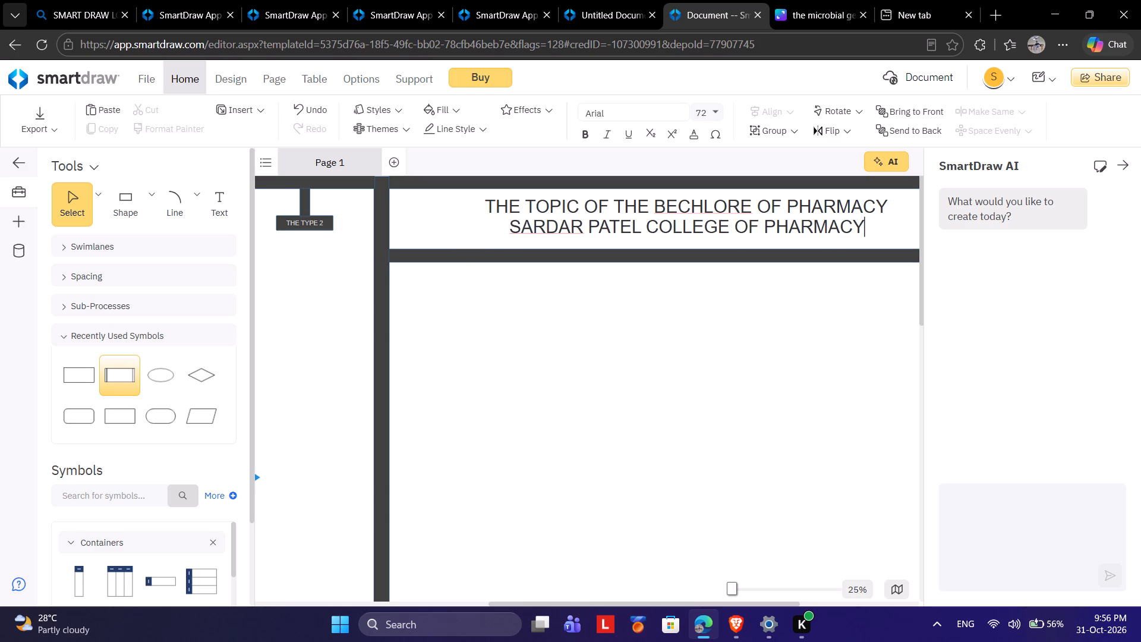
pyautogui.press('space')
pyautogui.hscroll(-3, 838, 315)
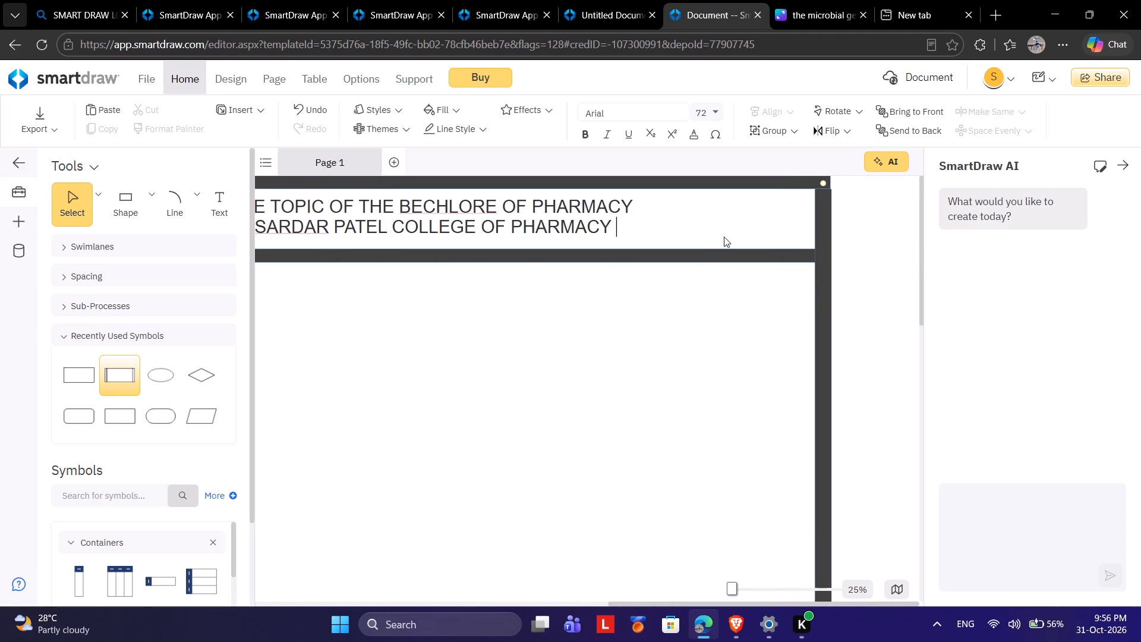
pyautogui.click(707, 228)
# Add the size 22 text "POWERD BY GUJRATE TECHNICAL UNIVER" in the heading band's free outer end, just above its lower bar.
pyautogui.click(225, 207)
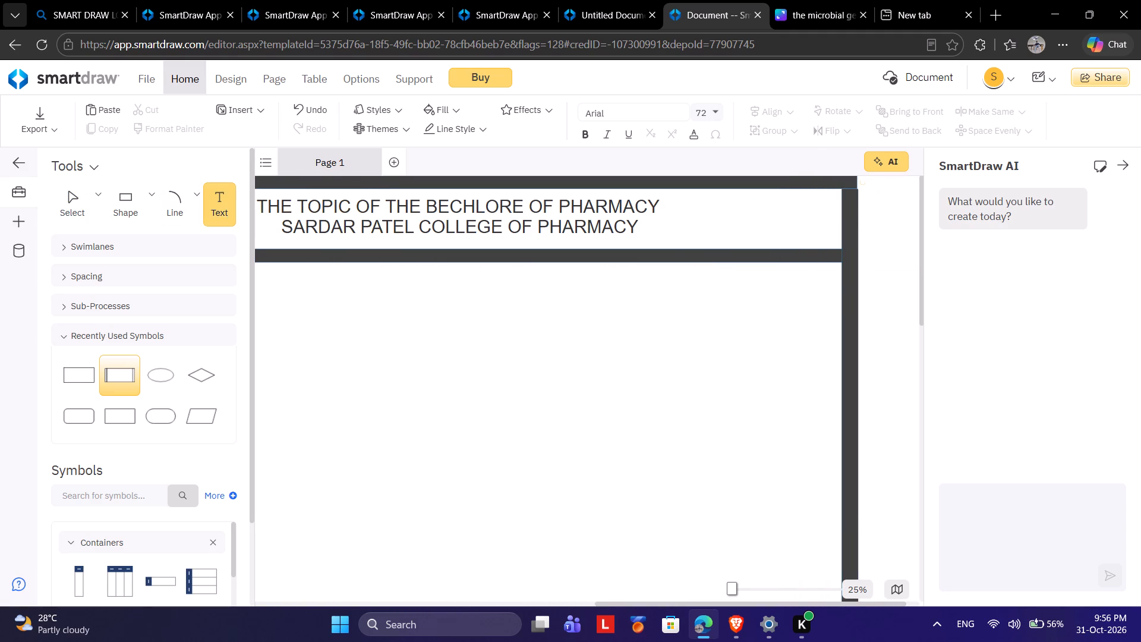
pyautogui.click(736, 241)
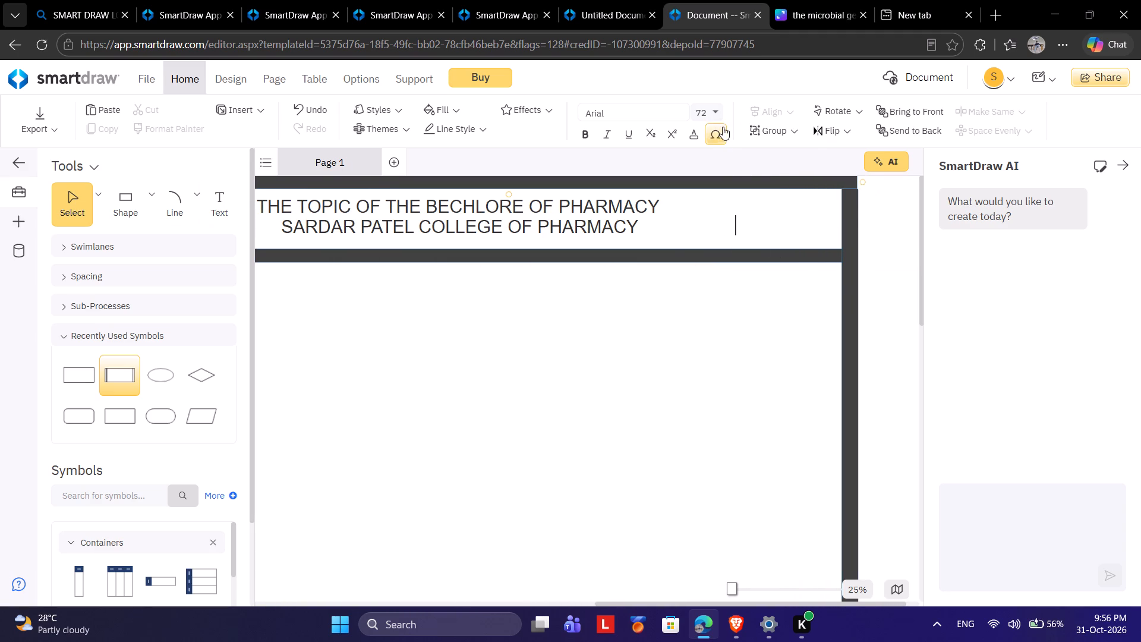
pyautogui.click(714, 117)
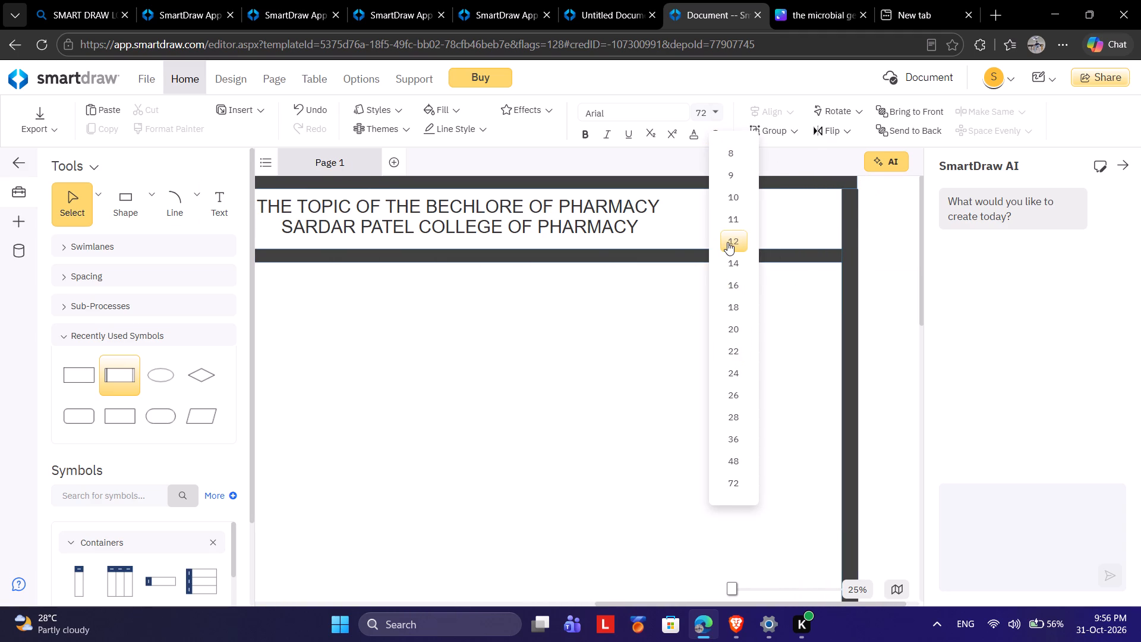
pyautogui.click(727, 242)
pyautogui.click(223, 204)
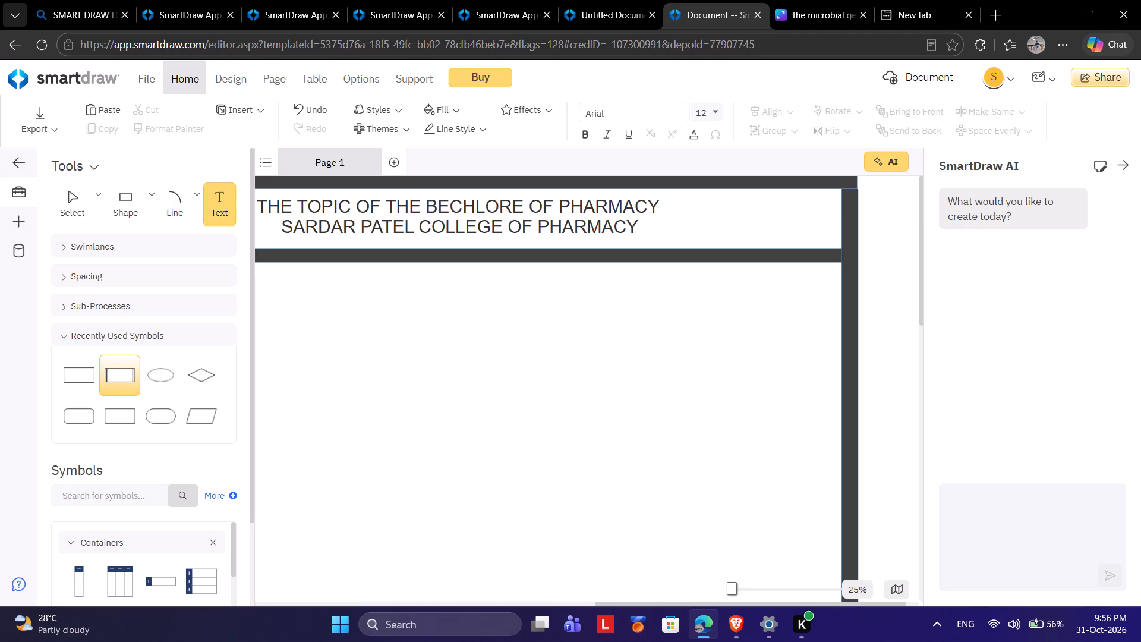
pyautogui.click(724, 240)
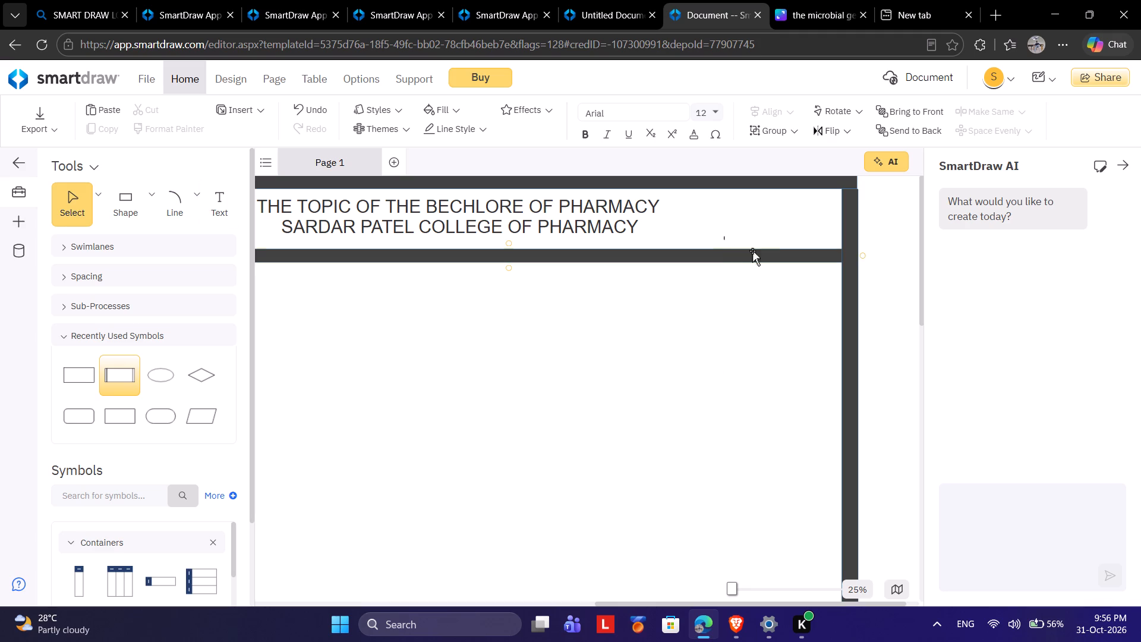
pyautogui.press('p')
pyautogui.press('BackSpace')
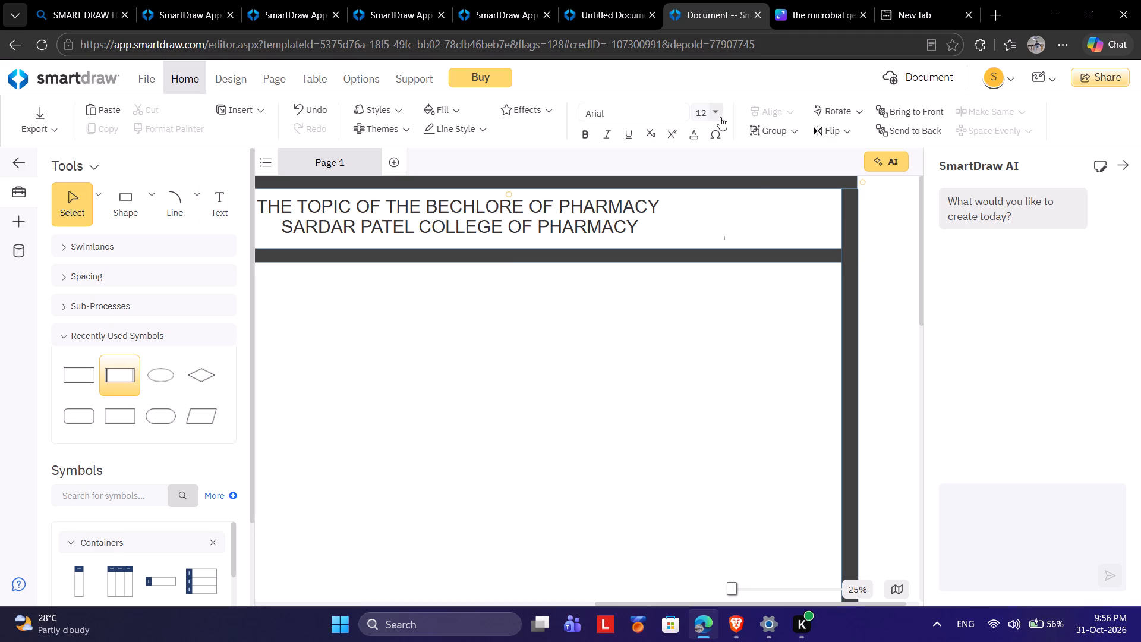
pyautogui.click(720, 117)
pyautogui.click(737, 358)
pyautogui.write('[P')
pyautogui.write('OE')
pyautogui.press('BackSpace')
pyautogui.press('BackSpace')
pyautogui.press('BackSpace')
pyautogui.press('BackSpace')
pyautogui.write('POWERD BY G')
pyautogui.write('UF')
pyautogui.press('BackSpace')
pyautogui.write('JRAT')
pyautogui.press('space')
pyautogui.press('BackSpace')
pyautogui.write('E TECHNOLOGY O')
pyautogui.press('BackSpace')
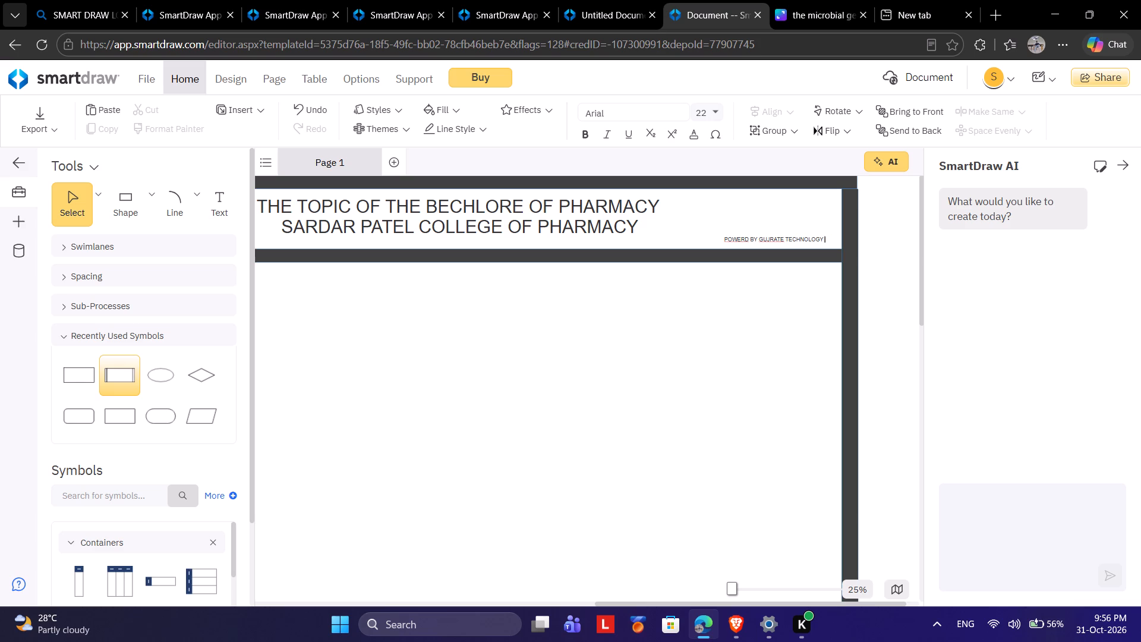
pyautogui.press('BackSpace')
pyautogui.press('BackSpace')
pyautogui.press('BackSpace')
pyautogui.press('BackSpace')
pyautogui.press('BackSpace')
pyautogui.press('BackSpace')
pyautogui.write('ICAL UNI')
pyautogui.write('VE')
pyautogui.write('RDIT')
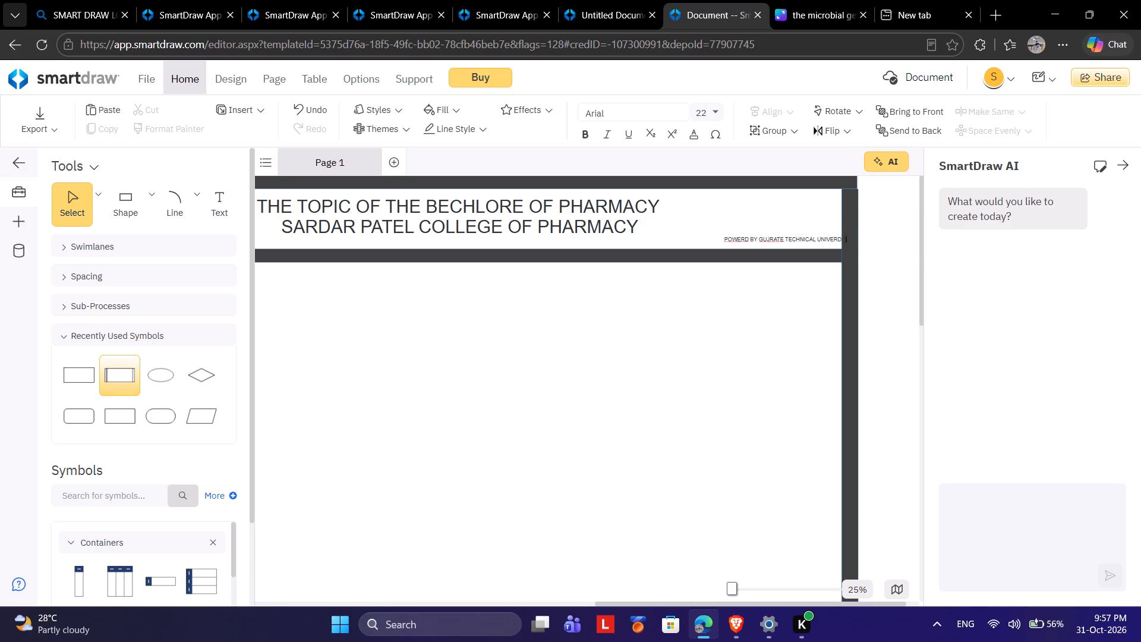
pyautogui.press('BackSpace')
pyautogui.press('BackSpace')
pyautogui.press('BackSpace')
# Move the small credit text away from the outer vertical bar and down against the heading band's lower bar.
pyautogui.click(723, 240)
pyautogui.click(723, 240)
pyautogui.click(723, 242)
pyautogui.doubleClick(723, 241)
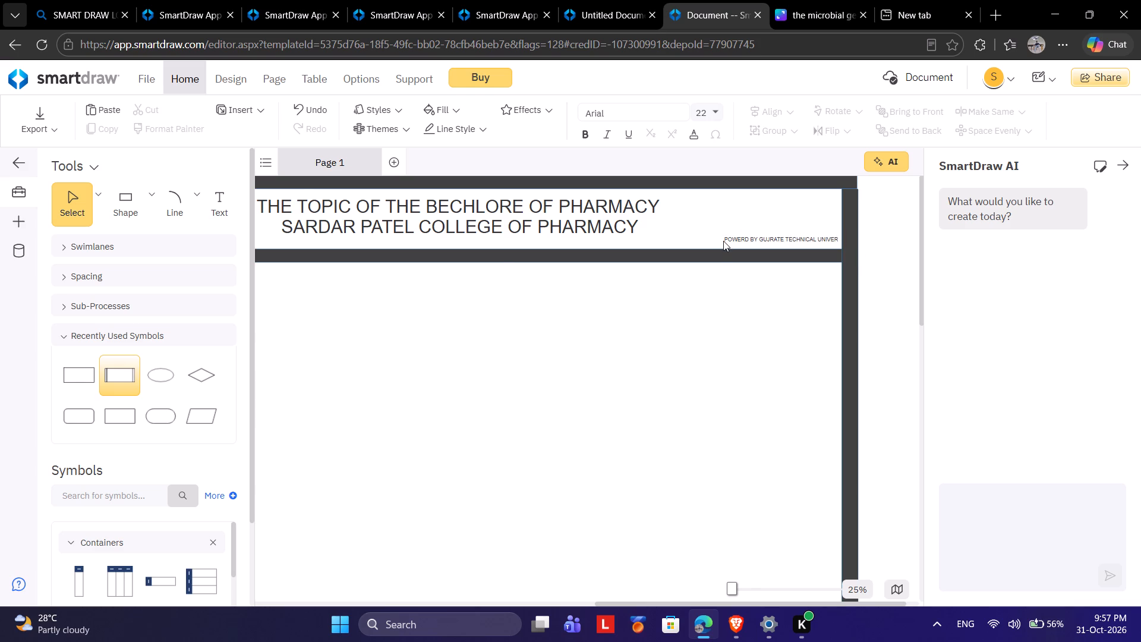
pyautogui.hscroll(-1, 729, 238)
pyautogui.doubleClick(686, 238)
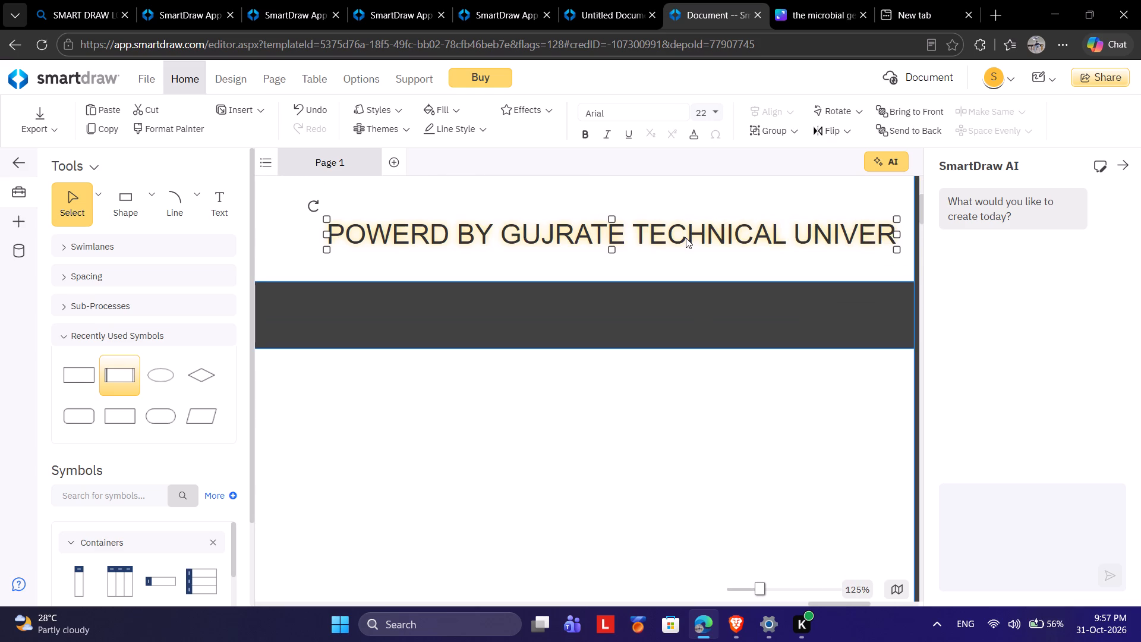
pyautogui.moveTo(422, 227); pyautogui.dragTo(381, 229)
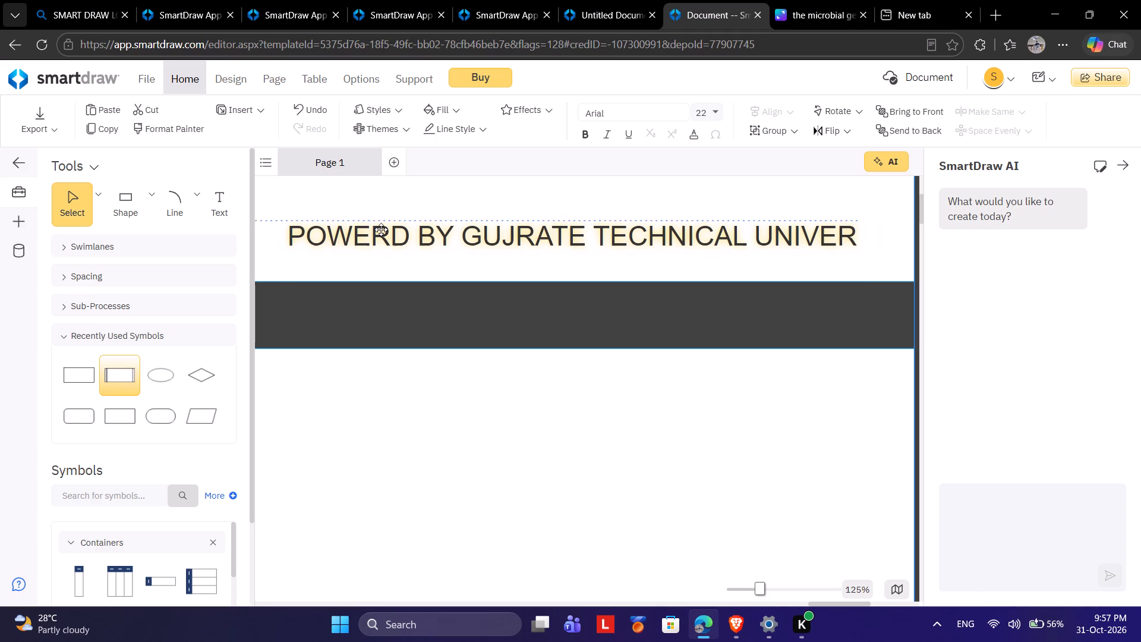
pyautogui.moveTo(381, 229); pyautogui.dragTo(355, 232)
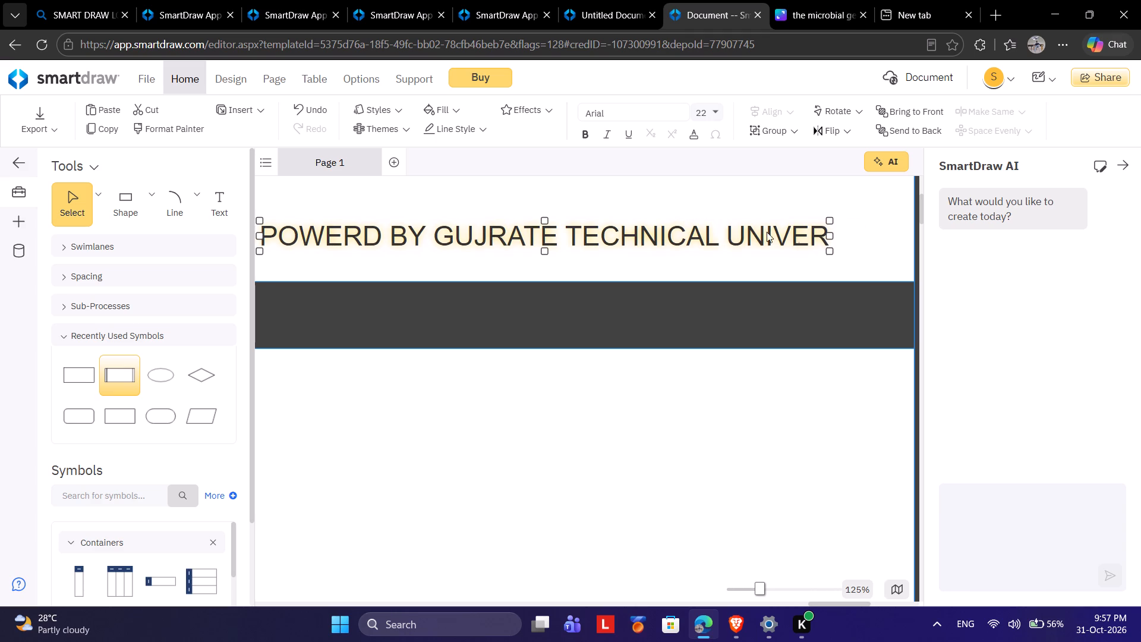
pyautogui.moveTo(764, 232); pyautogui.dragTo(765, 265)
# Complete the last word of the credit text so it reads "POWERD BY GUJRATE TECHNICAL UNIVERSITY".
pyautogui.click(846, 268)
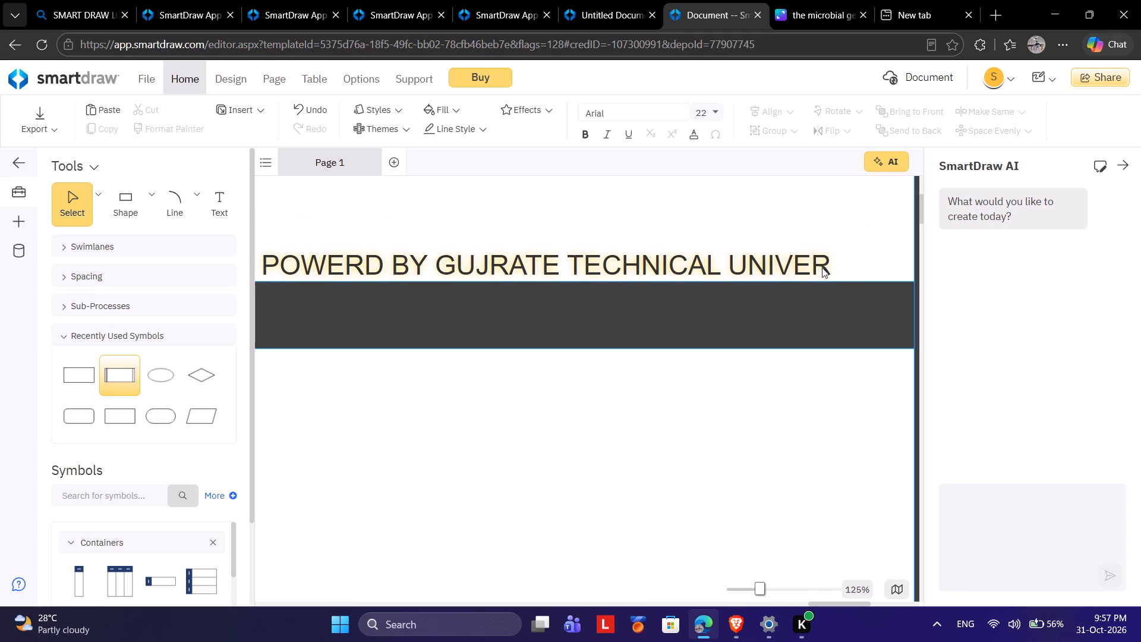
pyautogui.doubleClick(821, 267)
pyautogui.press('Right')
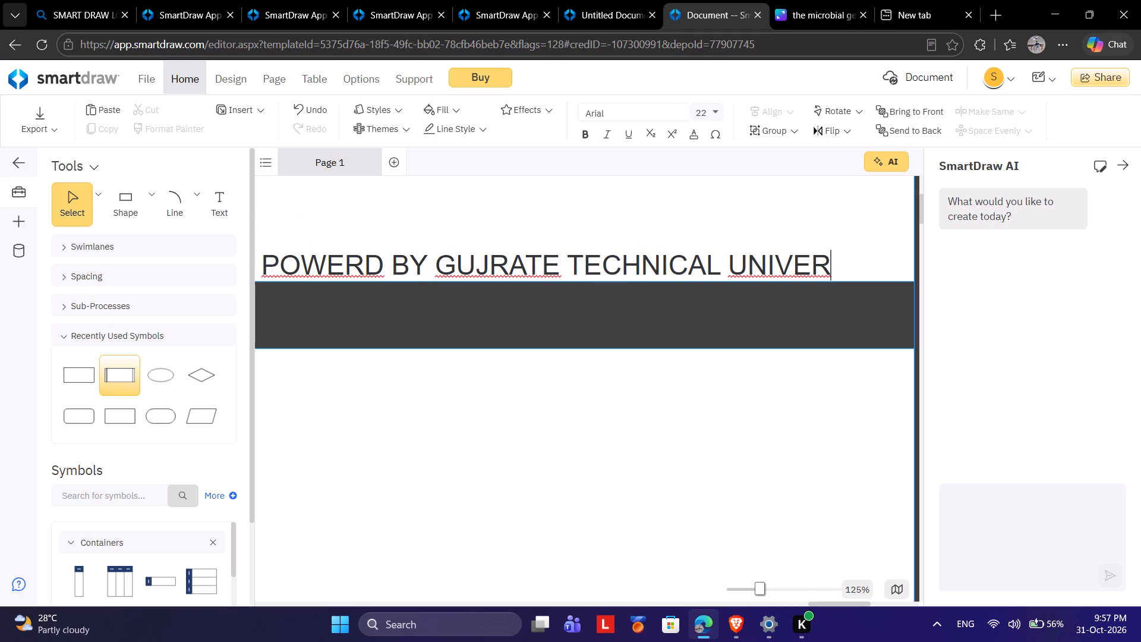
pyautogui.write('CITY')
pyautogui.press('BackSpace')
pyautogui.press('BackSpace')
pyautogui.press('BackSpace')
pyautogui.press('BackSpace')
pyautogui.write('SOTY')
pyautogui.press('BackSpace')
pyautogui.press('BackSpace')
pyautogui.press('BackSpace')
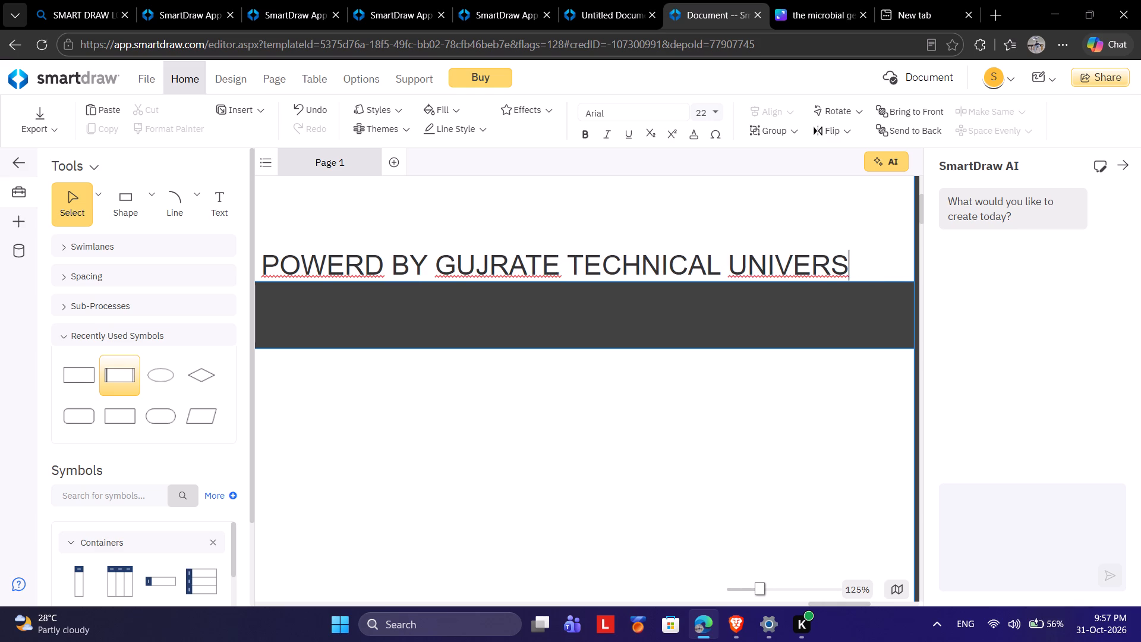
pyautogui.write('ITY')
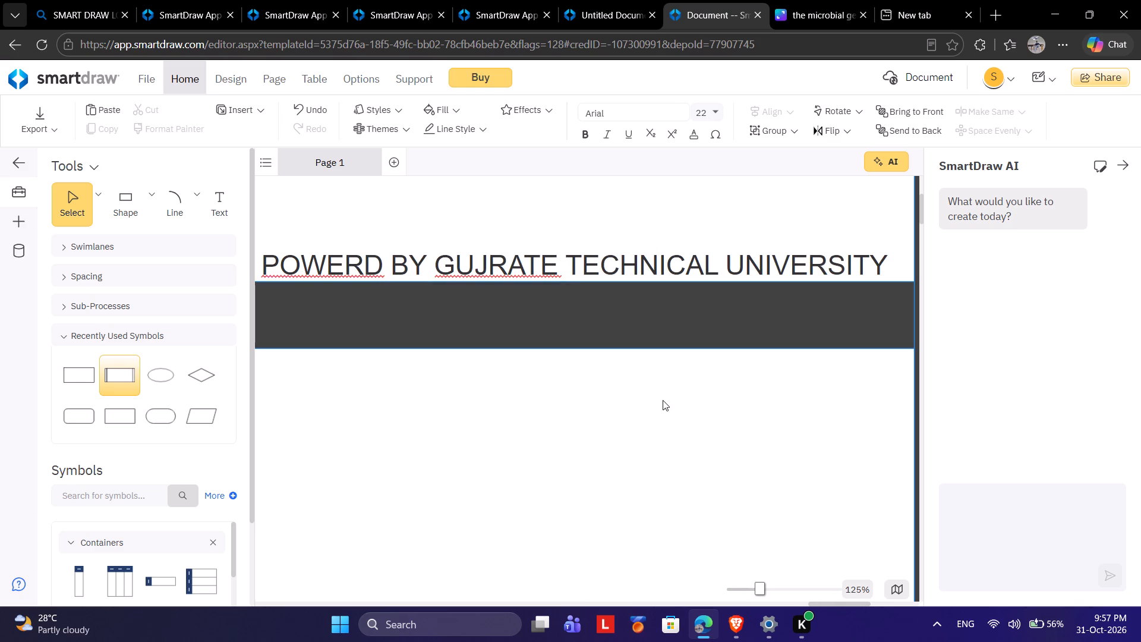
pyautogui.click(663, 400)
# Shift the university credit text outward into the corner beside the outer vertical bar, leaving a small gap.
pyautogui.scroll(1, 647, 394)
pyautogui.click(664, 325)
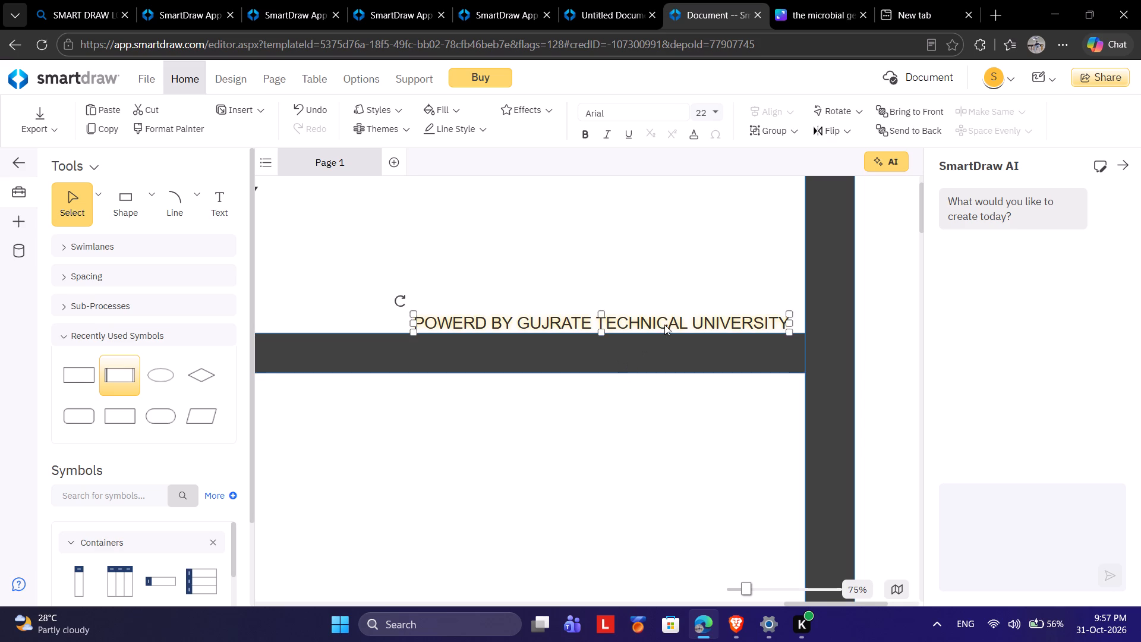
pyautogui.moveTo(664, 323); pyautogui.dragTo(679, 326)
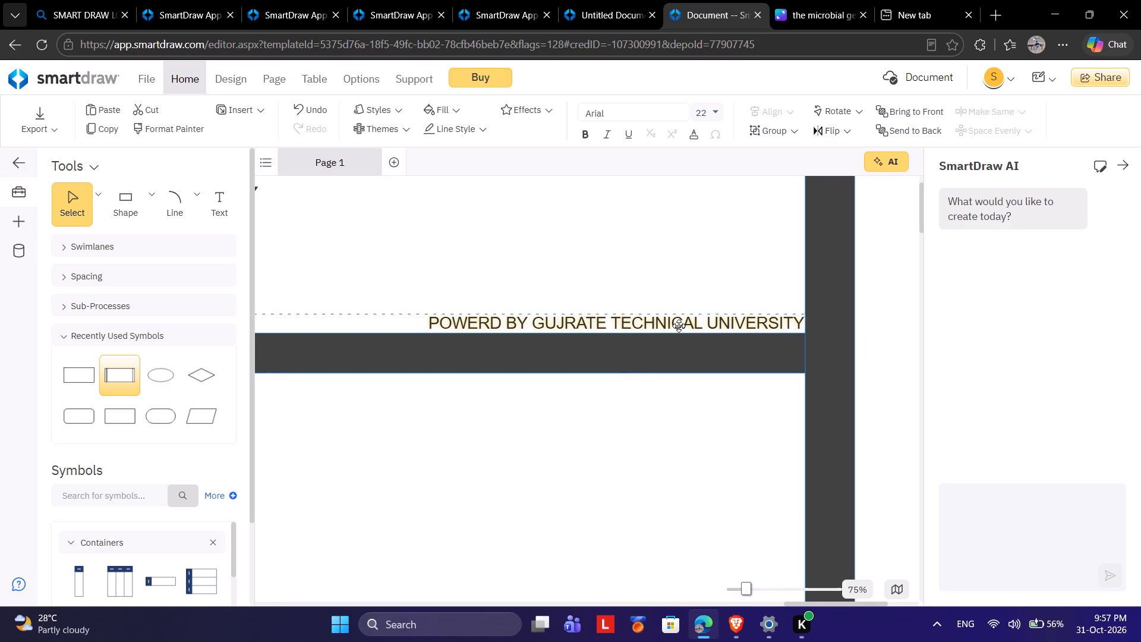
pyautogui.moveTo(679, 326); pyautogui.dragTo(673, 325)
pyautogui.click(685, 432)
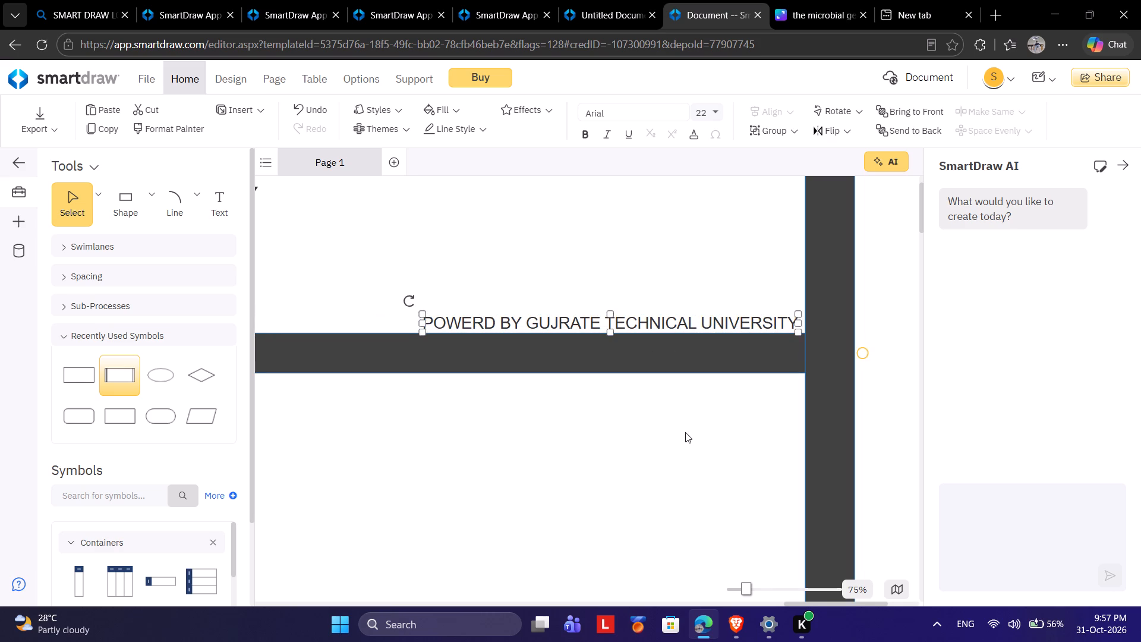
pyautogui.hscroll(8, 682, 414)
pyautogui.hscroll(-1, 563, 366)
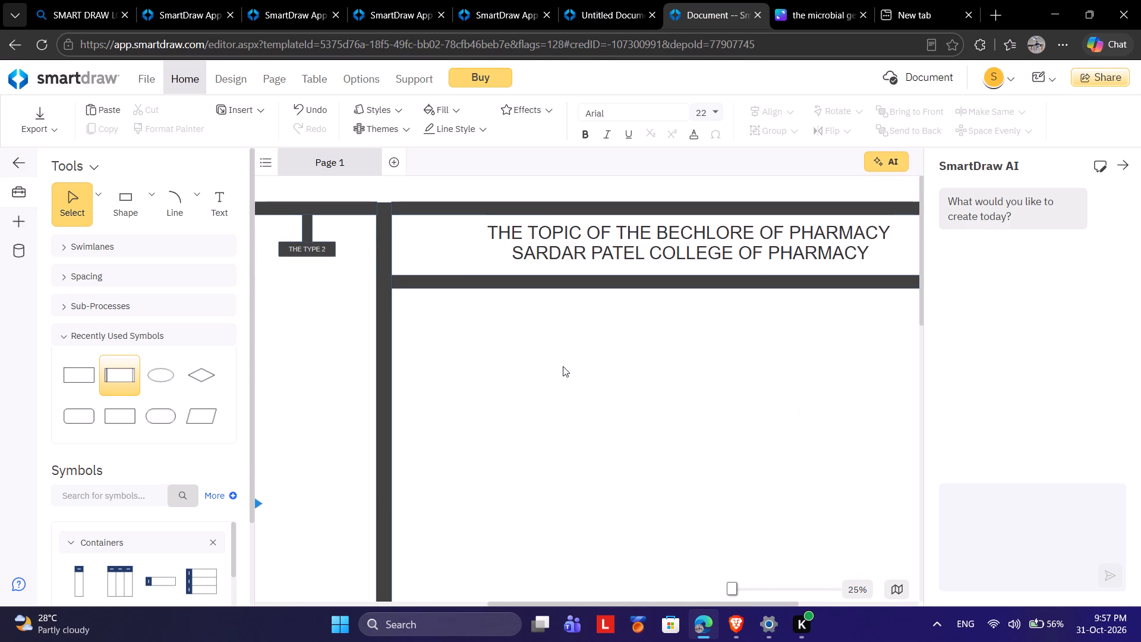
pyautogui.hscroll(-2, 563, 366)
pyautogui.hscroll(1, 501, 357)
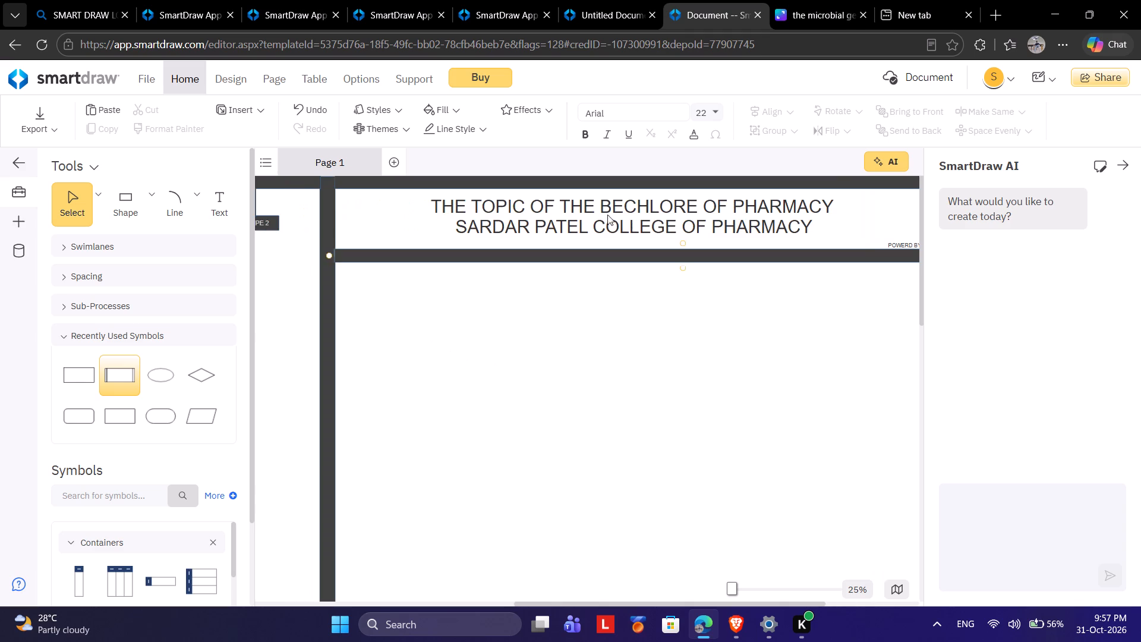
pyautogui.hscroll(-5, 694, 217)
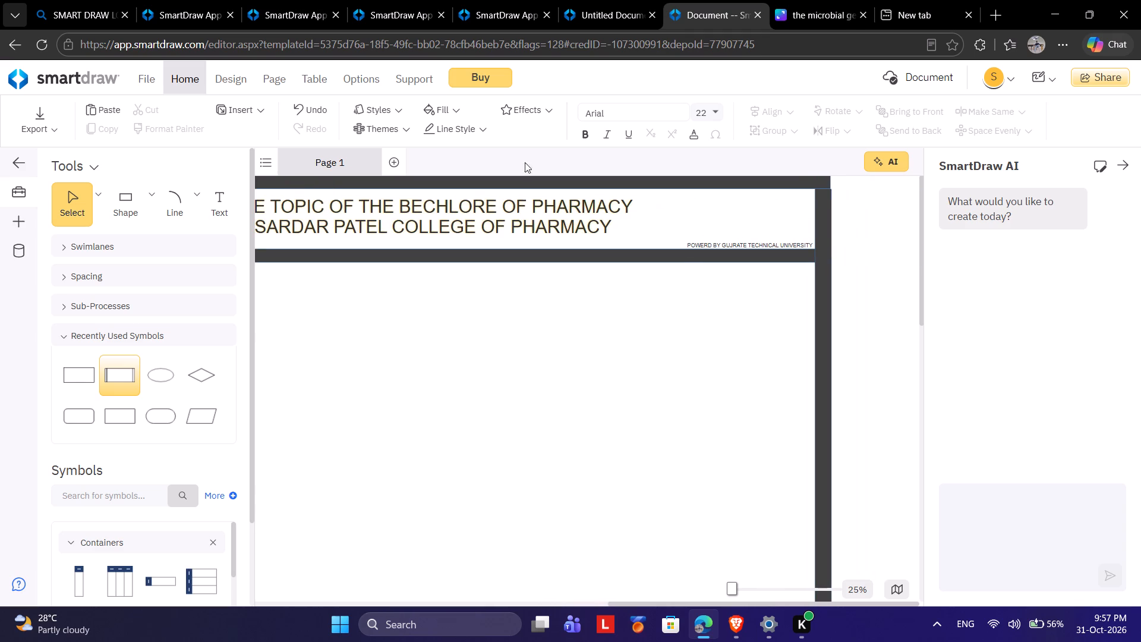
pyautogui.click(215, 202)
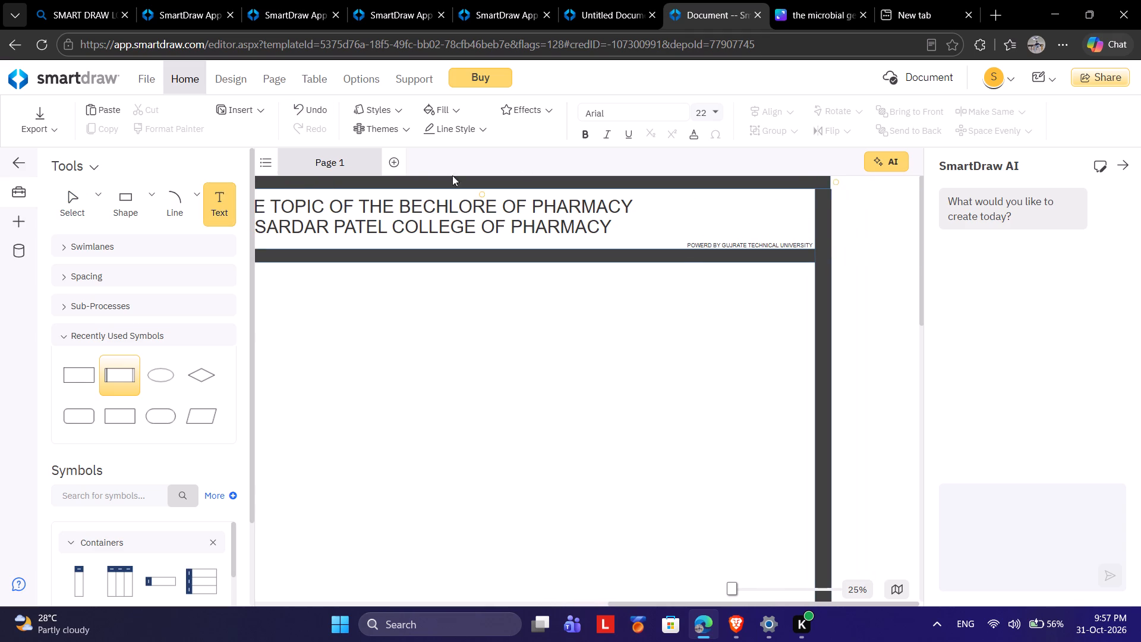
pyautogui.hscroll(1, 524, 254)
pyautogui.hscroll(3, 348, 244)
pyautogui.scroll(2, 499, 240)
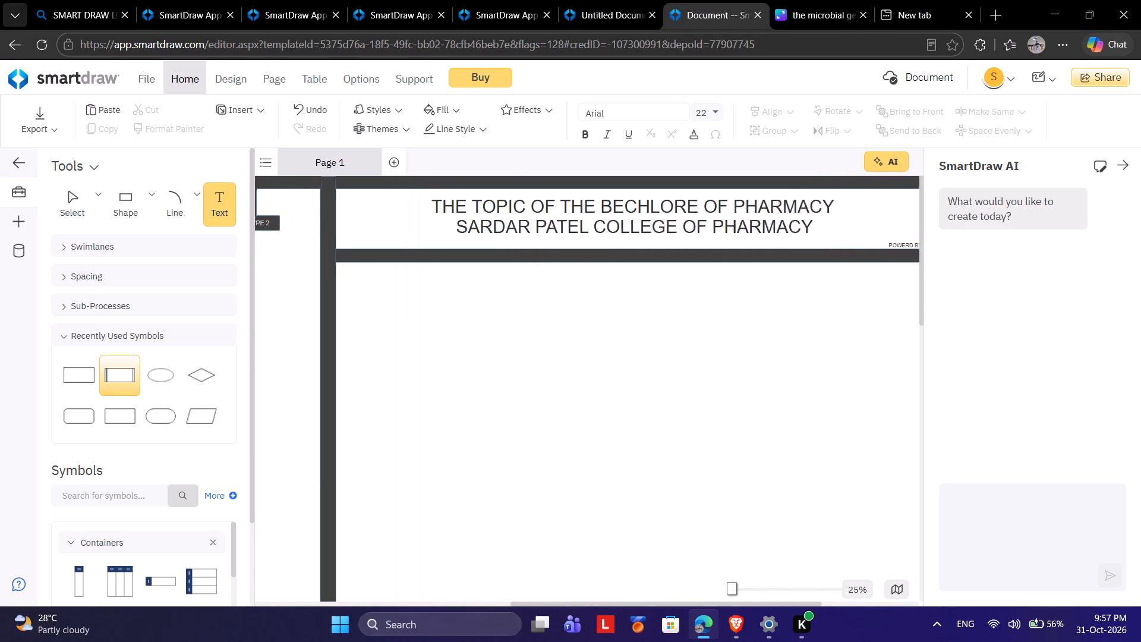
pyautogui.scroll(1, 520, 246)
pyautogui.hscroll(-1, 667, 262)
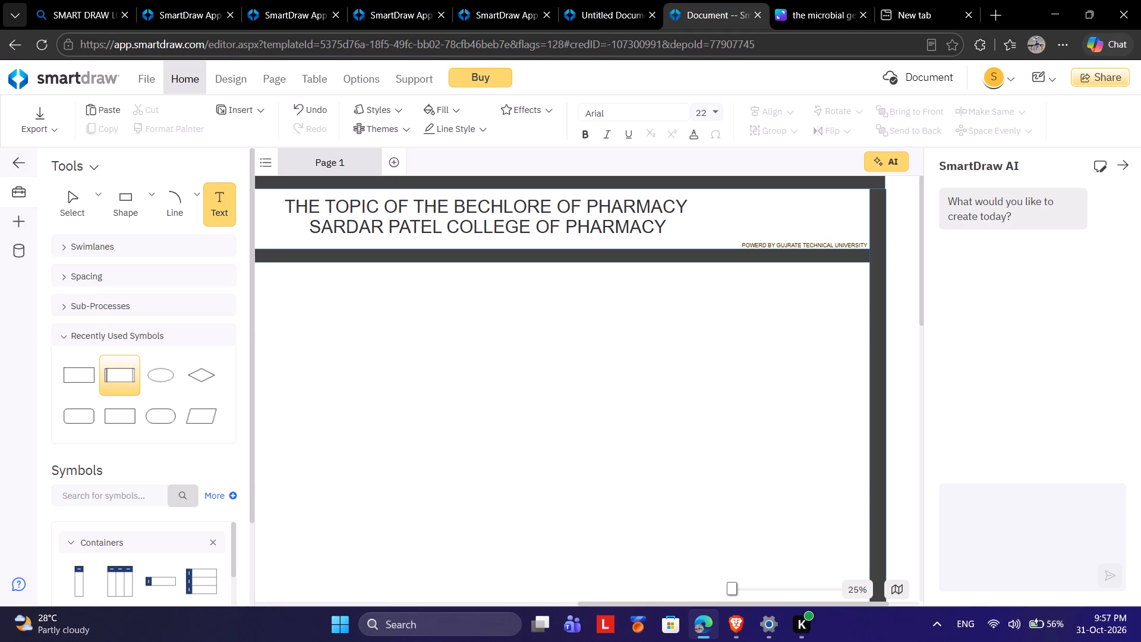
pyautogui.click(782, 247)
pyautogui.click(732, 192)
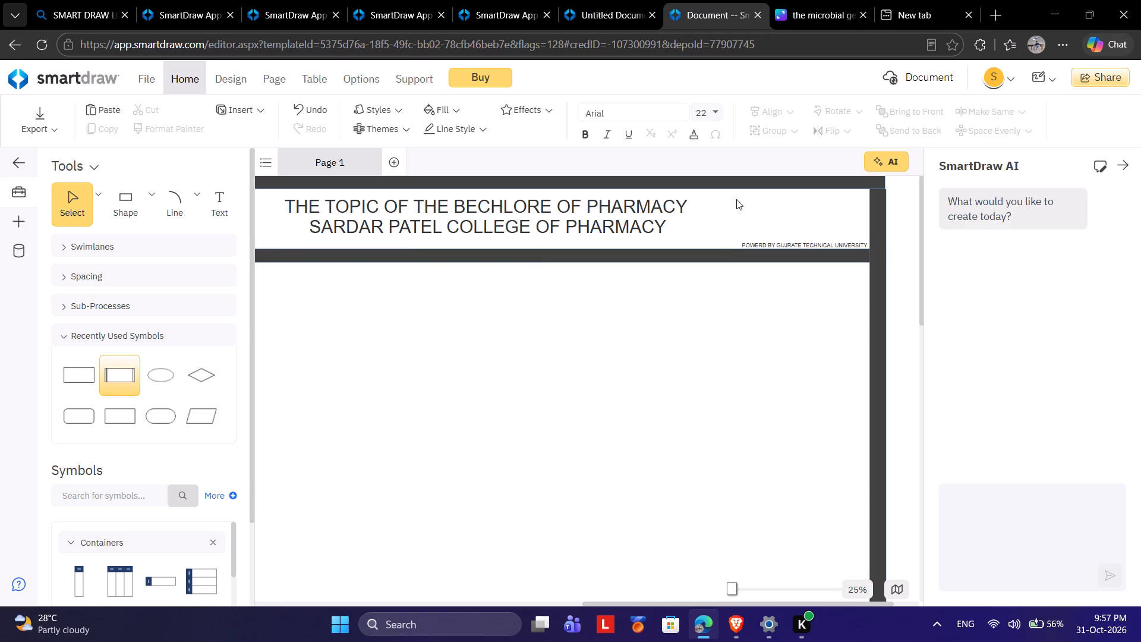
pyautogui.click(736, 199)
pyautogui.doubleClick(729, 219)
# Move the university credit text up against the heading band's upper bar, keeping it beside the outer vertical bar.
pyautogui.click(797, 246)
pyautogui.moveTo(797, 246); pyautogui.dragTo(796, 194)
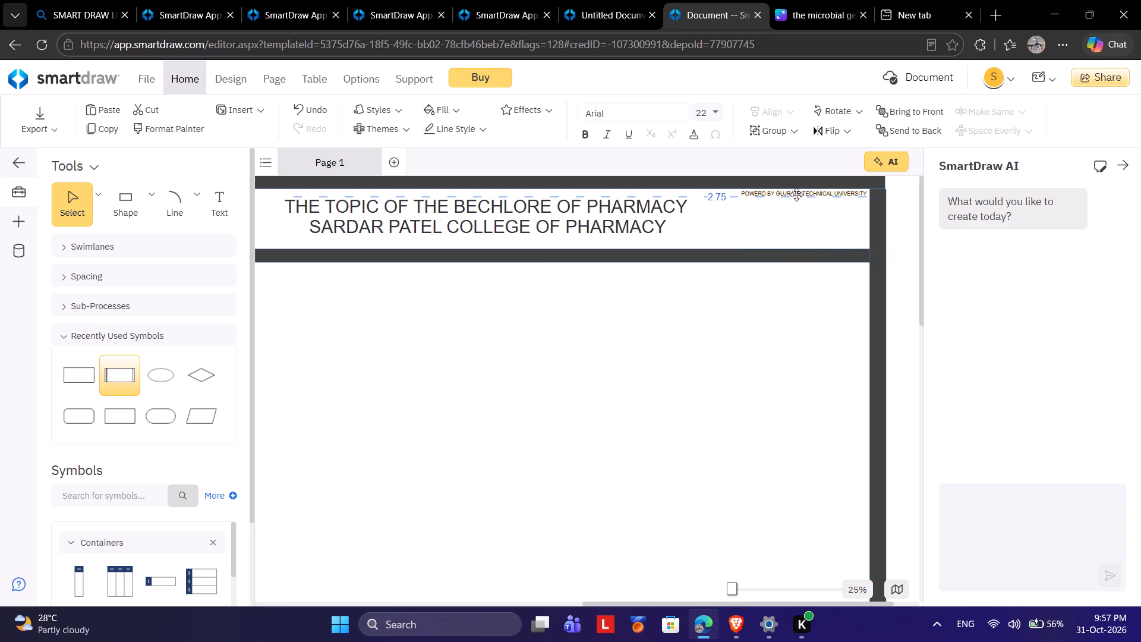
pyautogui.moveTo(796, 194); pyautogui.dragTo(796, 192)
pyautogui.click(803, 220)
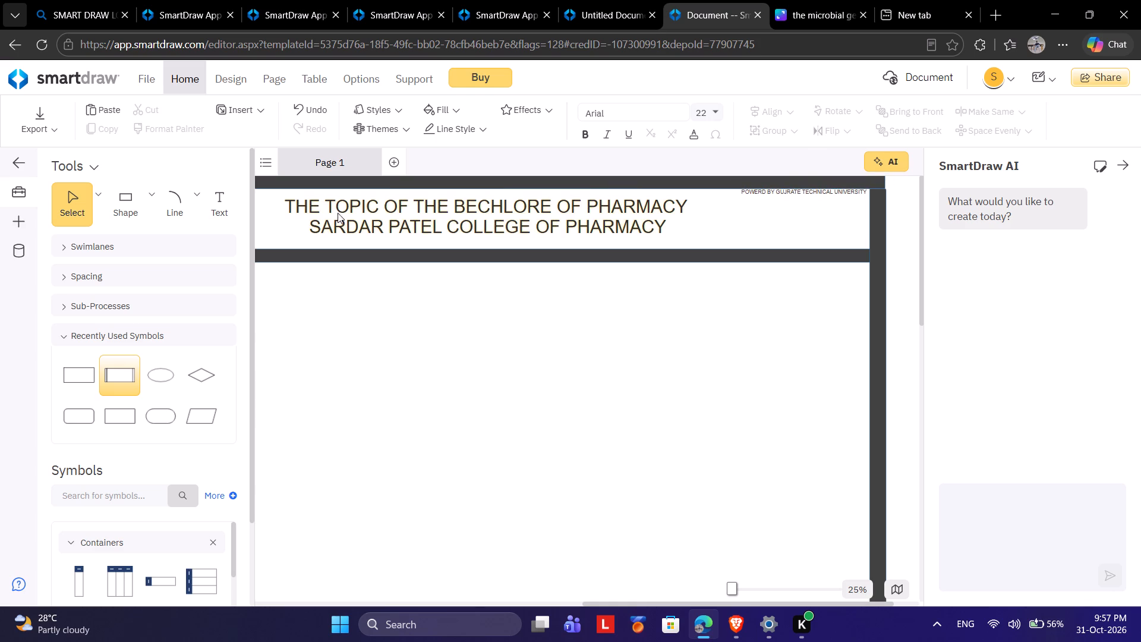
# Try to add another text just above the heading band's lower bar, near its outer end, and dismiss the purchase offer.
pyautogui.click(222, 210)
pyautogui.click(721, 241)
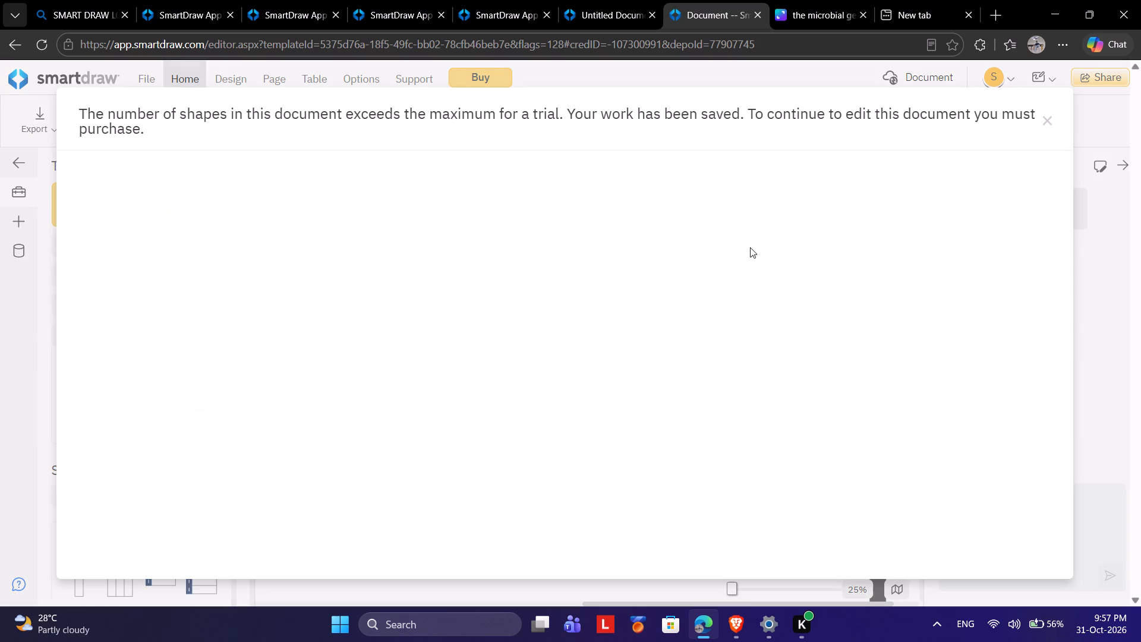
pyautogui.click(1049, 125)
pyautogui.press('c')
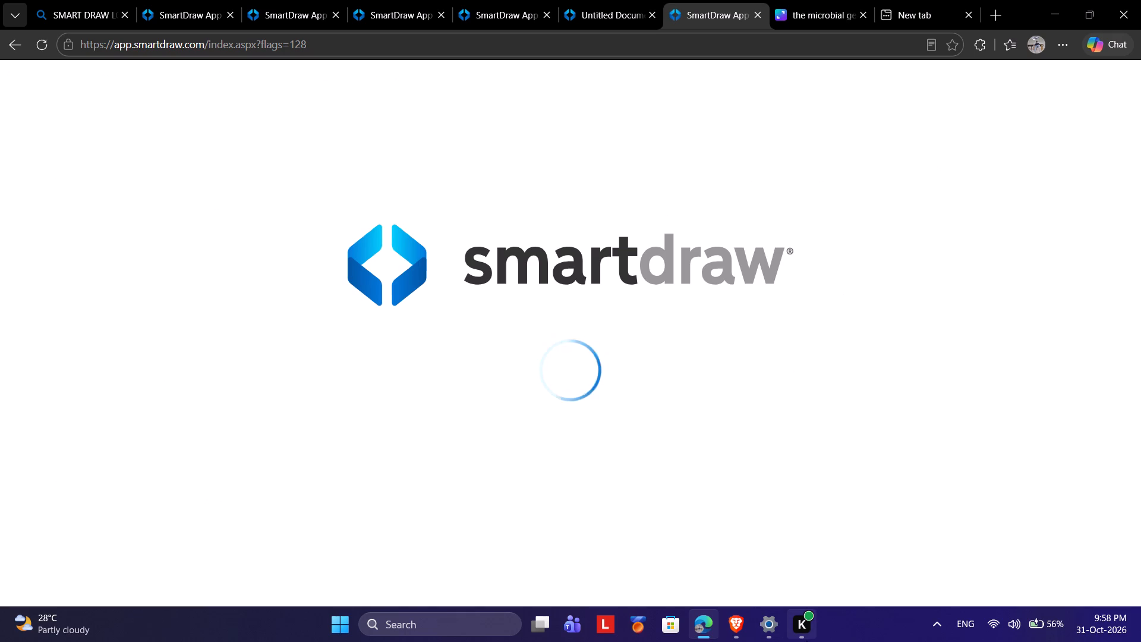
# Reopen the saved flowchart from the recent documents and return to its newly opened editor tab.
pyautogui.click(304, 269)
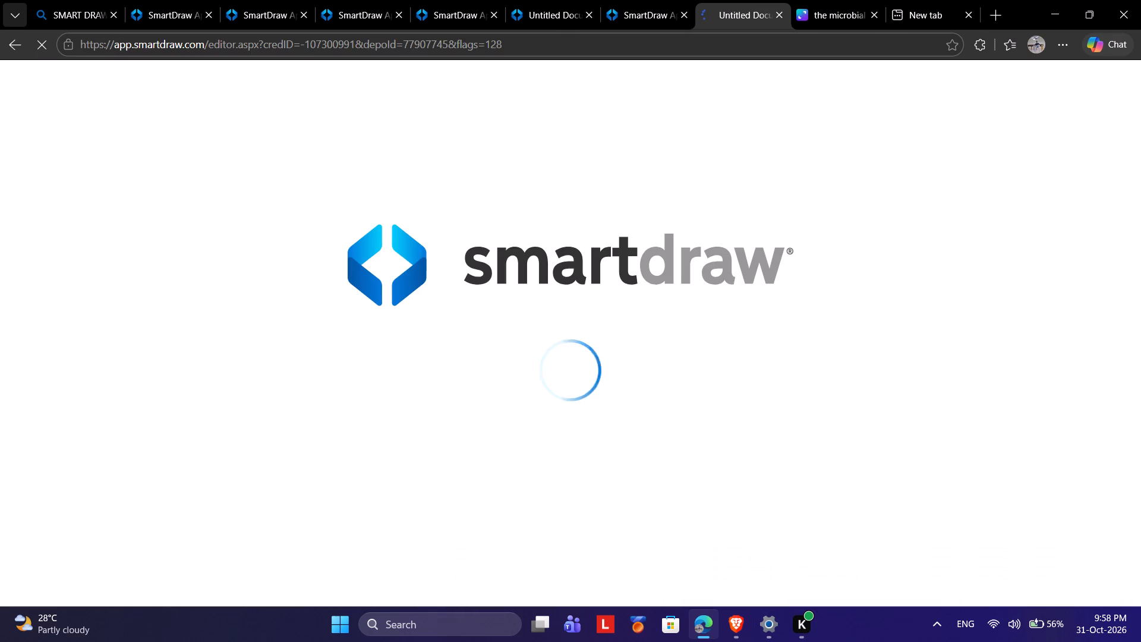
pyautogui.click(633, 2)
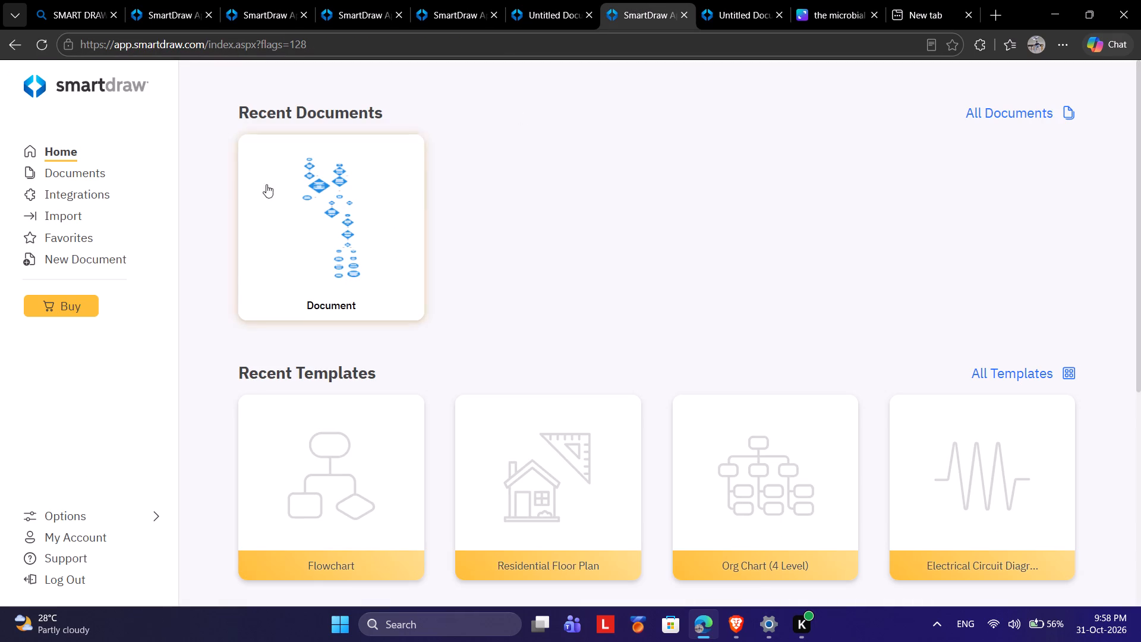
pyautogui.click(773, 0)
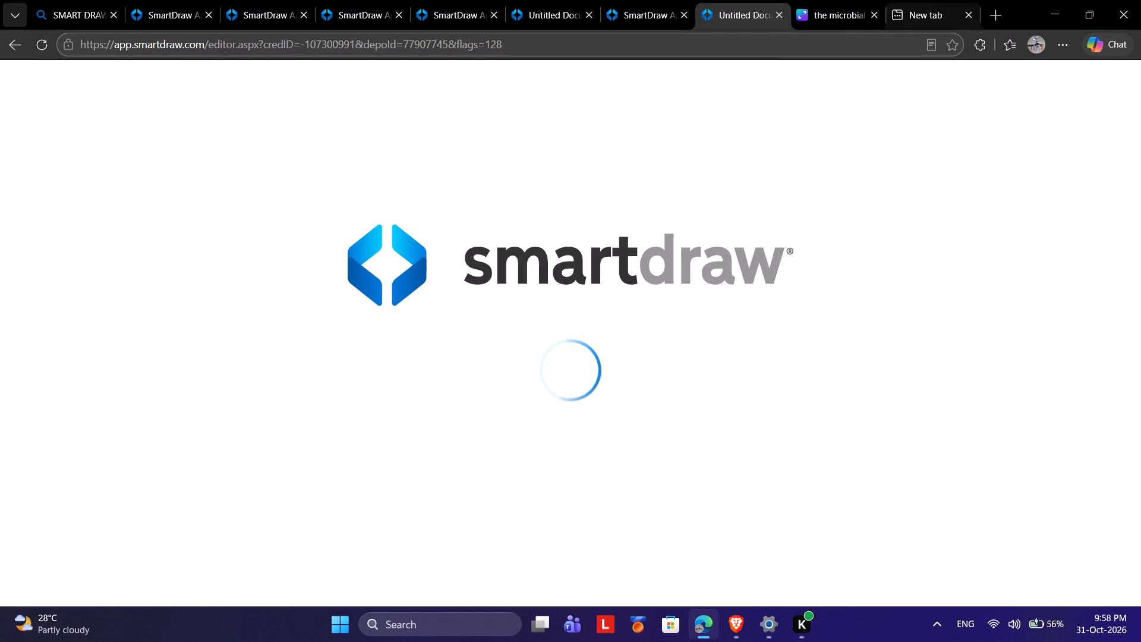
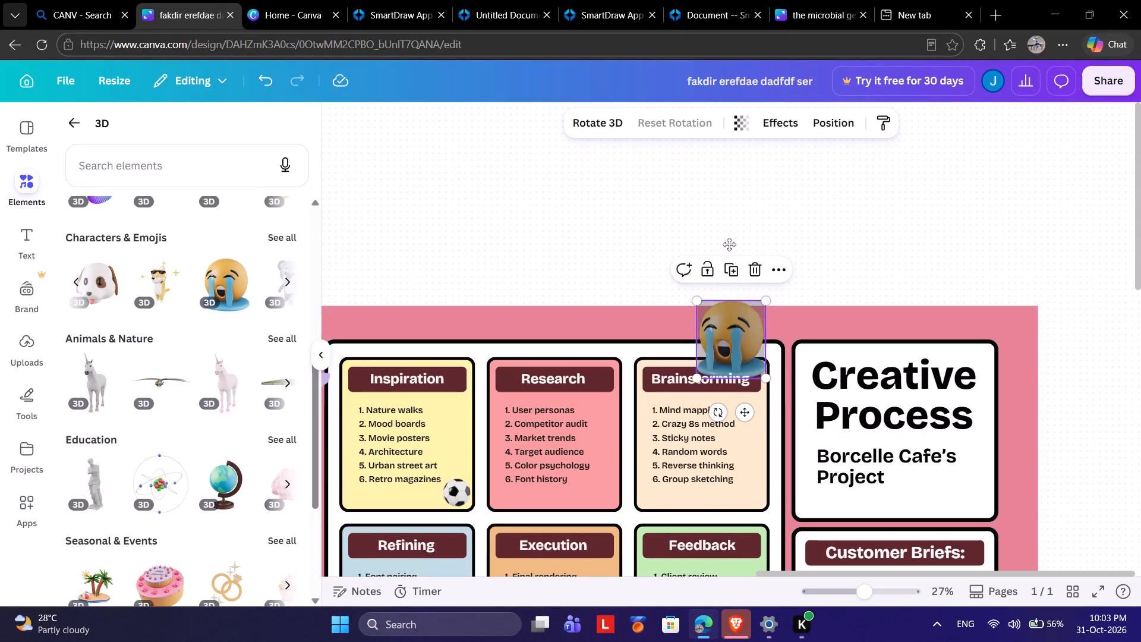
# Shrink the 3D crying emoji to about text height and place it just after "Project" in the Borcelle Cafe's Project subtitle.
pyautogui.moveTo(729, 244); pyautogui.dragTo(725, 247)
pyautogui.click(720, 237)
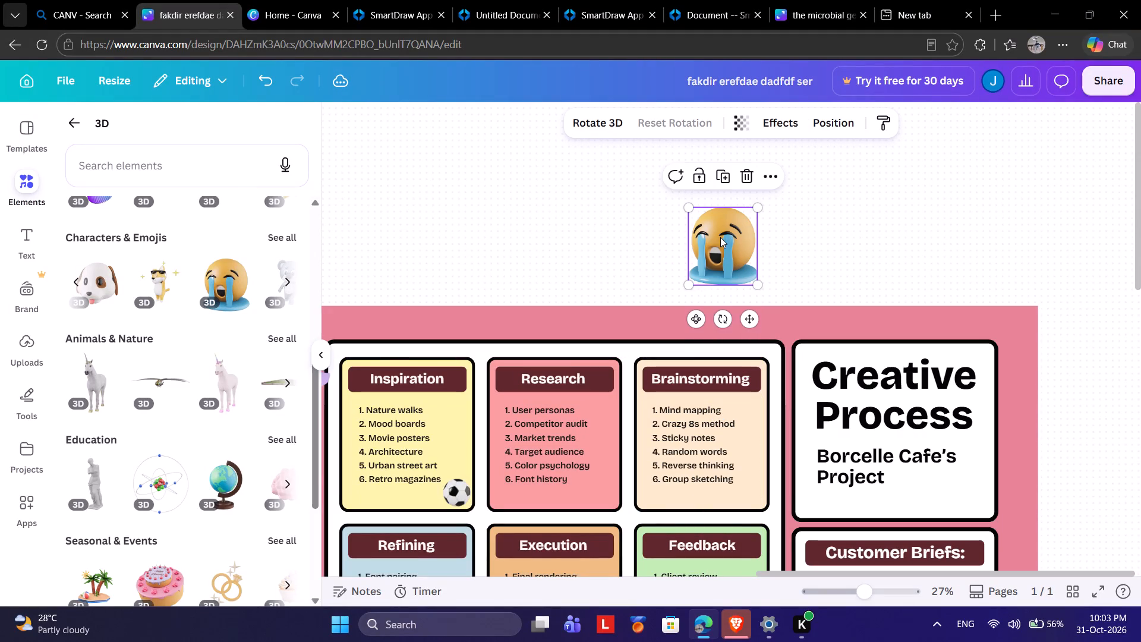
pyautogui.moveTo(754, 207); pyautogui.dragTo(712, 261)
pyautogui.moveTo(698, 273); pyautogui.dragTo(947, 487)
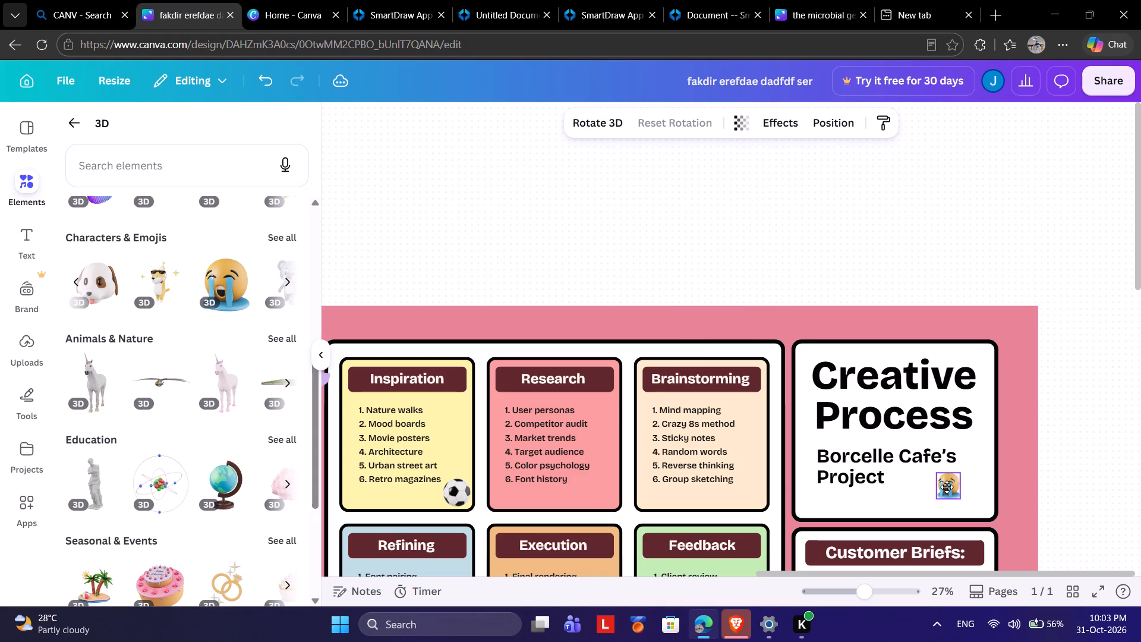
pyautogui.moveTo(947, 487); pyautogui.dragTo(897, 476)
pyautogui.click(861, 202)
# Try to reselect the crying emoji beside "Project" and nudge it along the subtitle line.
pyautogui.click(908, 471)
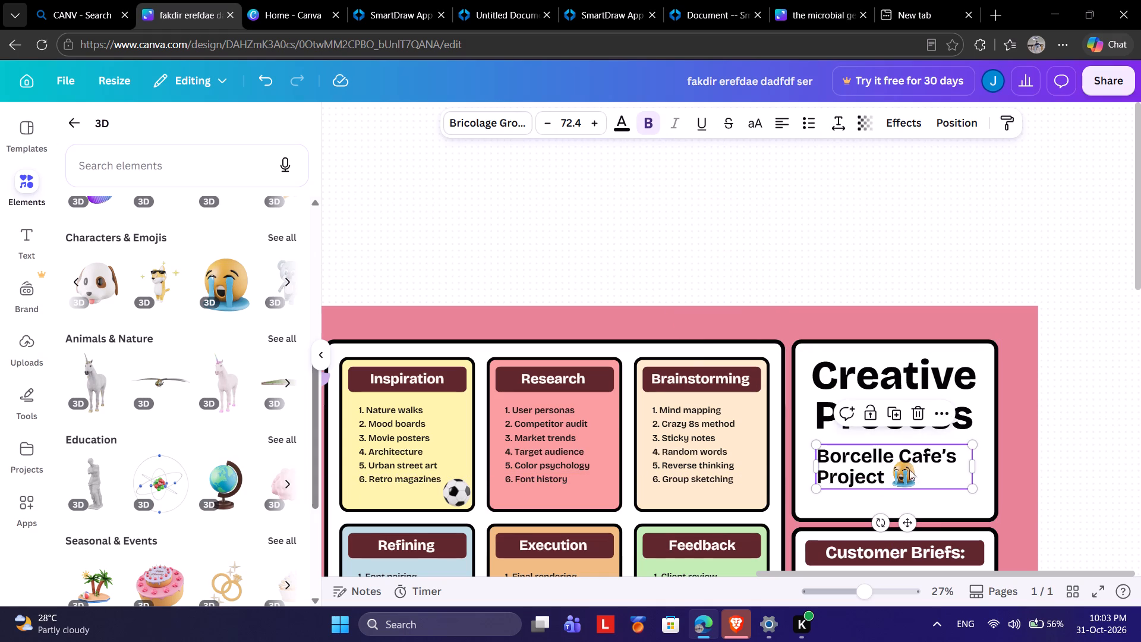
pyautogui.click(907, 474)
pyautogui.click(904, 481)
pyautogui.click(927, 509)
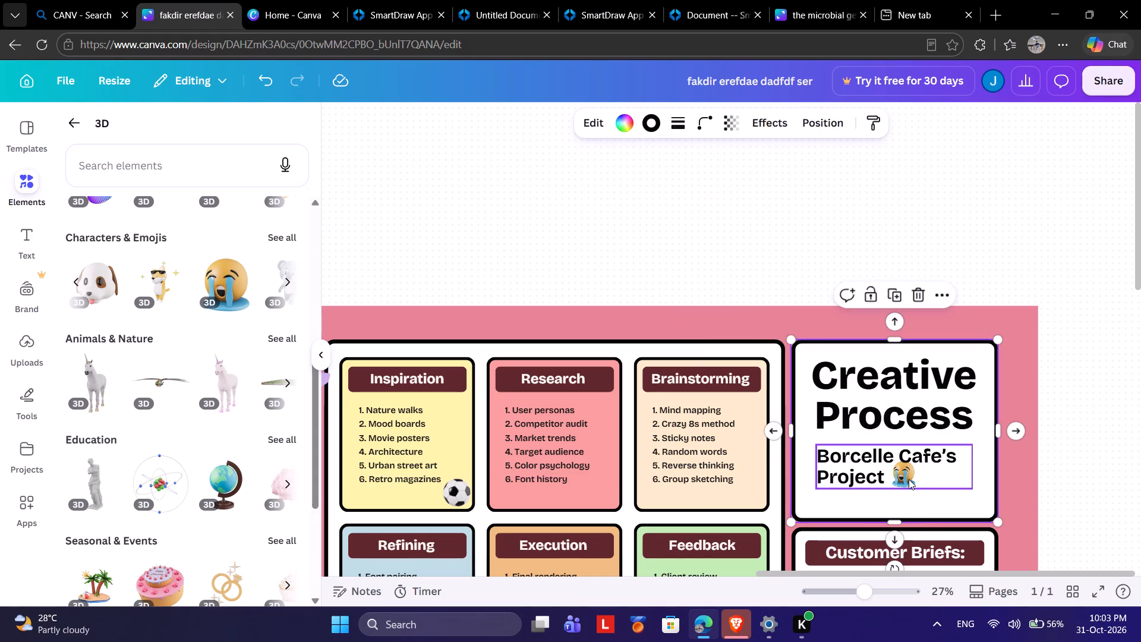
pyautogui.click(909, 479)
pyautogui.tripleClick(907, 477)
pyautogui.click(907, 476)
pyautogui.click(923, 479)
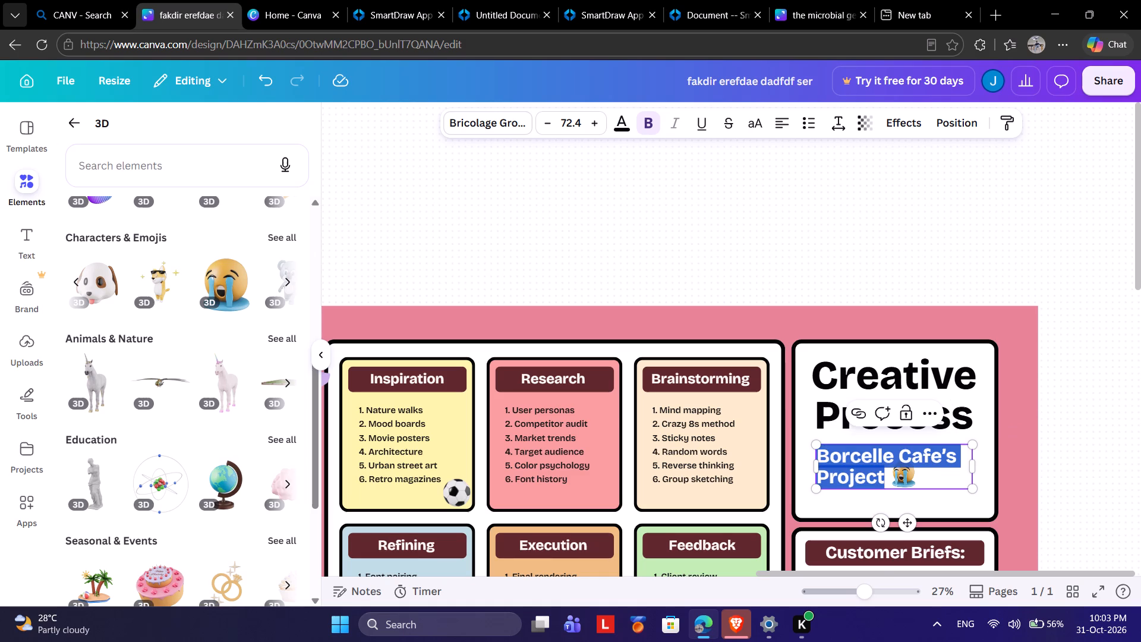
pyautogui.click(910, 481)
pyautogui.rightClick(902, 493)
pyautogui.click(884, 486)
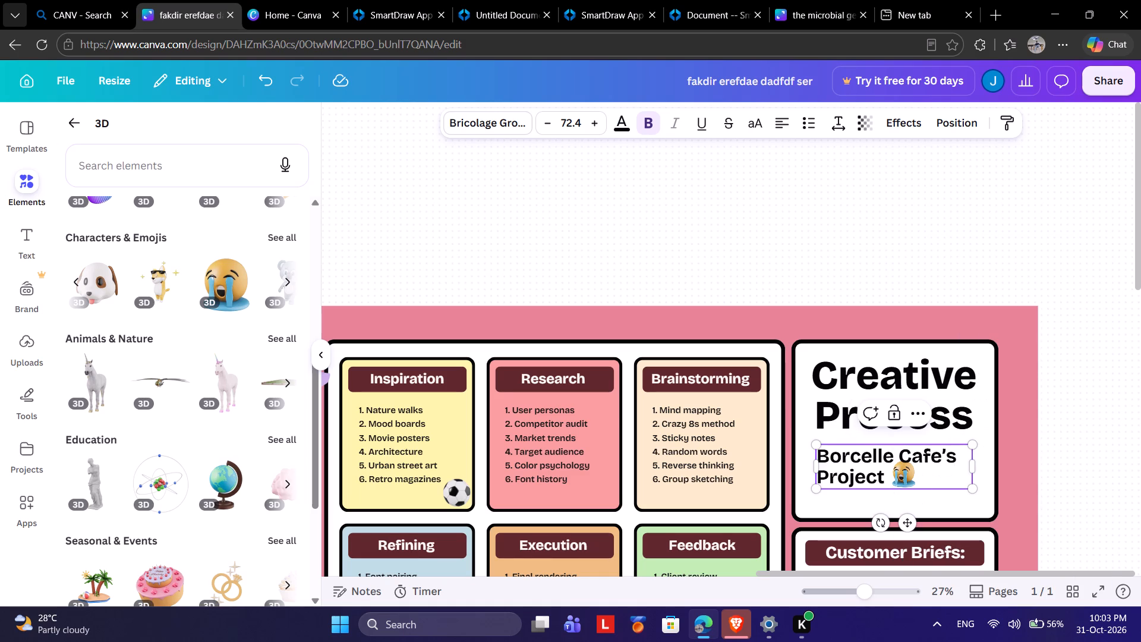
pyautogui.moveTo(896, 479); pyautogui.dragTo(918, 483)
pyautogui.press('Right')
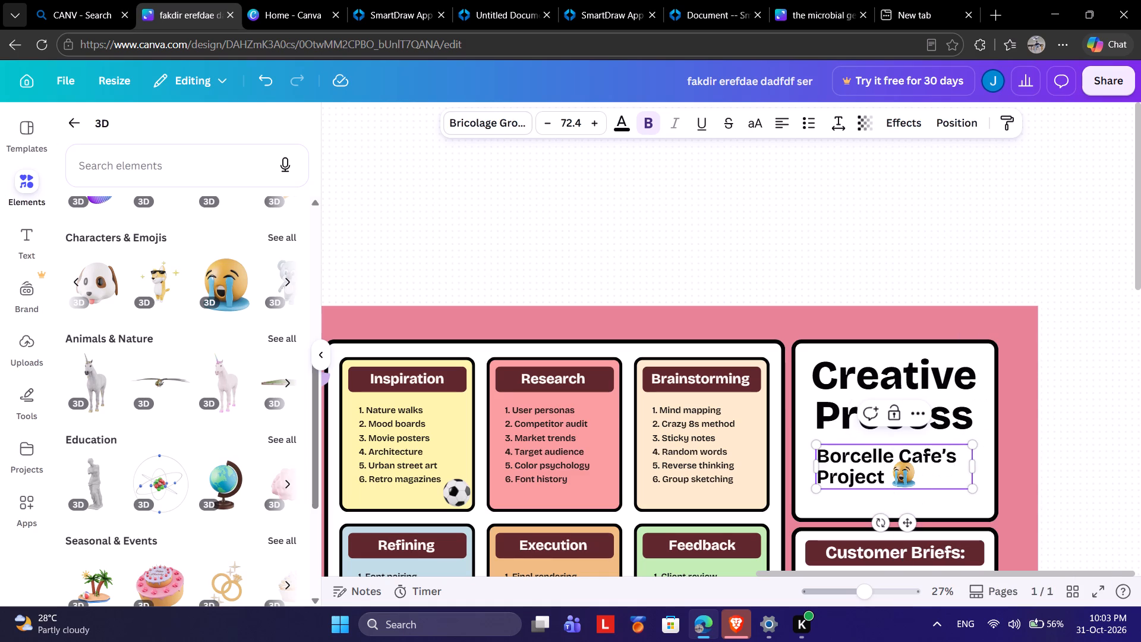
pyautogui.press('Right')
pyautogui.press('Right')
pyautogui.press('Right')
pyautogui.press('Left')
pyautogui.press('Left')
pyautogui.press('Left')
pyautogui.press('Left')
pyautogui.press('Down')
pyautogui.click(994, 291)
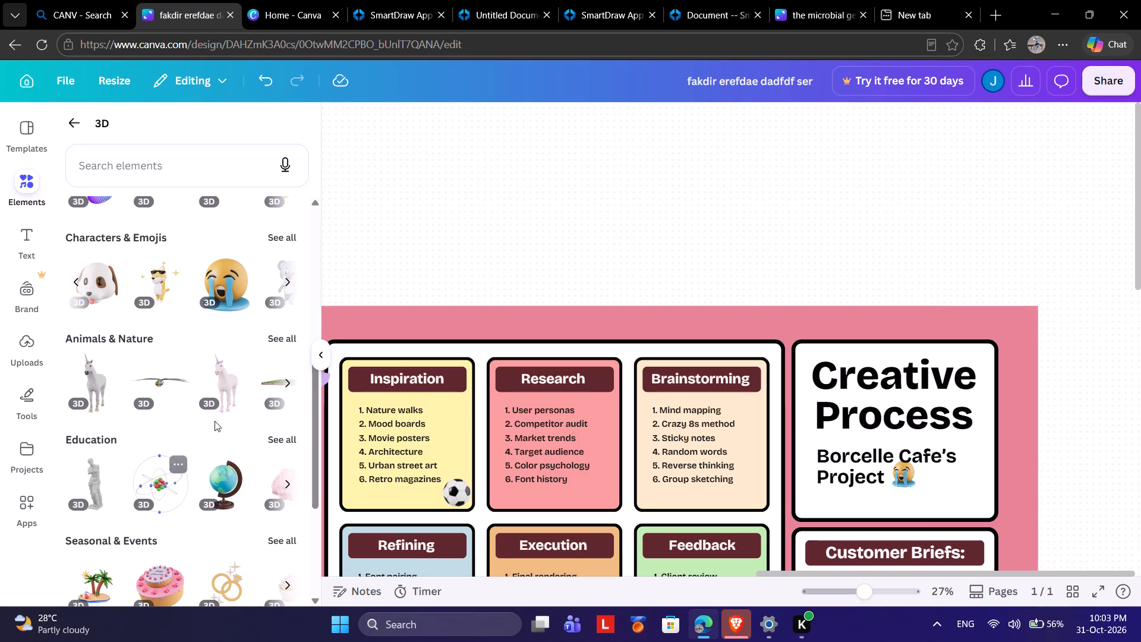
# Add the pink 3D unicorn from Animals & Nature and place it in the pink margin beside the Customer Briefs card.
pyautogui.click(217, 393)
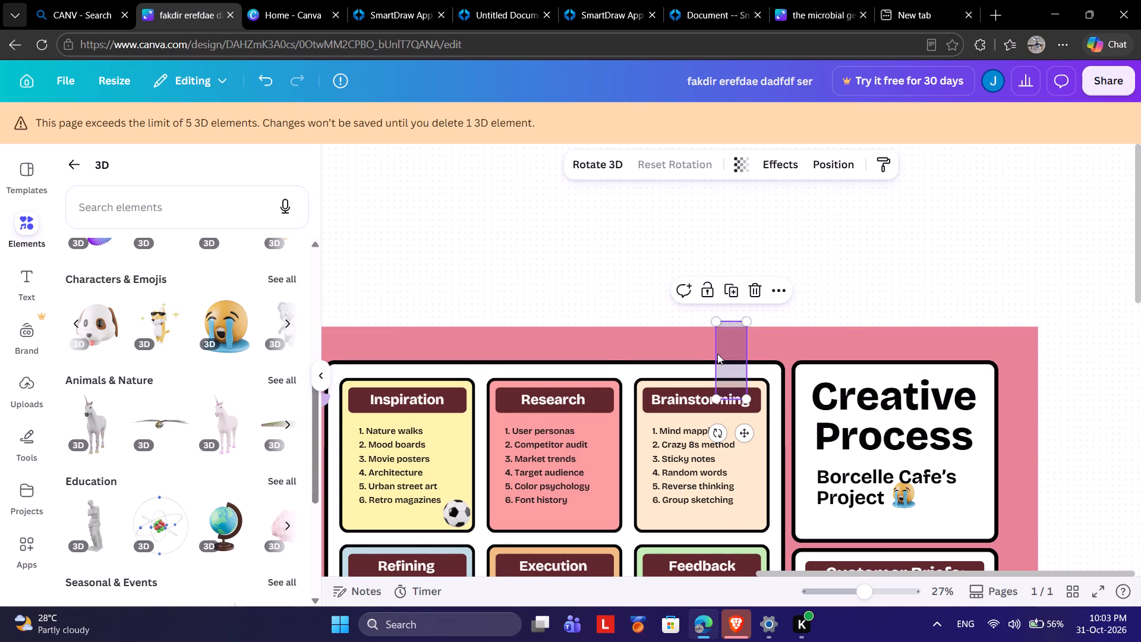
pyautogui.moveTo(719, 354); pyautogui.dragTo(718, 241)
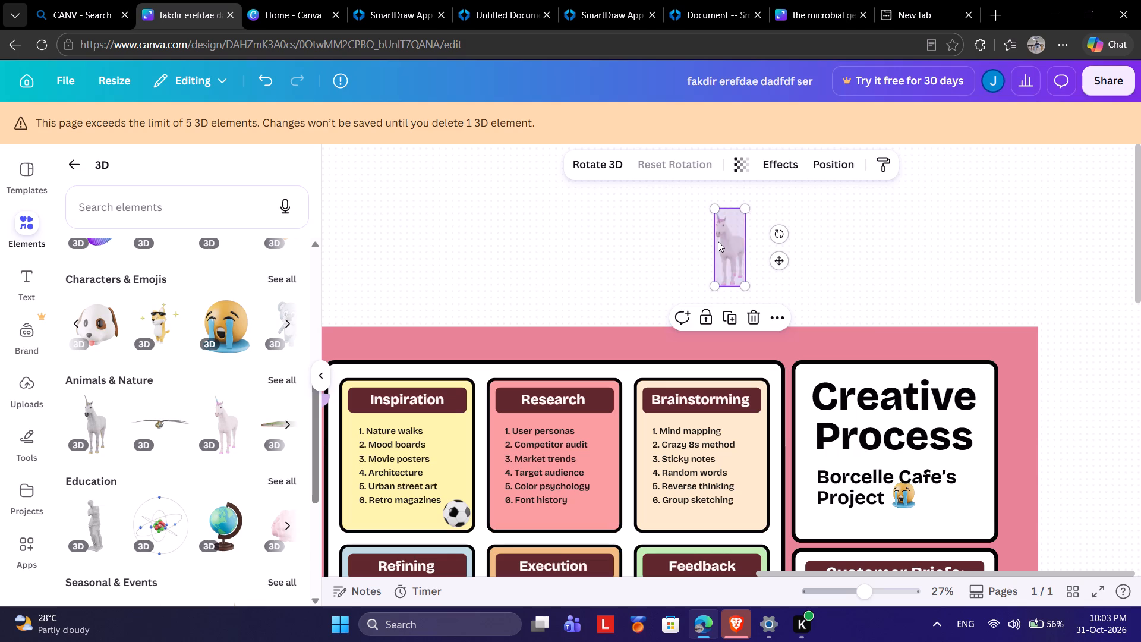
pyautogui.moveTo(720, 241); pyautogui.dragTo(1044, 361)
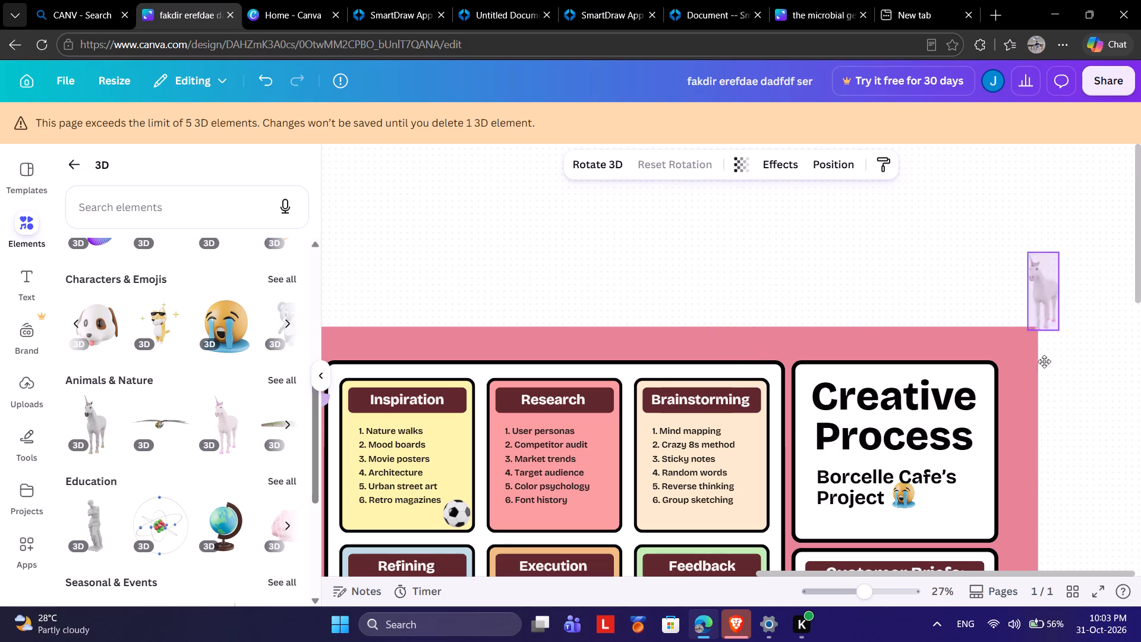
pyautogui.moveTo(1044, 361); pyautogui.dragTo(1052, 420)
pyautogui.scroll(-2, 1074, 405)
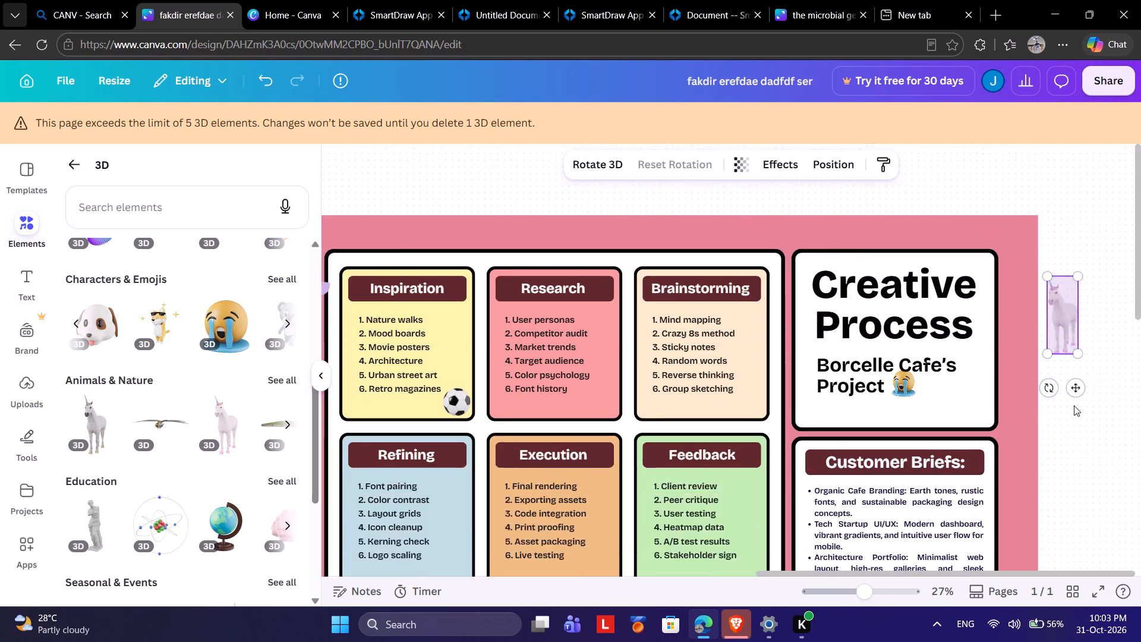
pyautogui.scroll(-2, 1074, 405)
pyautogui.moveTo(1065, 224); pyautogui.dragTo(1064, 227)
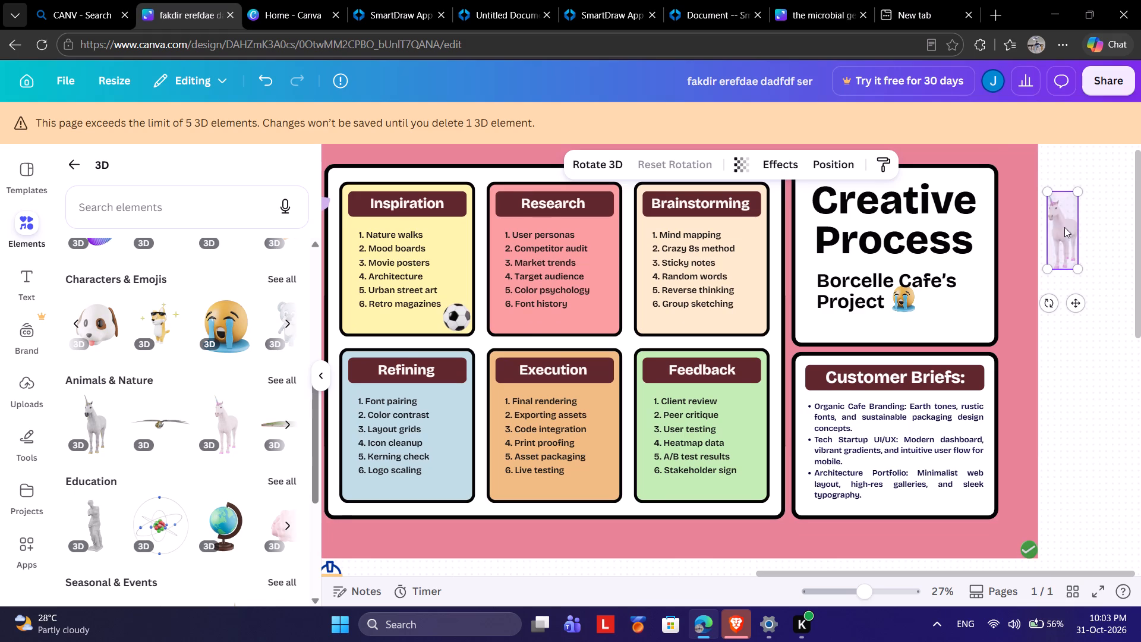
pyautogui.moveTo(1064, 227); pyautogui.dragTo(938, 354)
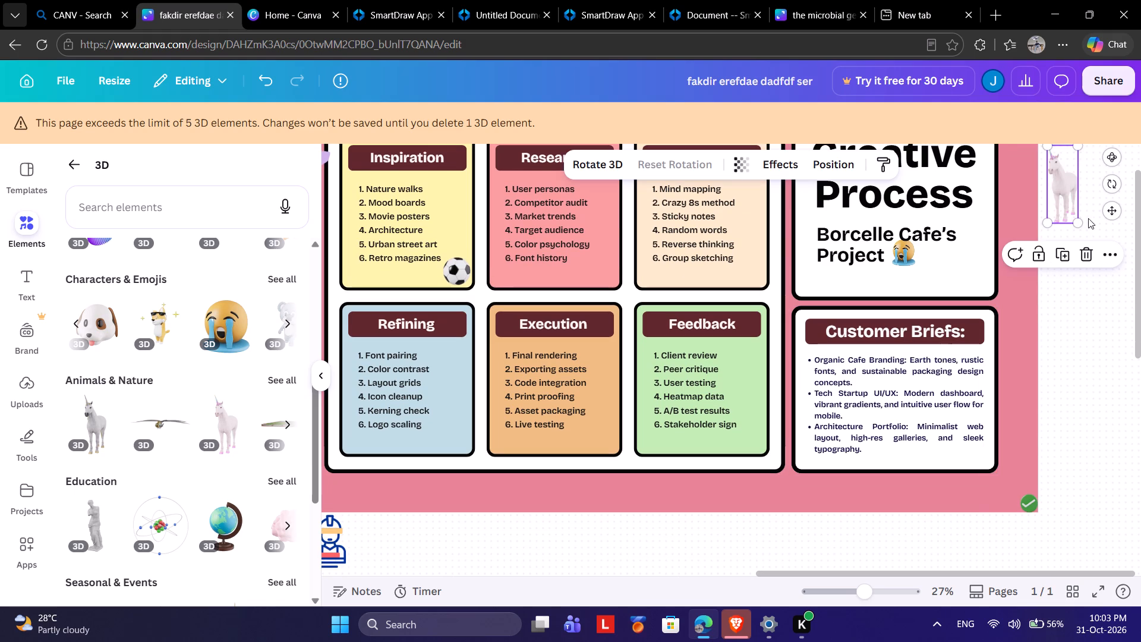
pyautogui.moveTo(1068, 203); pyautogui.dragTo(868, 491)
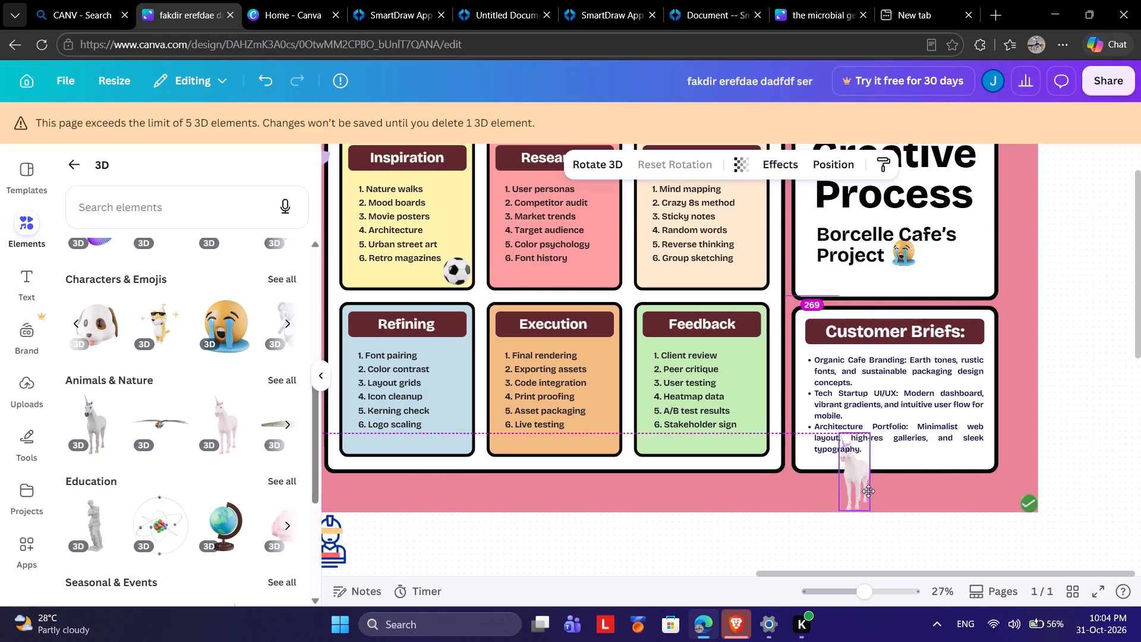
pyautogui.moveTo(868, 491); pyautogui.dragTo(1022, 406)
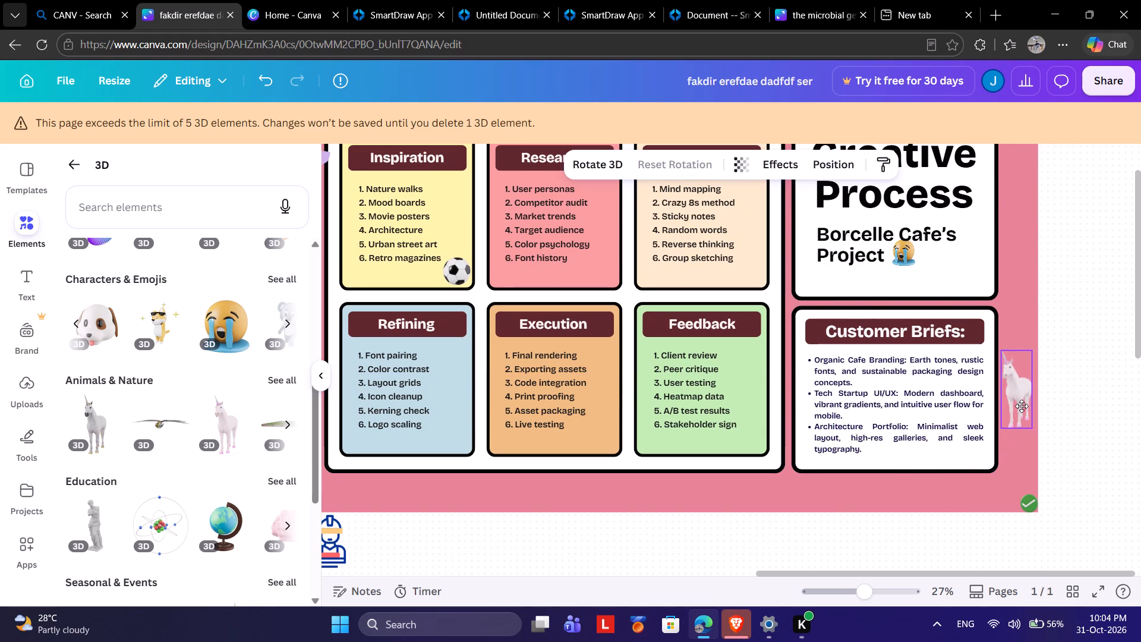
pyautogui.moveTo(1022, 406); pyautogui.dragTo(1018, 407)
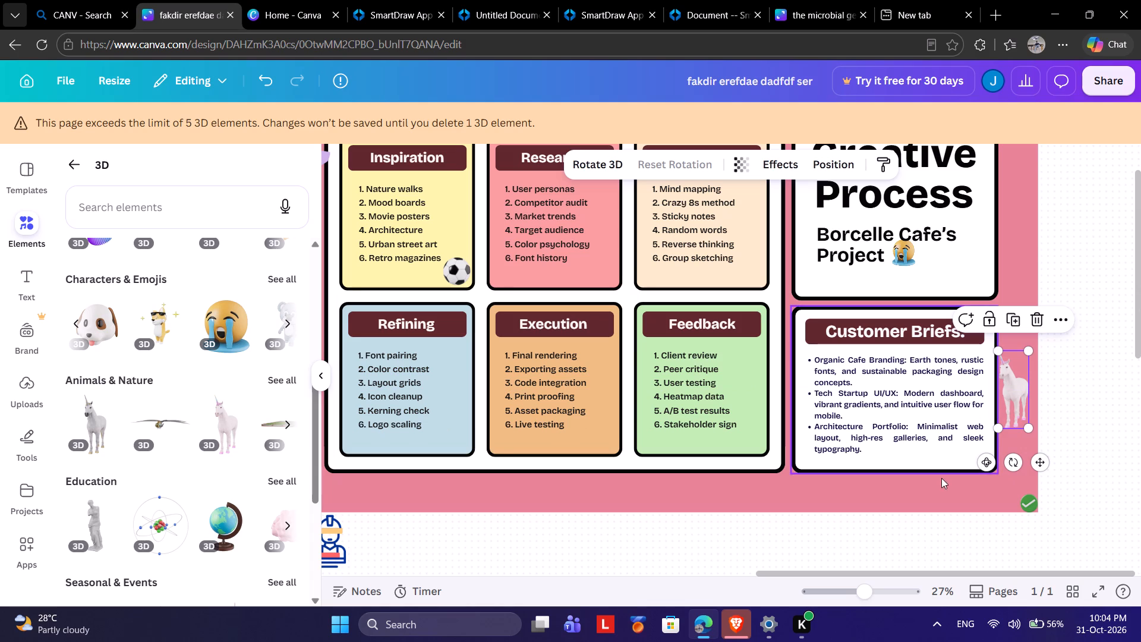
# Enlarge the unicorn to about 196 wide by 504 high and lower it level with the Customer Briefs card's bottom edge.
pyautogui.moveTo(1000, 432); pyautogui.dragTo(1016, 465)
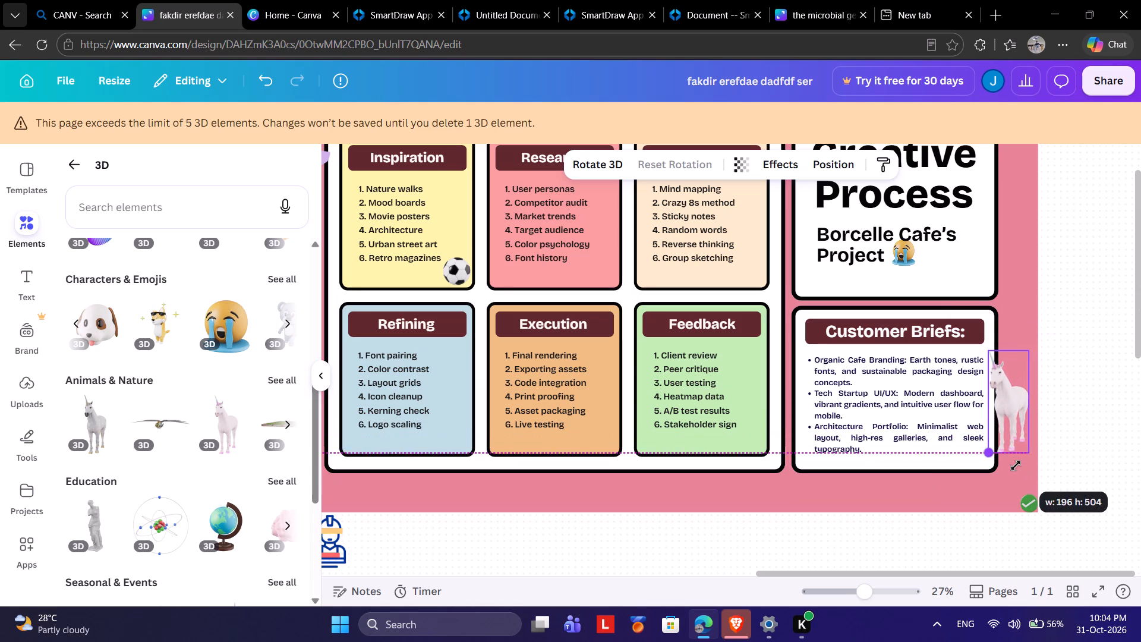
pyautogui.moveTo(1016, 465); pyautogui.dragTo(1016, 462)
pyautogui.moveTo(1007, 410); pyautogui.dragTo(1017, 431)
pyautogui.click(1080, 384)
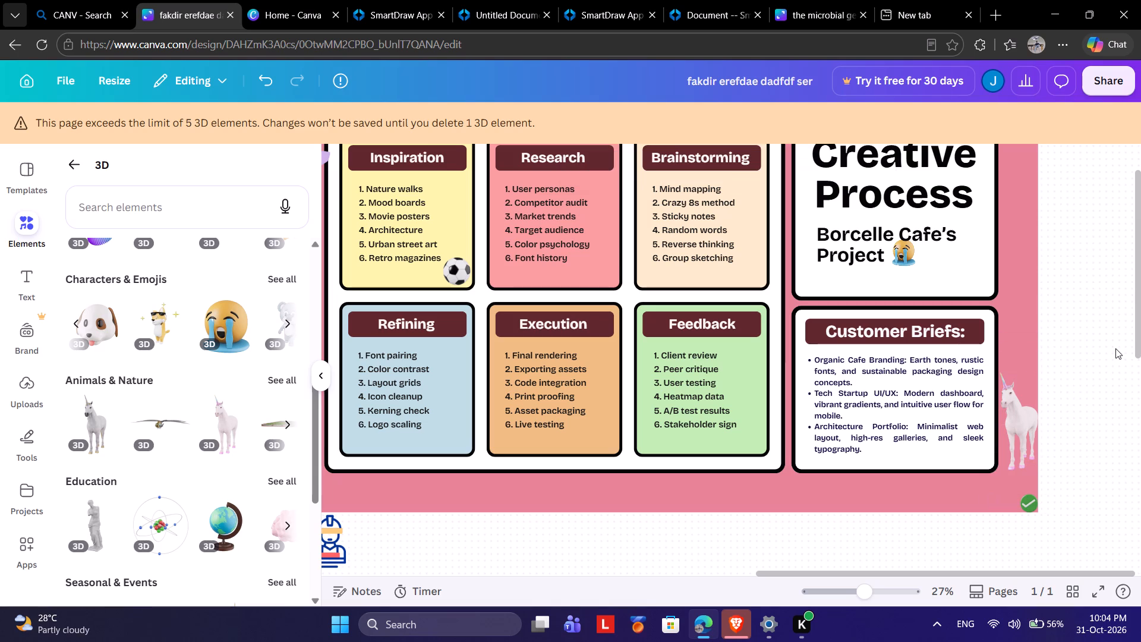
# Move the green check mark from the page corner into the lower-right corner of the Customer Briefs card.
pyautogui.moveTo(1031, 506); pyautogui.dragTo(1023, 461)
pyautogui.moveTo(1023, 461); pyautogui.dragTo(1039, 453)
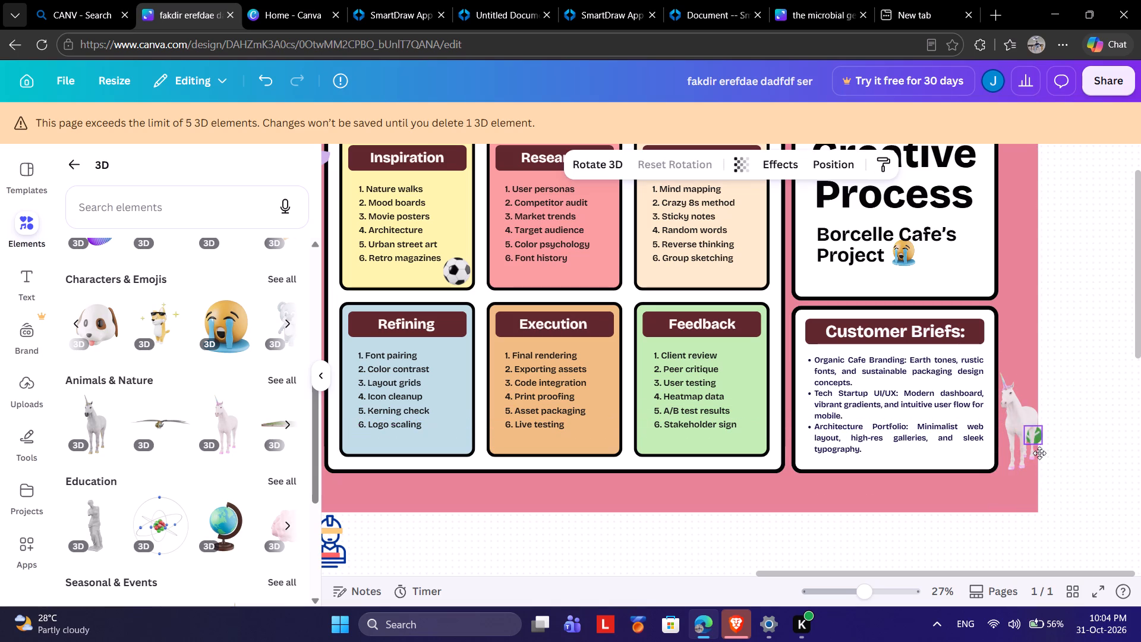
pyautogui.moveTo(1039, 453); pyautogui.dragTo(784, 462)
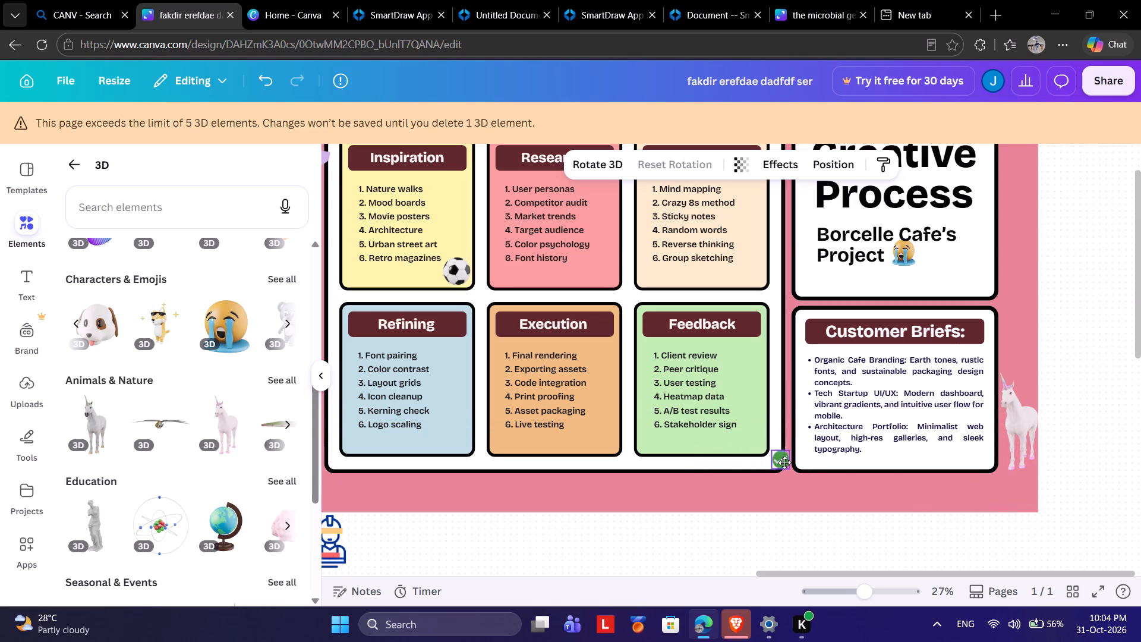
pyautogui.moveTo(784, 462); pyautogui.dragTo(986, 458)
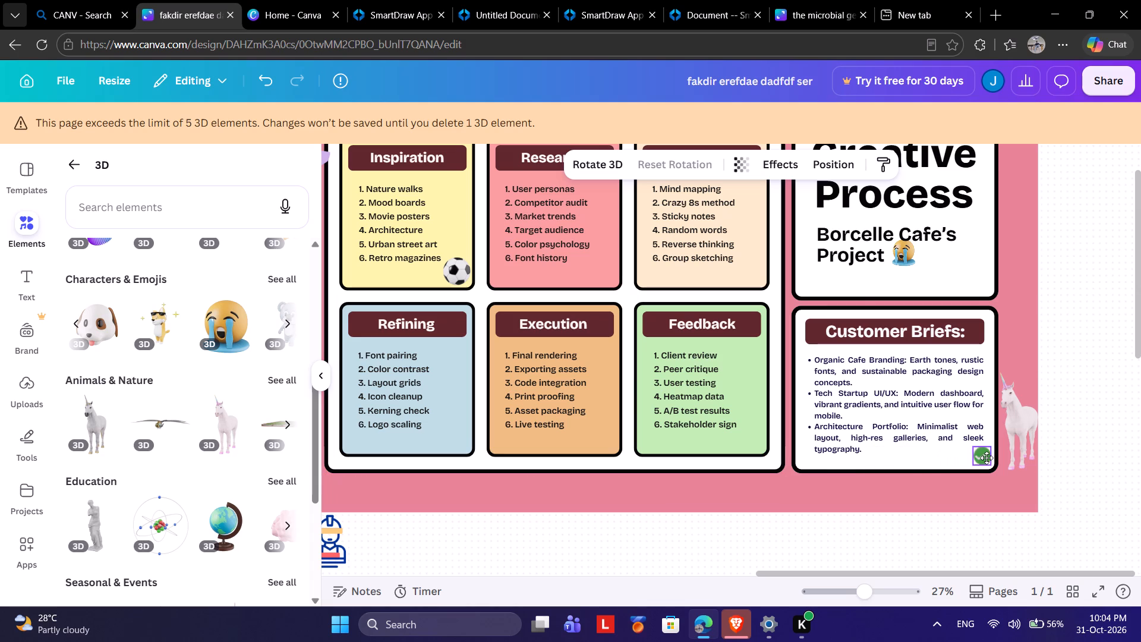
pyautogui.moveTo(986, 458); pyautogui.dragTo(988, 457)
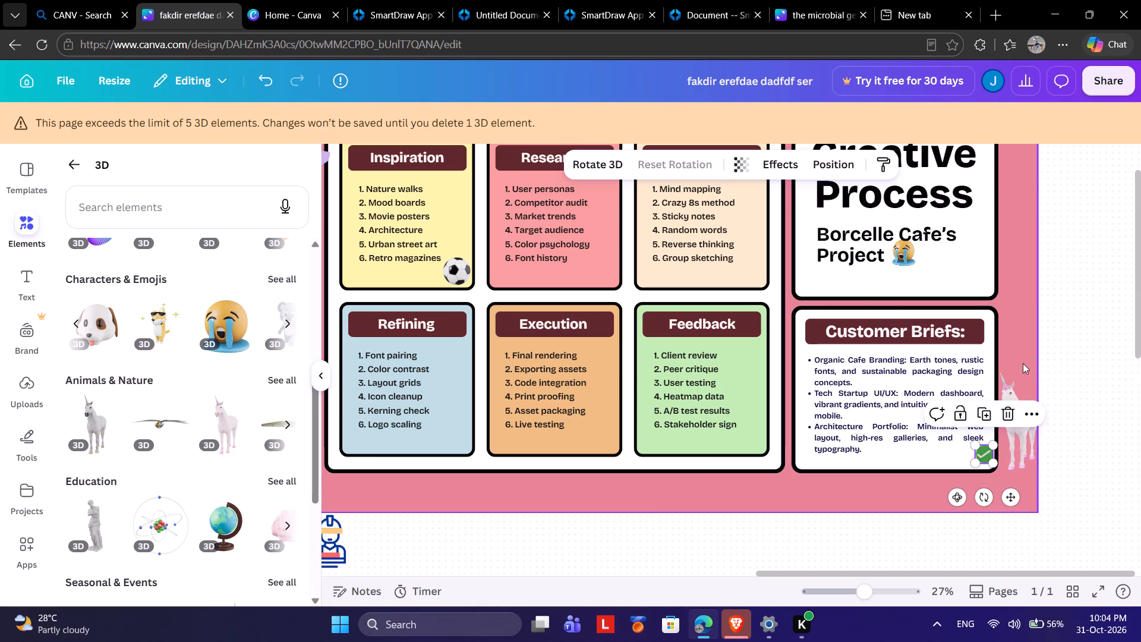
pyautogui.click(1023, 309)
pyautogui.hscroll(1, 998, 317)
pyautogui.click(980, 253)
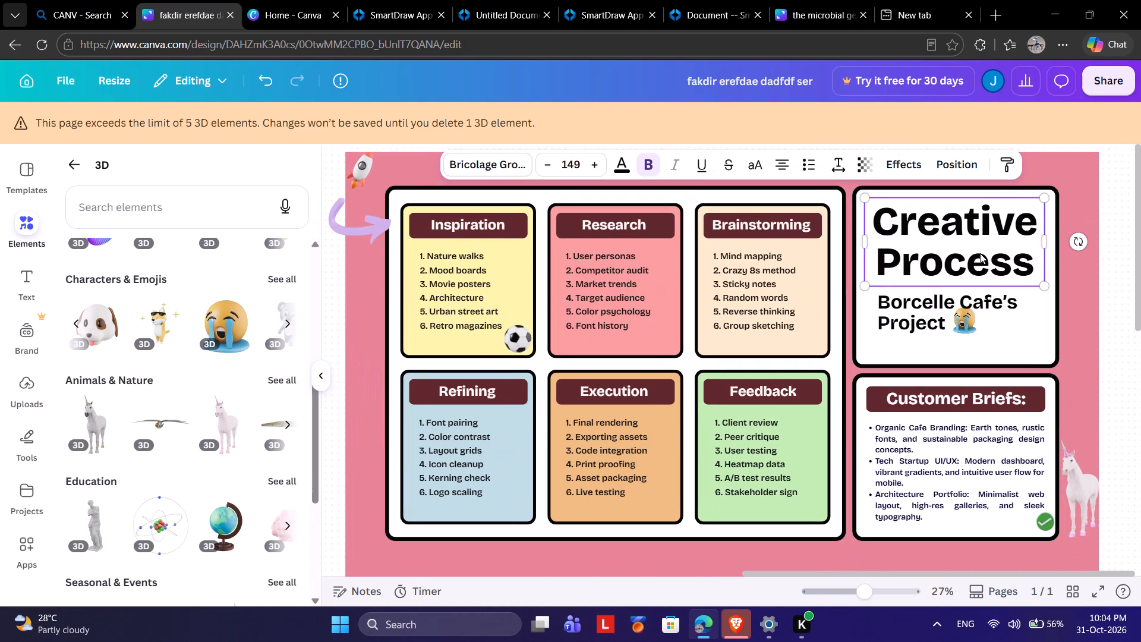
pyautogui.click(1118, 353)
# Add the 3D desk globe from Education, shrink it, and place it in the lower-right corner of the Feedback card.
pyautogui.scroll(-2, 1118, 353)
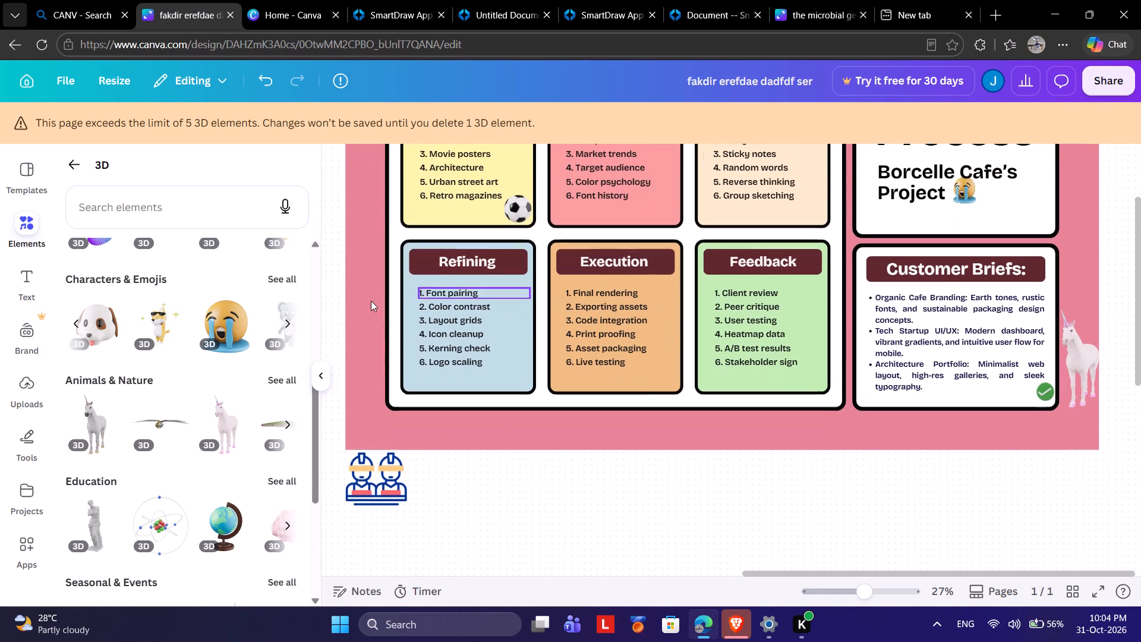
pyautogui.scroll(-1, 371, 301)
pyautogui.scroll(-2, 242, 433)
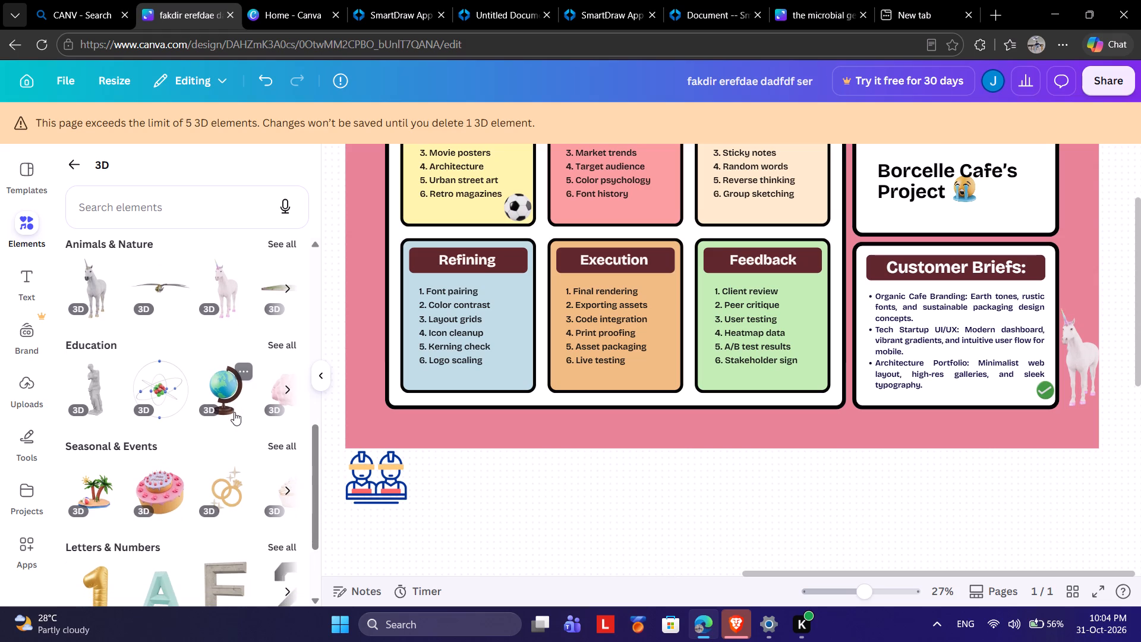
pyautogui.click(220, 386)
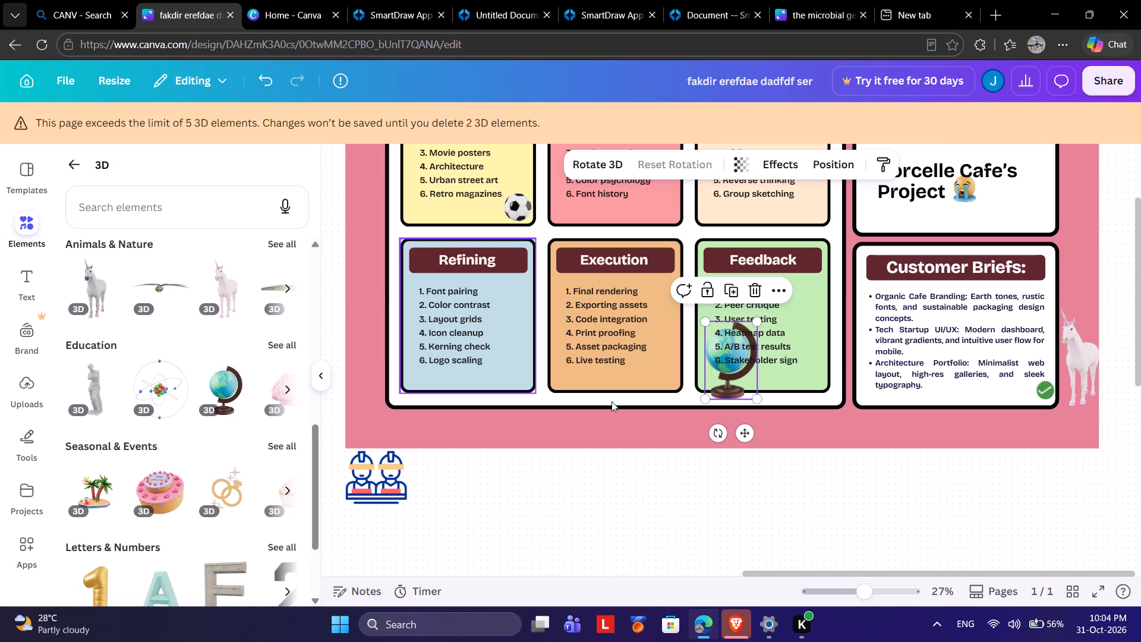
pyautogui.moveTo(726, 377); pyautogui.dragTo(741, 451)
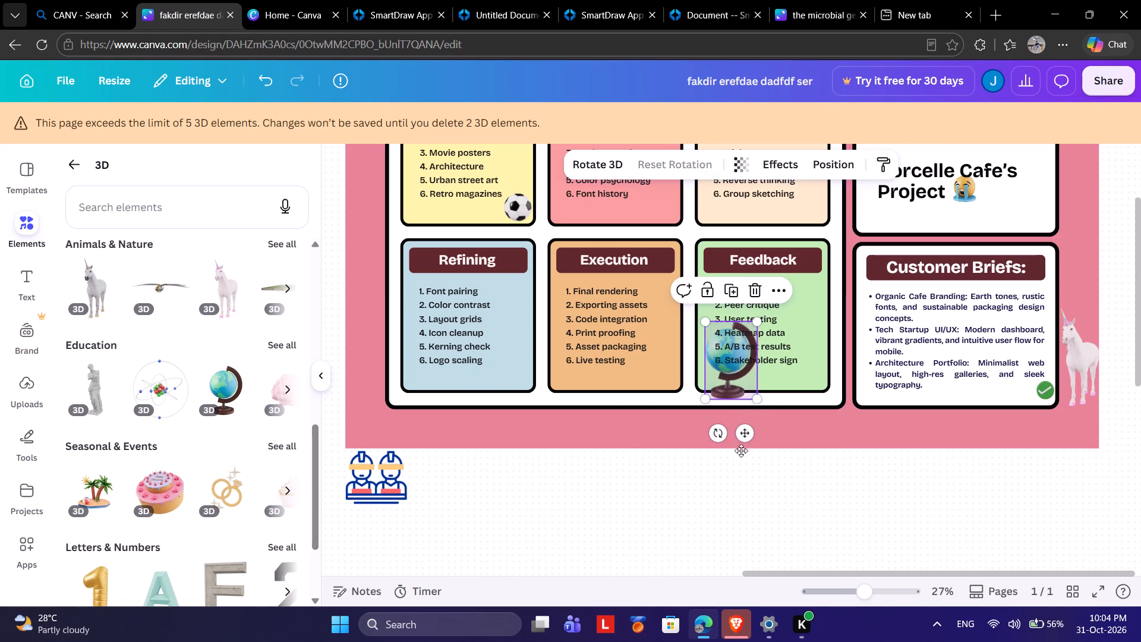
pyautogui.moveTo(741, 451); pyautogui.dragTo(742, 464)
pyautogui.moveTo(779, 485); pyautogui.dragTo(748, 460)
pyautogui.moveTo(733, 428); pyautogui.dragTo(814, 364)
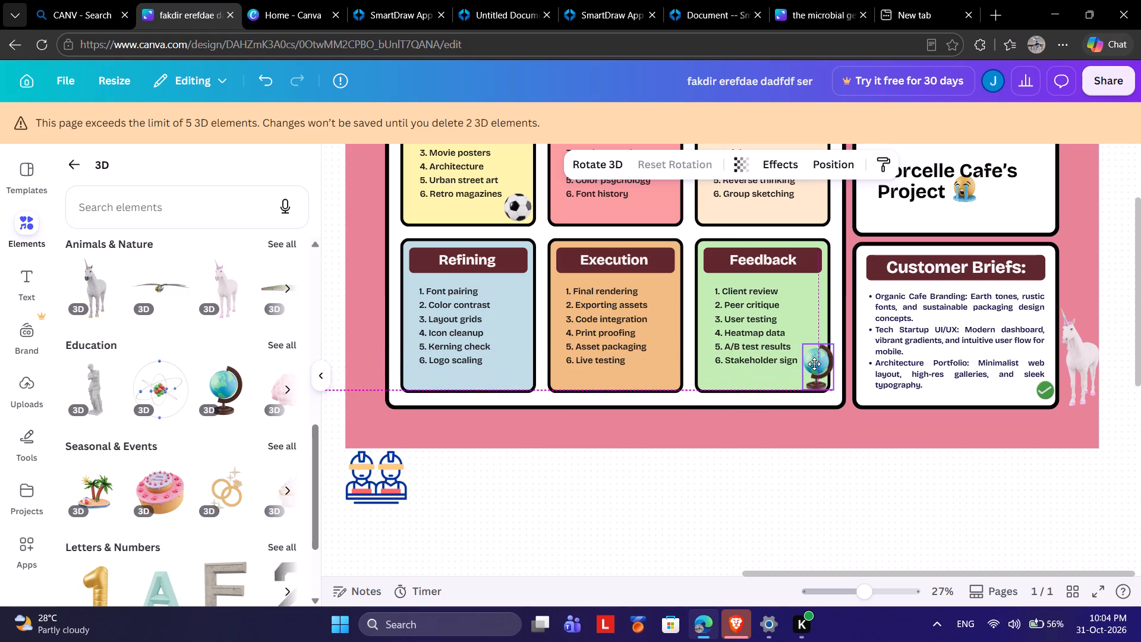
pyautogui.moveTo(814, 364); pyautogui.dragTo(812, 366)
pyautogui.click(782, 601)
pyautogui.click(781, 521)
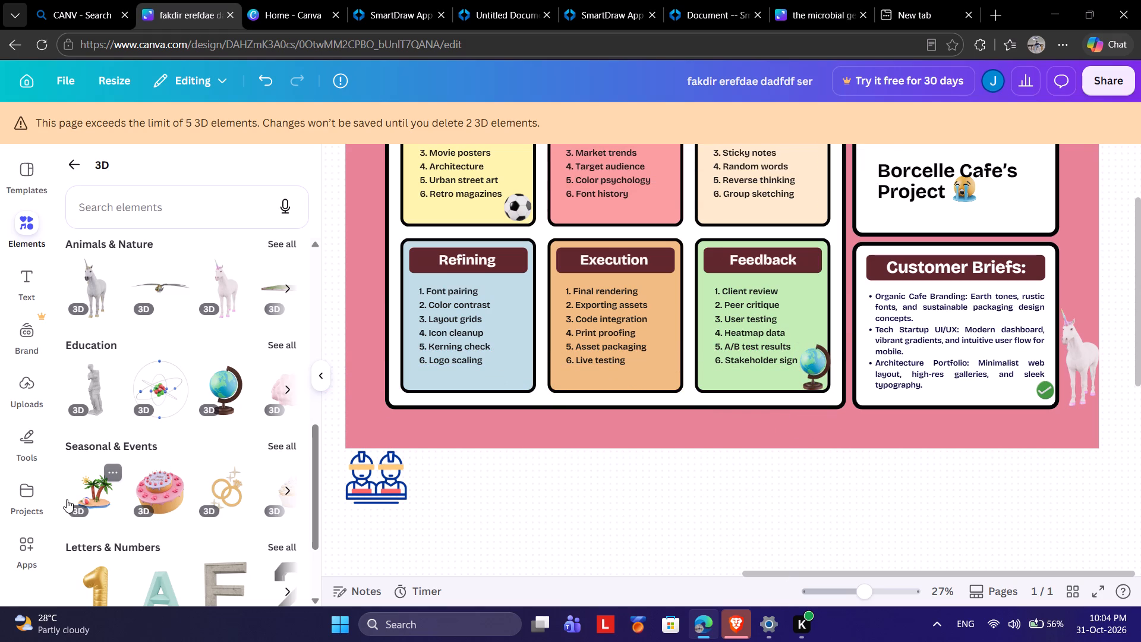
# Browse the 3D Seasonal & Events, Letters & Numbers and Food & Drinks collections for another decoration.
pyautogui.scroll(-4, 65, 489)
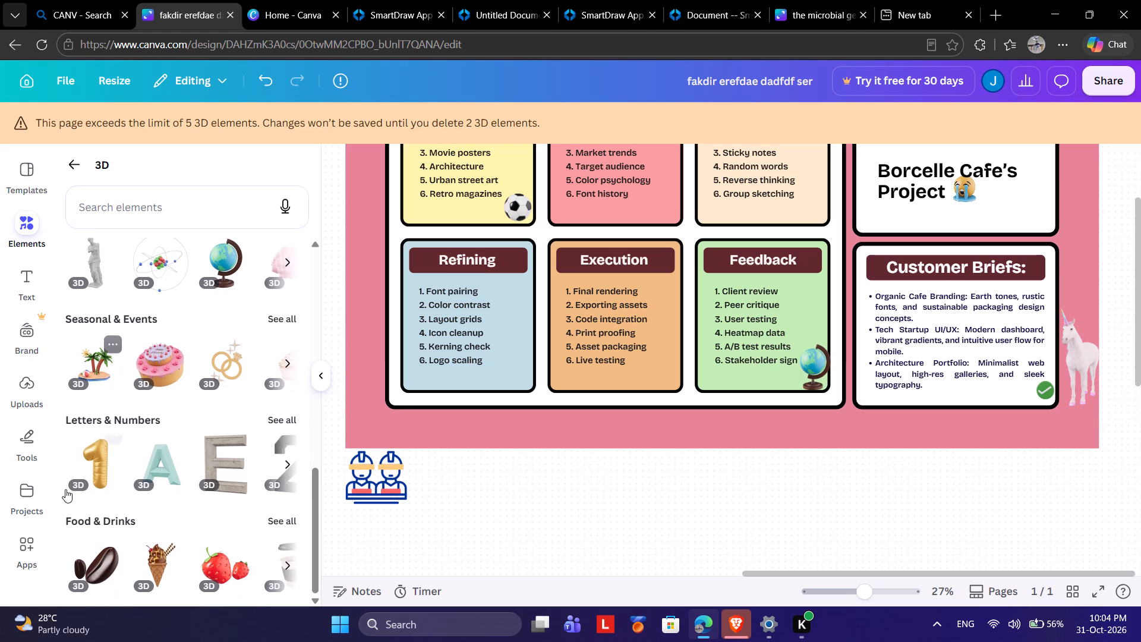
pyautogui.scroll(-2, 65, 489)
pyautogui.hscroll(-3, 232, 542)
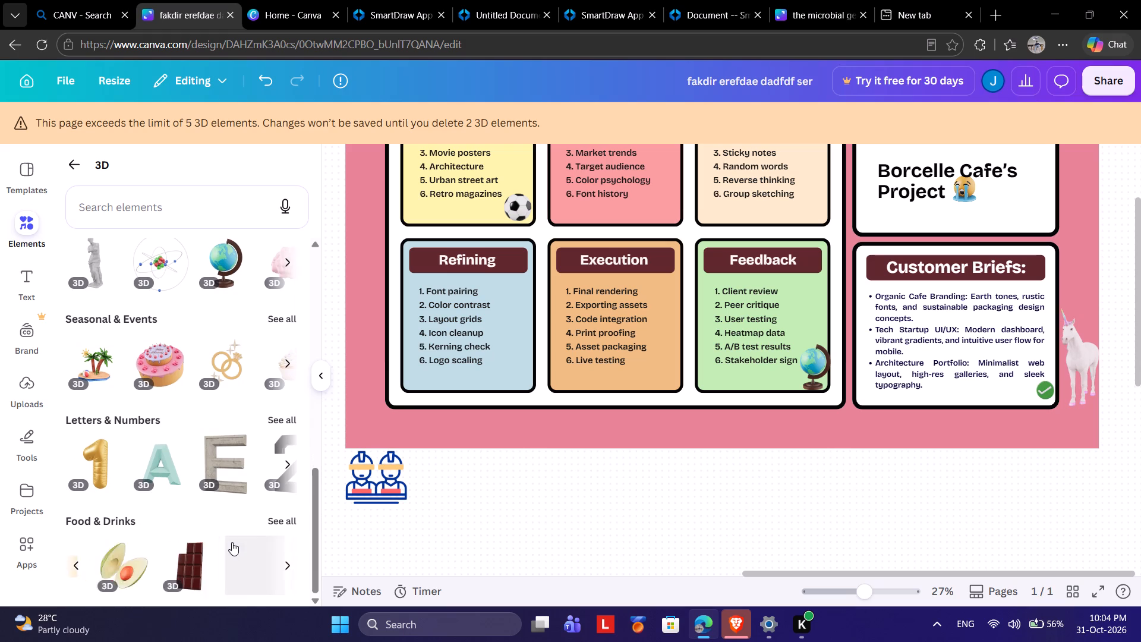
pyautogui.hscroll(3, 232, 542)
pyautogui.hscroll(-2, 231, 490)
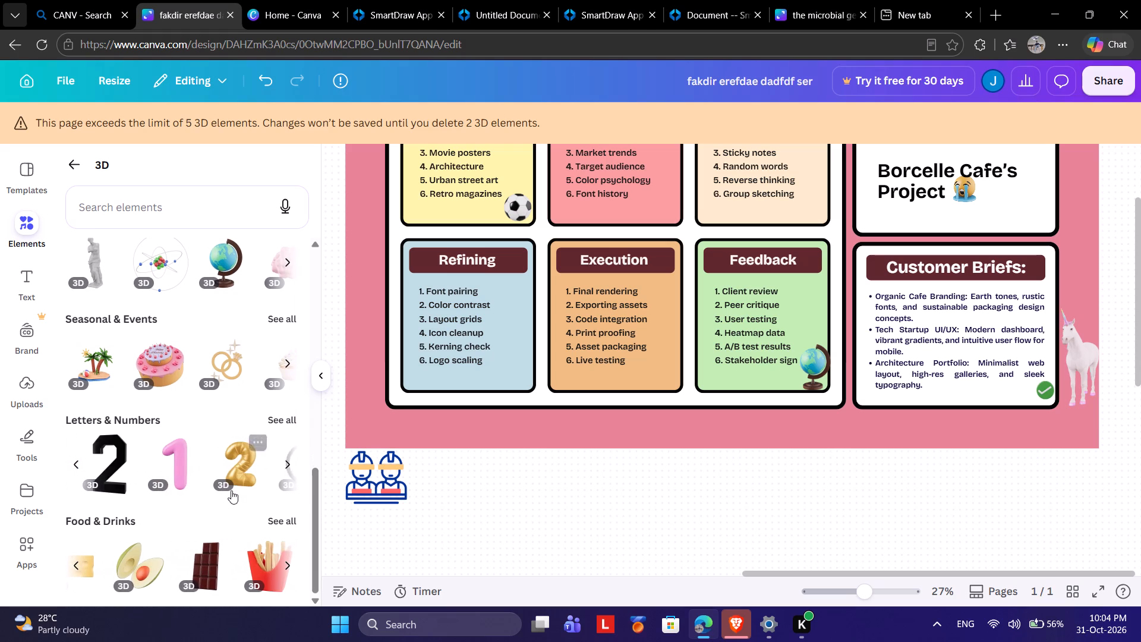
pyautogui.hscroll(-4, 231, 490)
pyautogui.hscroll(-3, 285, 394)
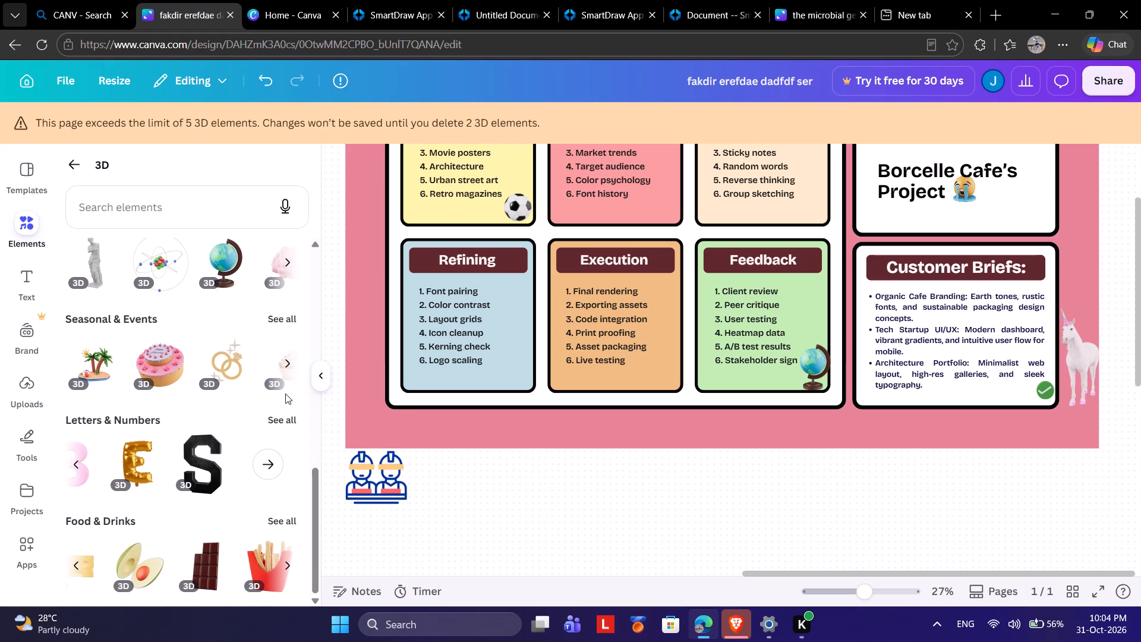
pyautogui.hscroll(-2, 250, 370)
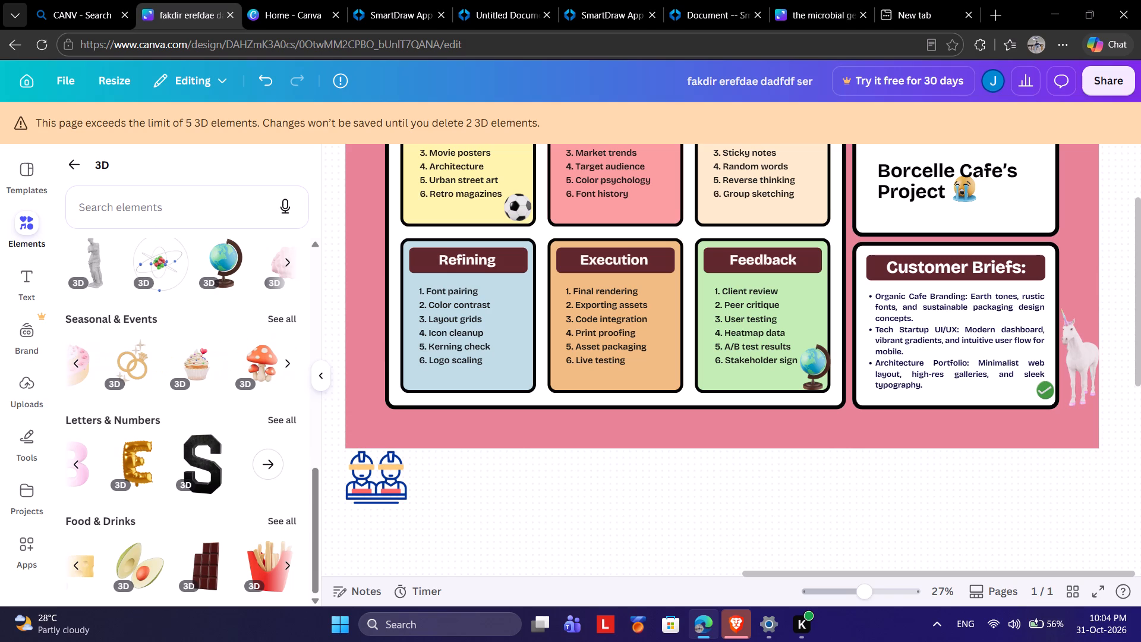
# Add the 3D atom from Education, shrink it to about 215 by 230, and place it in the Refining card's lower-right corner.
pyautogui.click(157, 283)
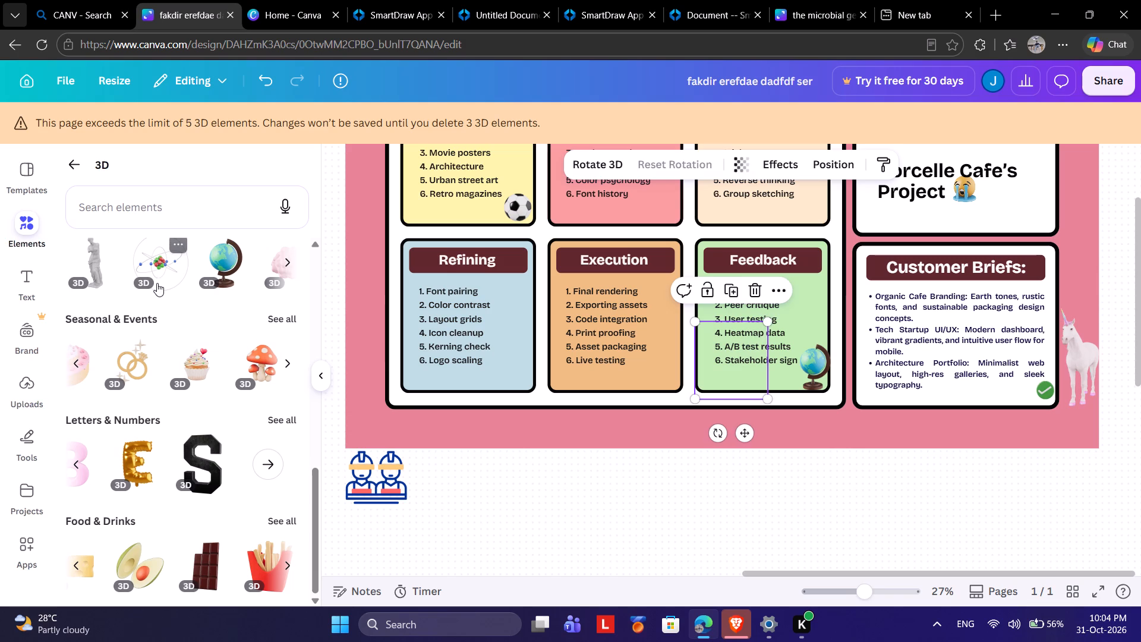
pyautogui.moveTo(713, 367); pyautogui.dragTo(690, 427)
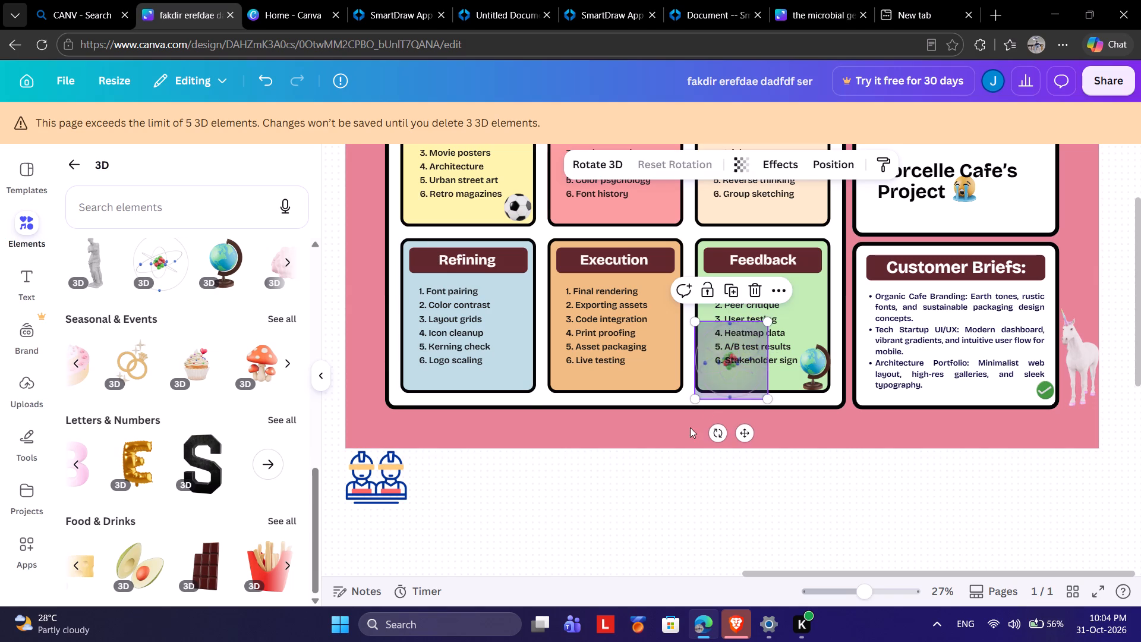
pyautogui.moveTo(690, 427); pyautogui.dragTo(636, 458)
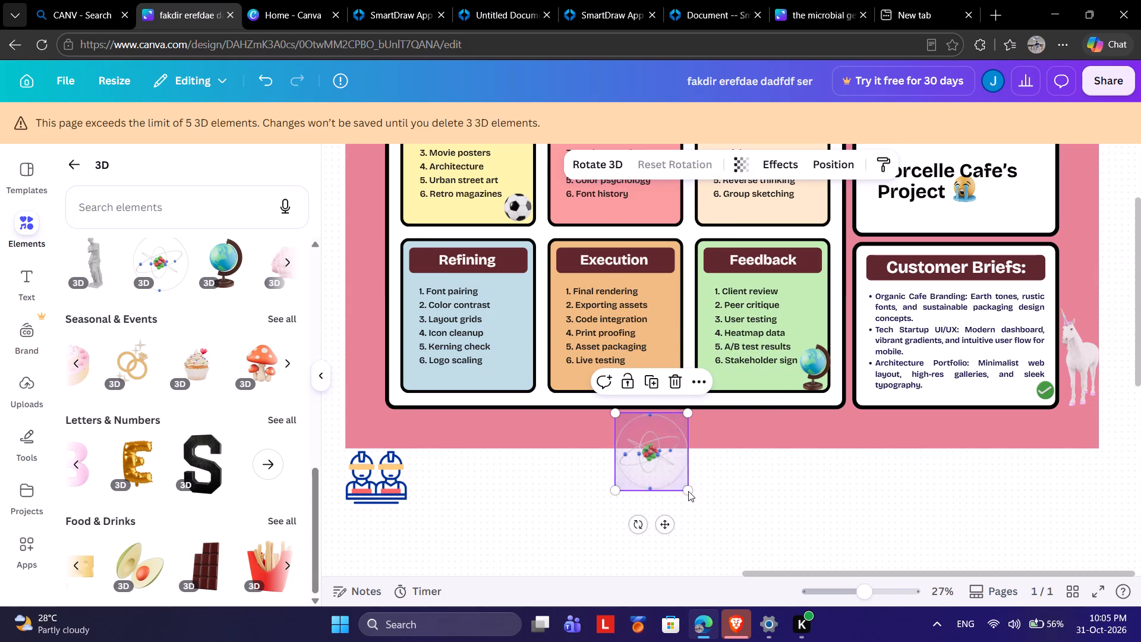
pyautogui.moveTo(689, 489); pyautogui.dragTo(660, 458)
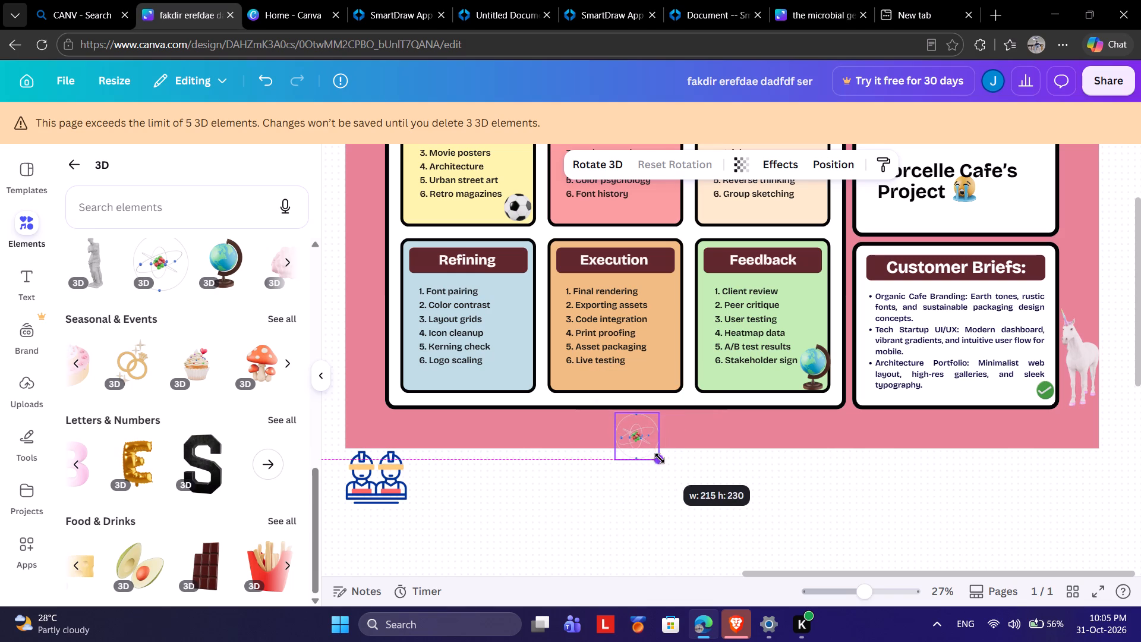
pyautogui.moveTo(660, 458); pyautogui.dragTo(659, 458)
pyautogui.moveTo(632, 438); pyautogui.dragTo(654, 369)
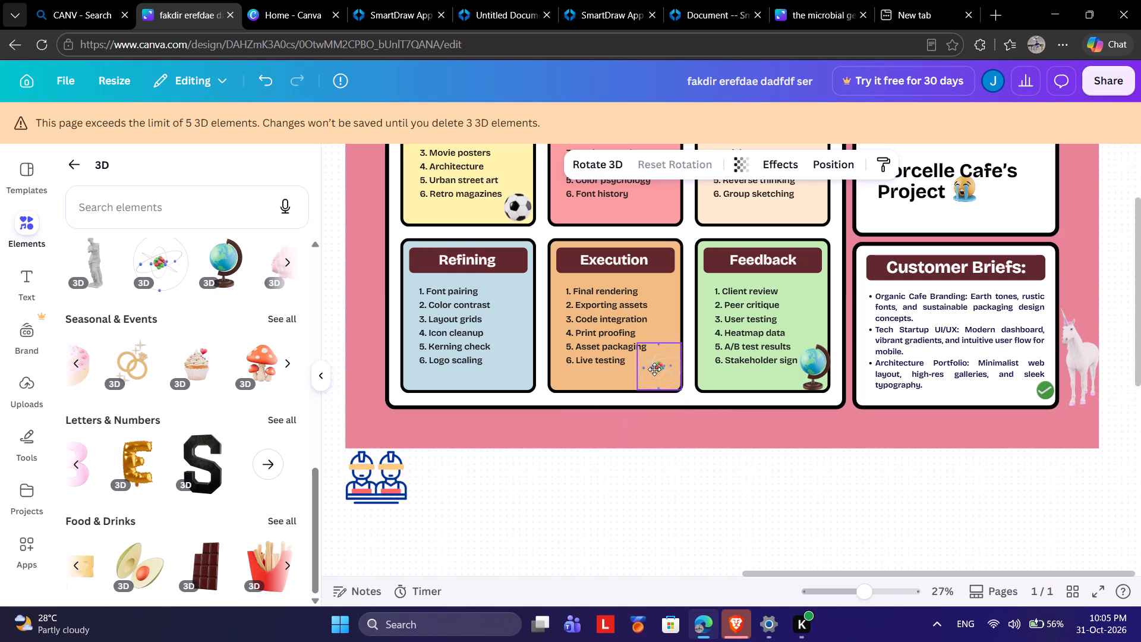
pyautogui.moveTo(654, 369); pyautogui.dragTo(509, 369)
pyautogui.click(536, 458)
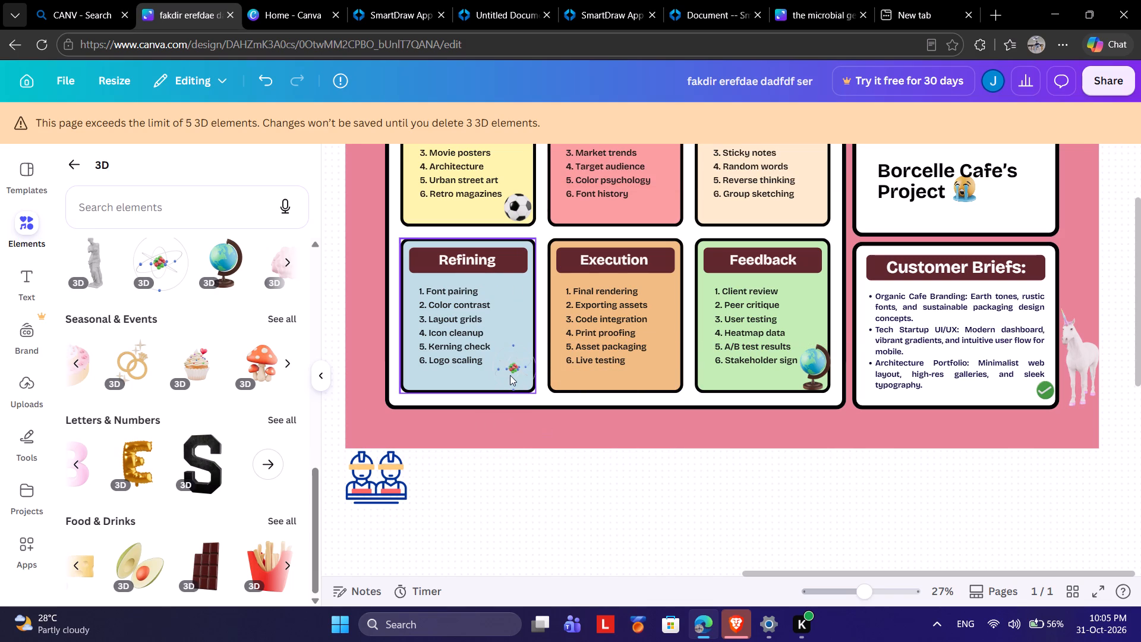
# Move the atom from the Refining card into the lower-right corner of the Borcelle Cafe's Project card.
pyautogui.moveTo(510, 375); pyautogui.dragTo(1014, 203)
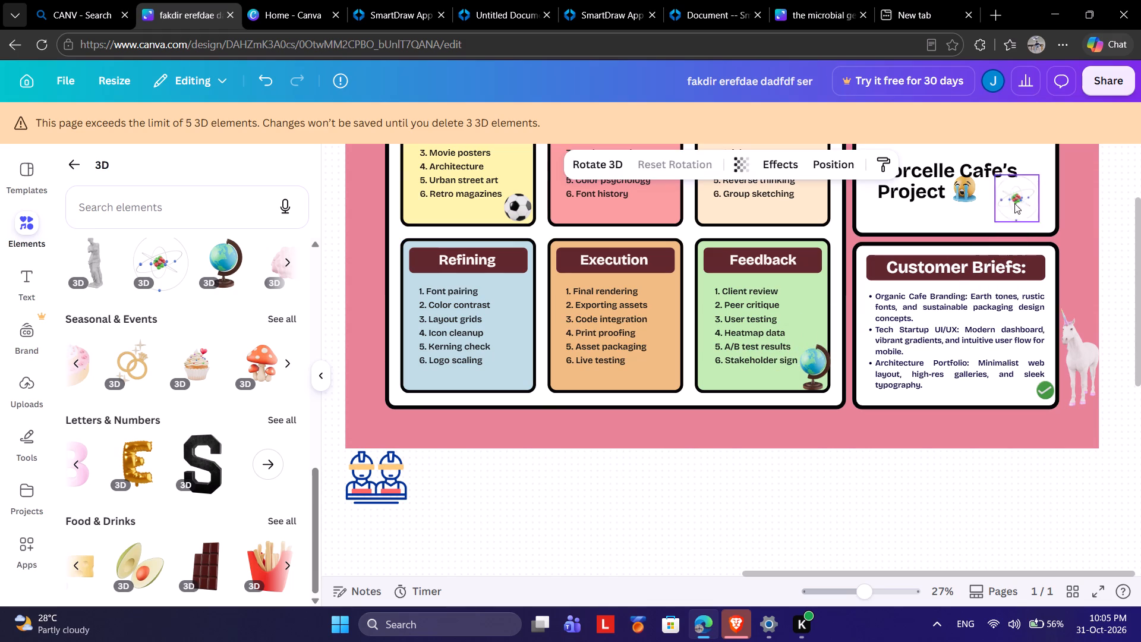
pyautogui.moveTo(1014, 203); pyautogui.dragTo(979, 283)
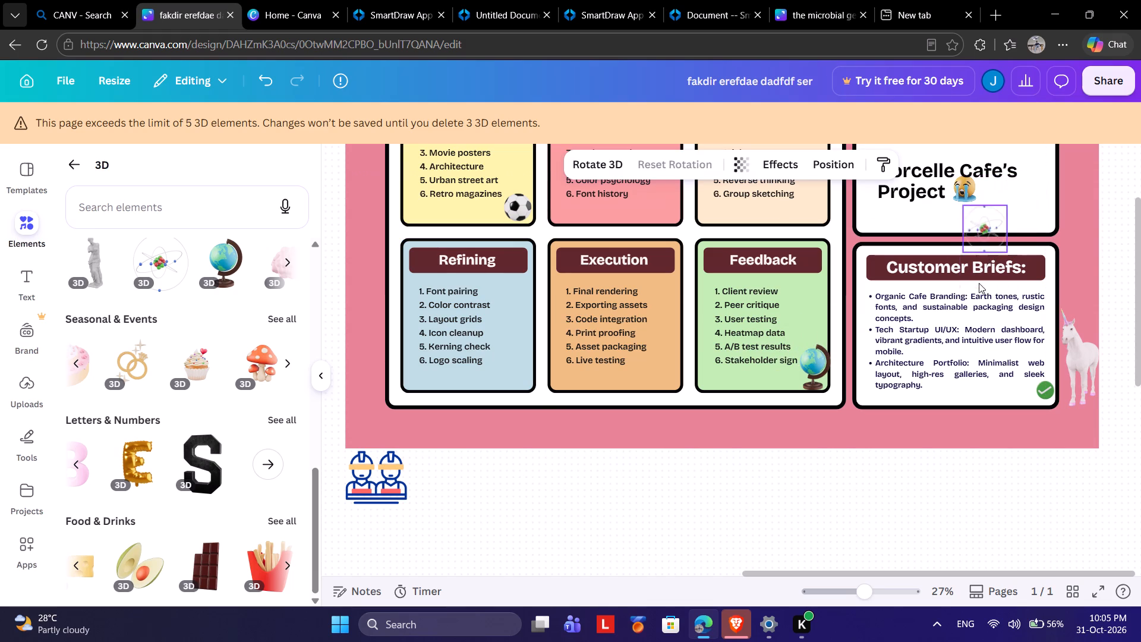
pyautogui.moveTo(979, 283); pyautogui.dragTo(1028, 215)
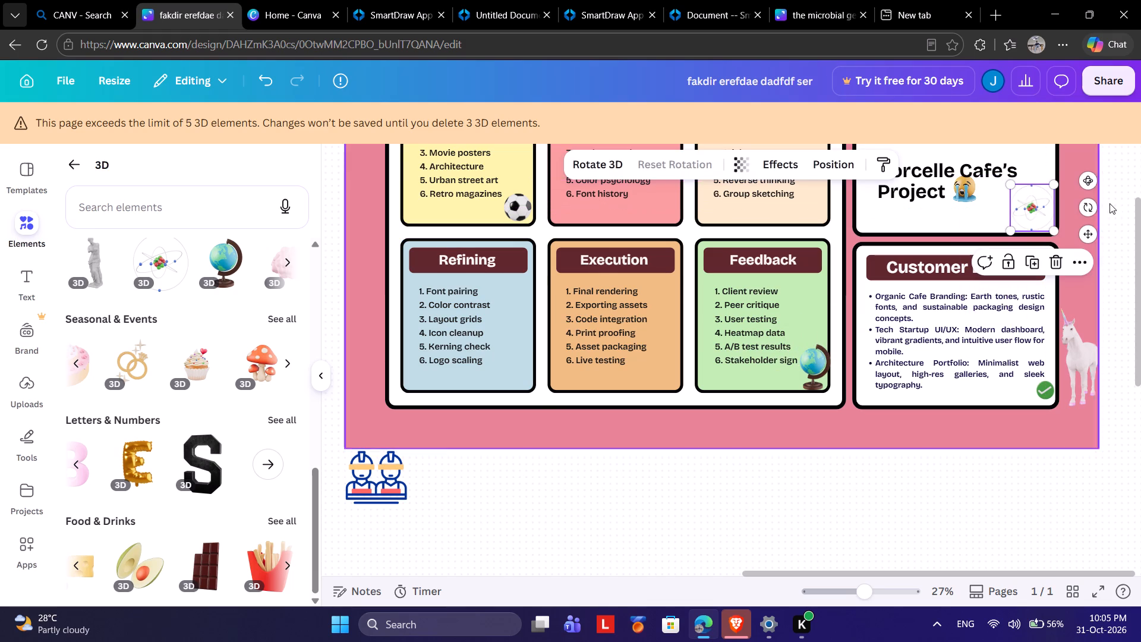
pyautogui.click(1084, 291)
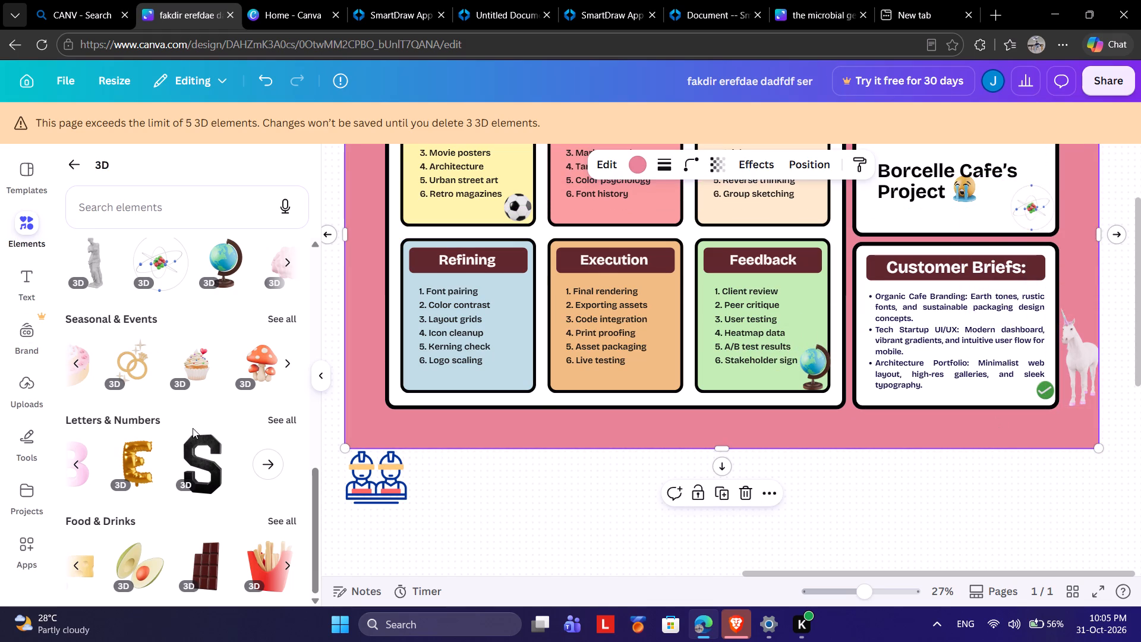
# Add the 3D pile of skulls from Seasonal & Events, shrink it, and place it in the Execution card's lower-right corner.
pyautogui.hscroll(-8, 226, 386)
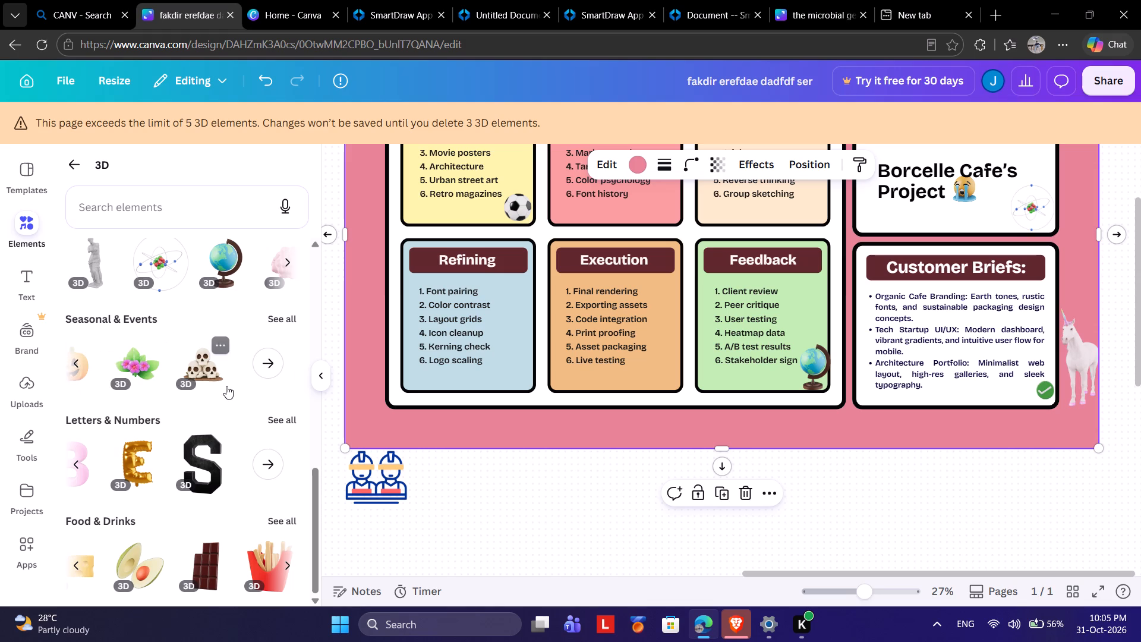
pyautogui.click(199, 373)
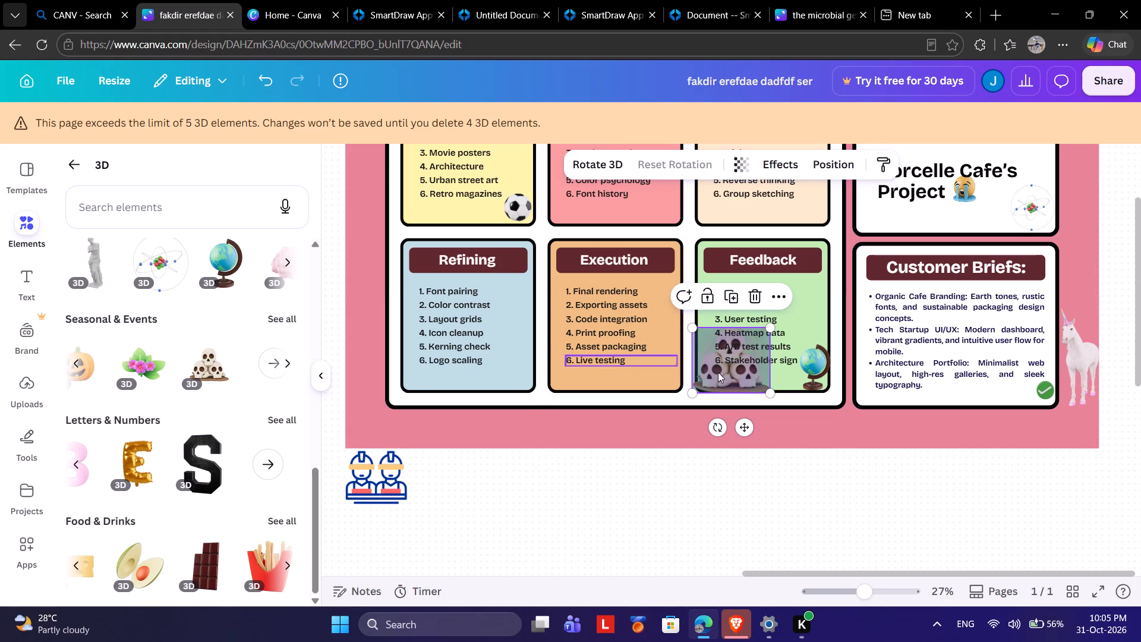
pyautogui.moveTo(718, 372); pyautogui.dragTo(650, 414)
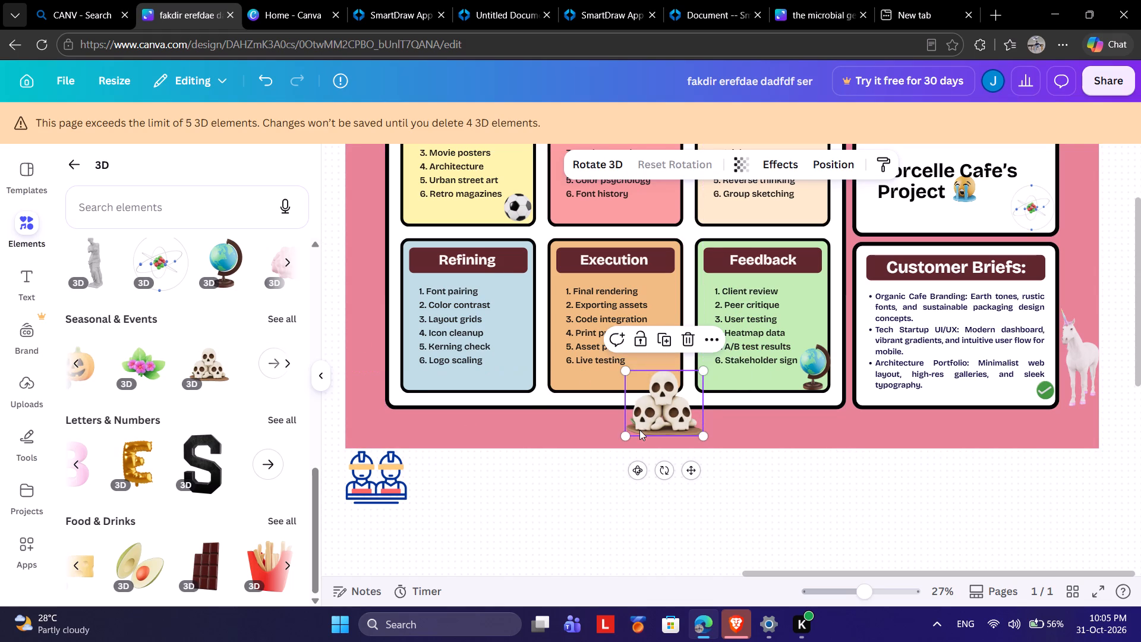
pyautogui.moveTo(701, 437); pyautogui.dragTo(674, 417)
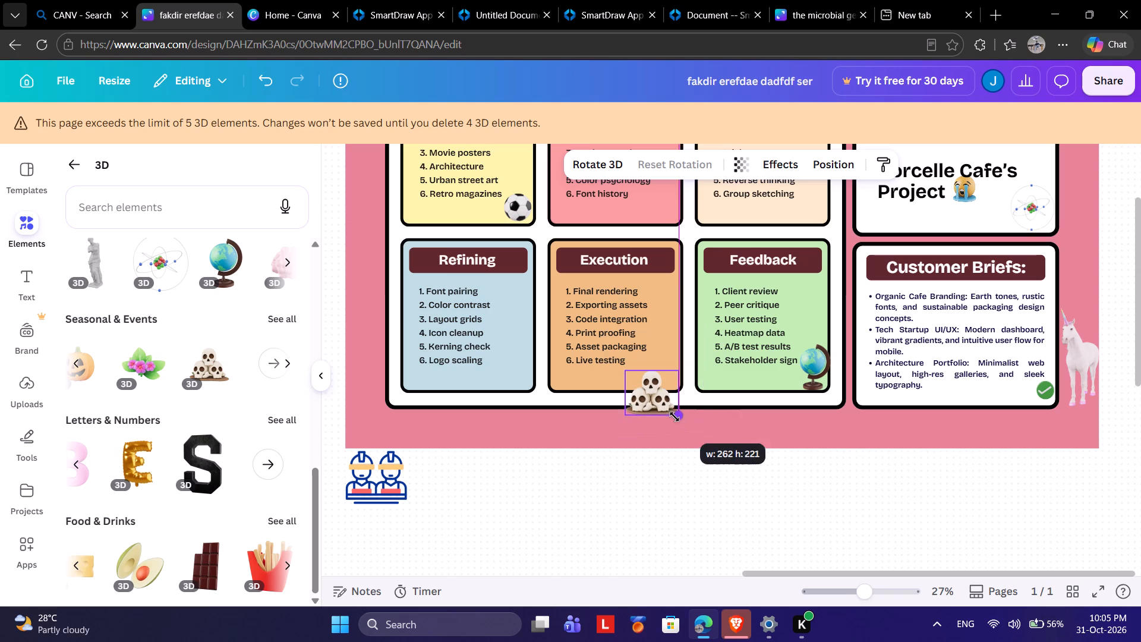
pyautogui.moveTo(674, 417); pyautogui.dragTo(659, 402)
pyautogui.moveTo(644, 385); pyautogui.dragTo(665, 370)
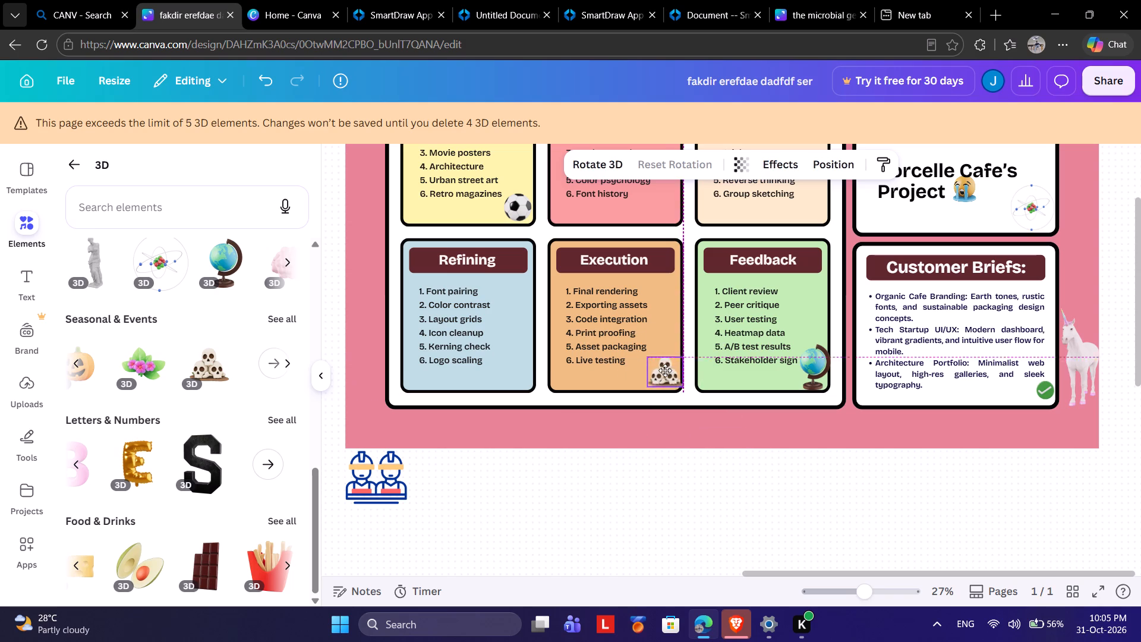
pyautogui.moveTo(665, 370); pyautogui.dragTo(663, 377)
pyautogui.click(650, 511)
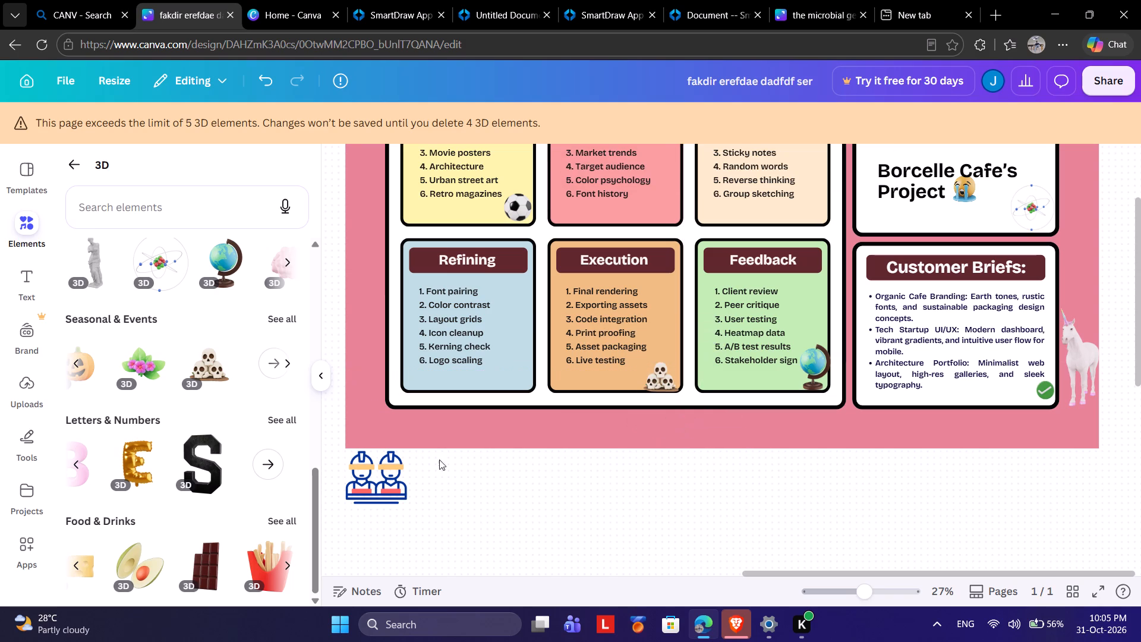
# Add the 3D skeleton from Education and place it along the right edge of the Refining card, near its bottom.
pyautogui.hscroll(-6, 229, 394)
pyautogui.hscroll(-3, 260, 267)
pyautogui.scroll(1, 222, 284)
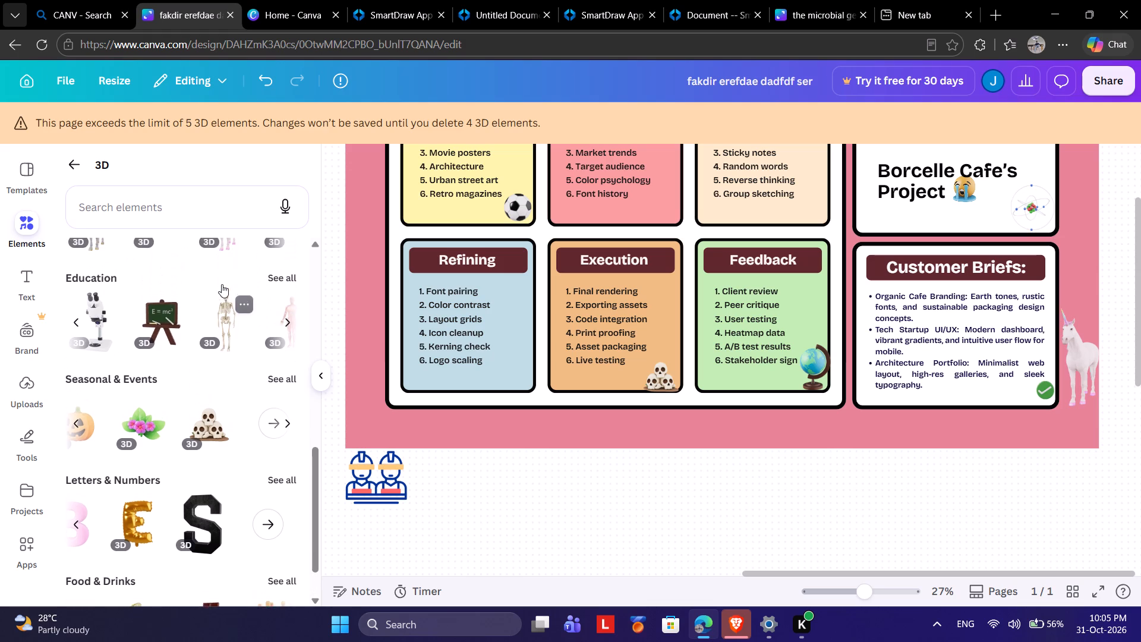
pyautogui.scroll(1, 222, 284)
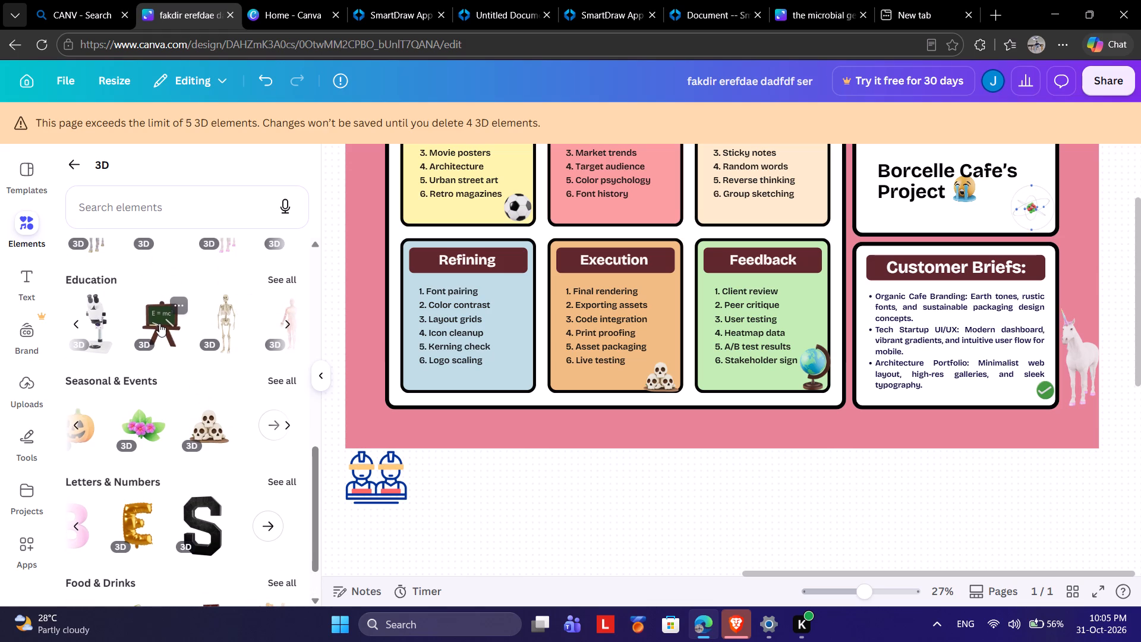
pyautogui.click(220, 317)
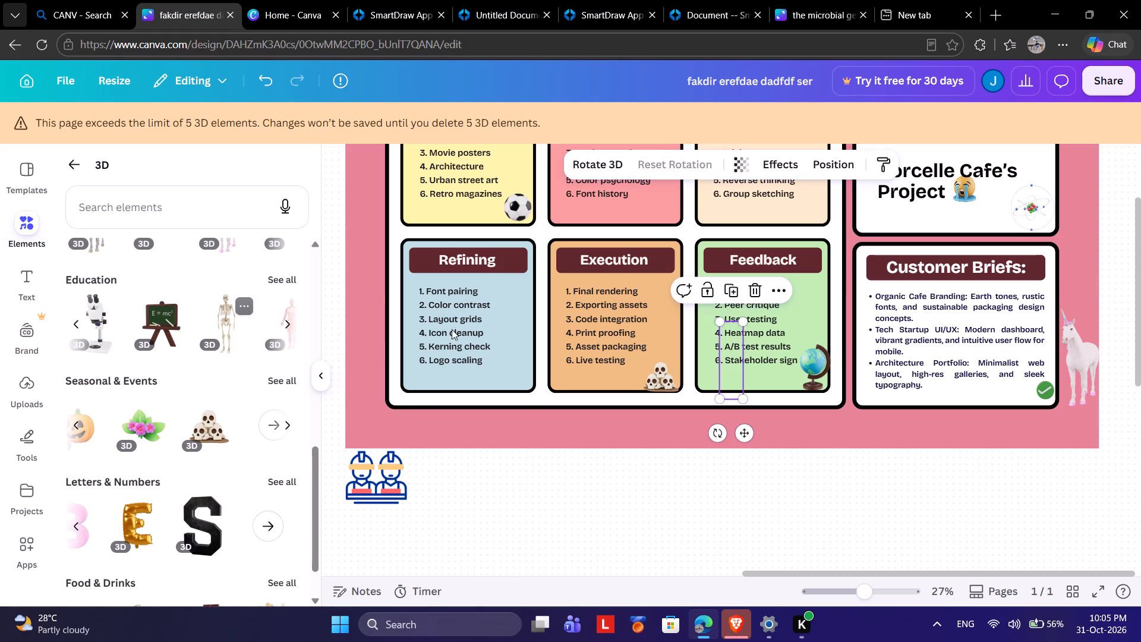
pyautogui.moveTo(724, 357); pyautogui.dragTo(585, 350)
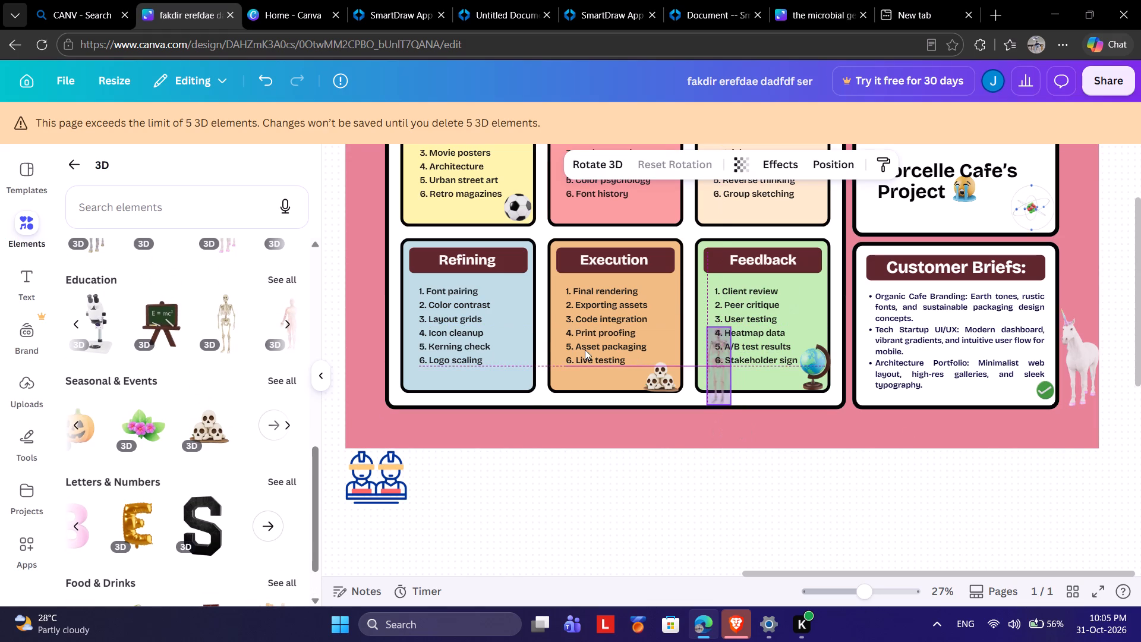
pyautogui.moveTo(585, 350); pyautogui.dragTo(517, 347)
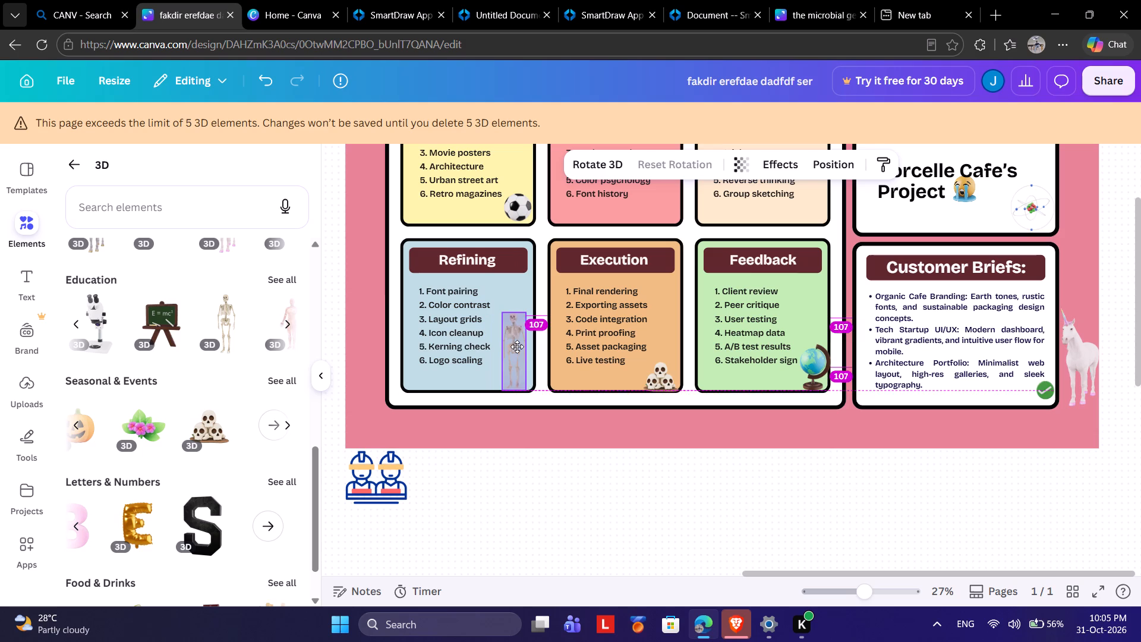
pyautogui.moveTo(517, 347); pyautogui.dragTo(519, 346)
pyautogui.click(528, 534)
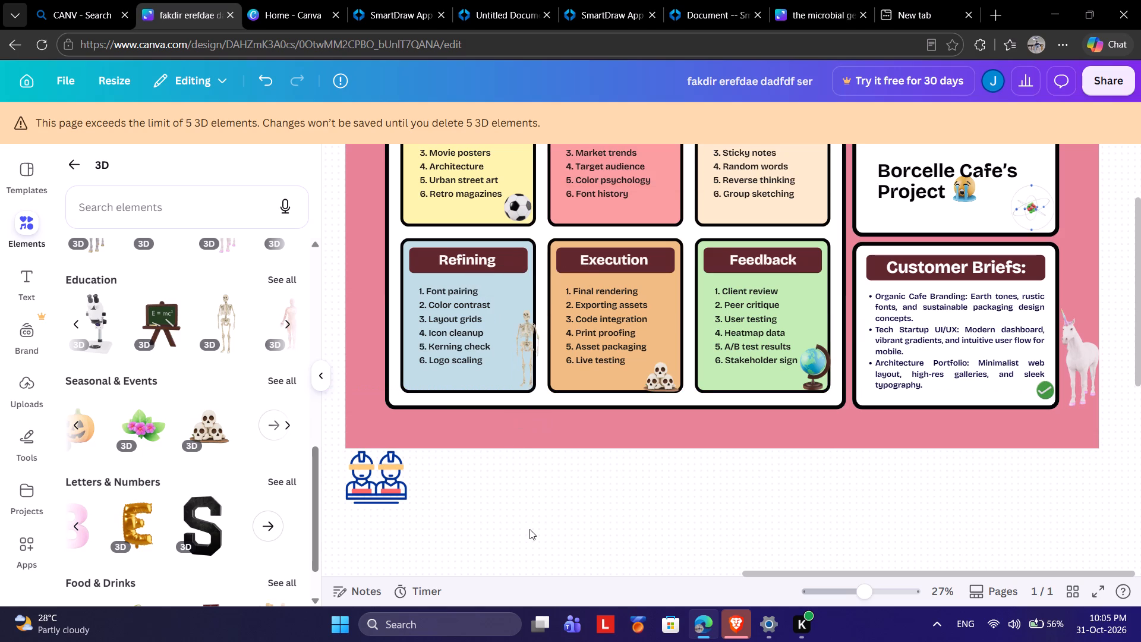
# Shift the skeleton slightly inward so it stands inside the Refining card's right border.
pyautogui.click(528, 355)
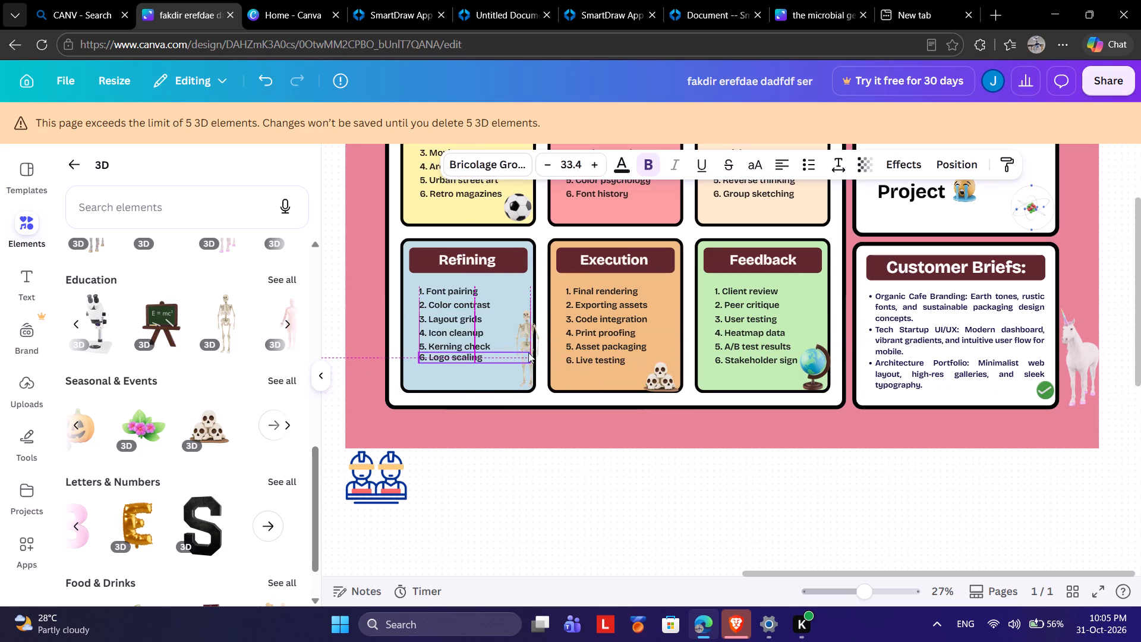
pyautogui.click(525, 334)
pyautogui.click(525, 347)
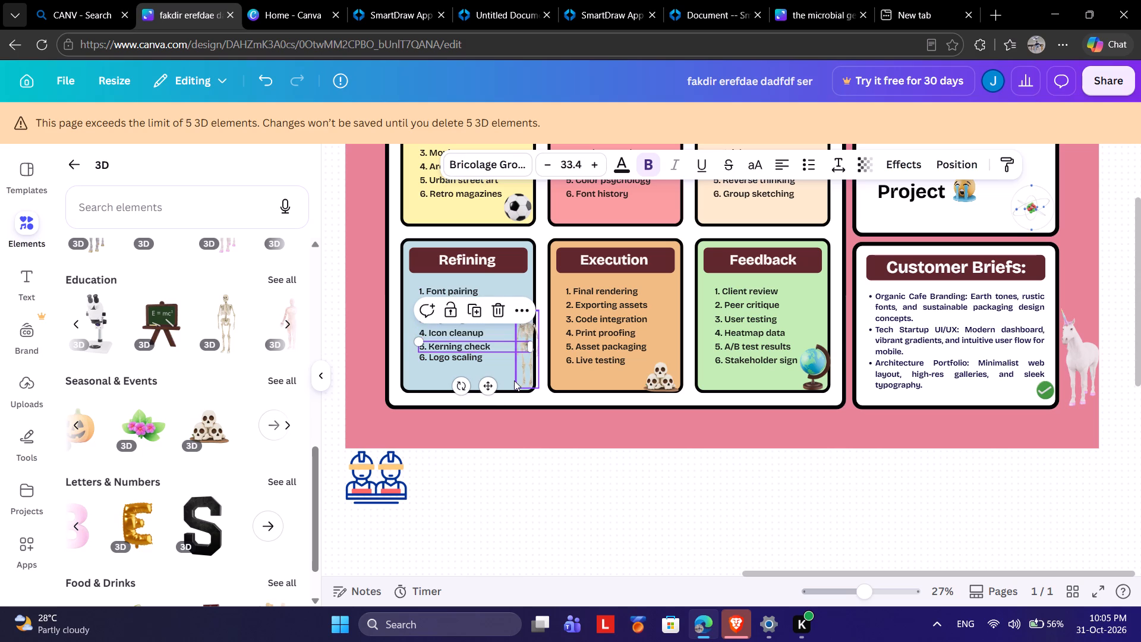
pyautogui.click(528, 373)
pyautogui.click(528, 373)
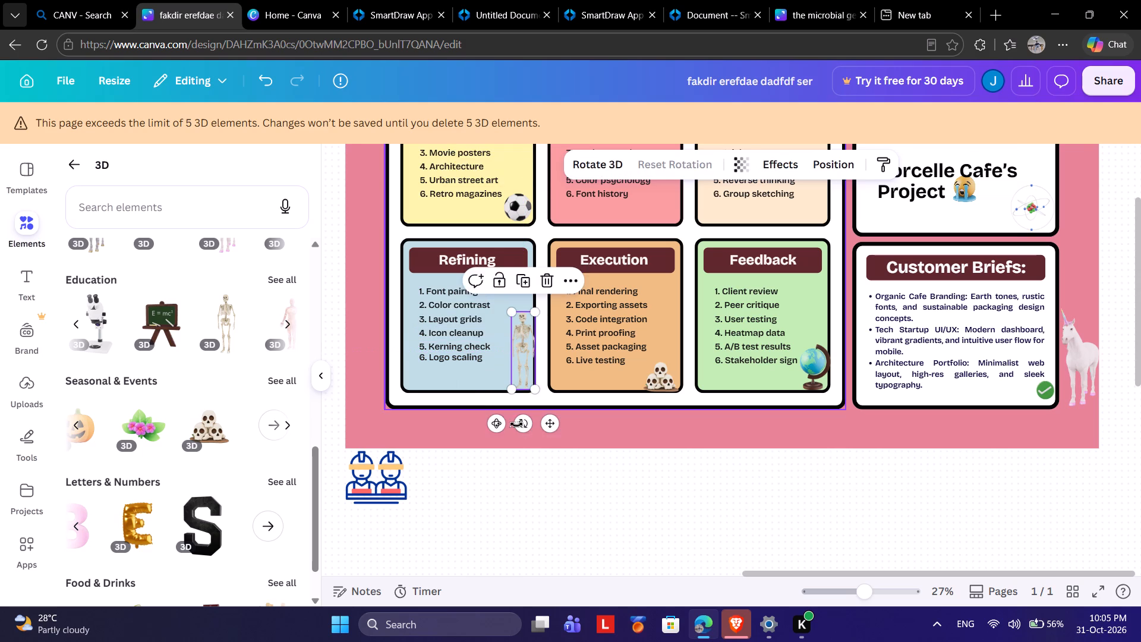
pyautogui.click(510, 442)
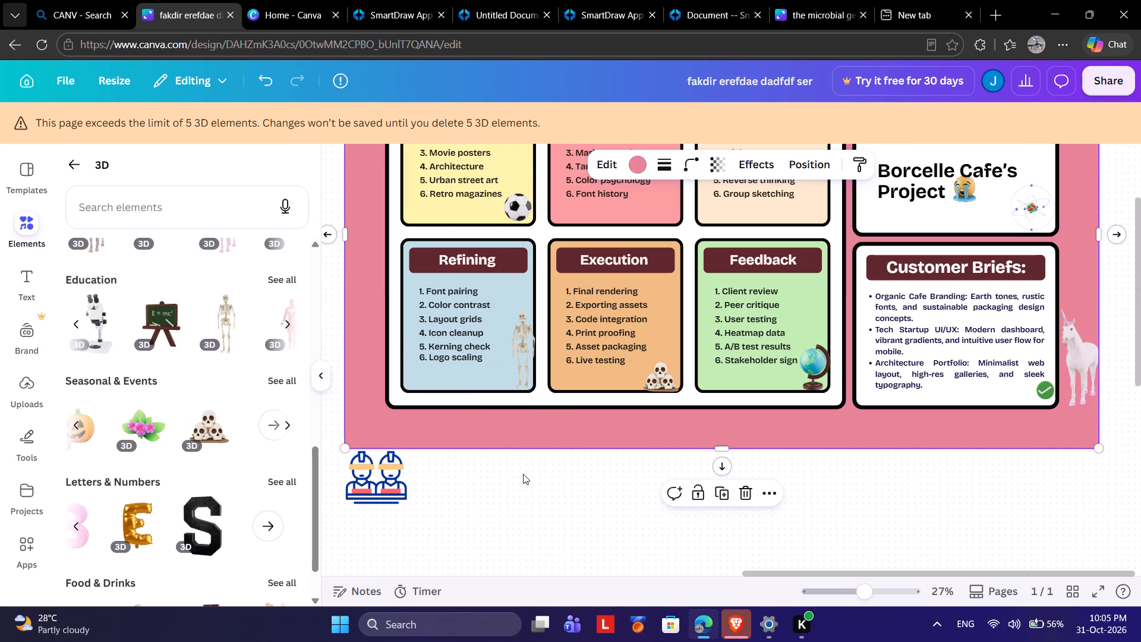
pyautogui.click(523, 373)
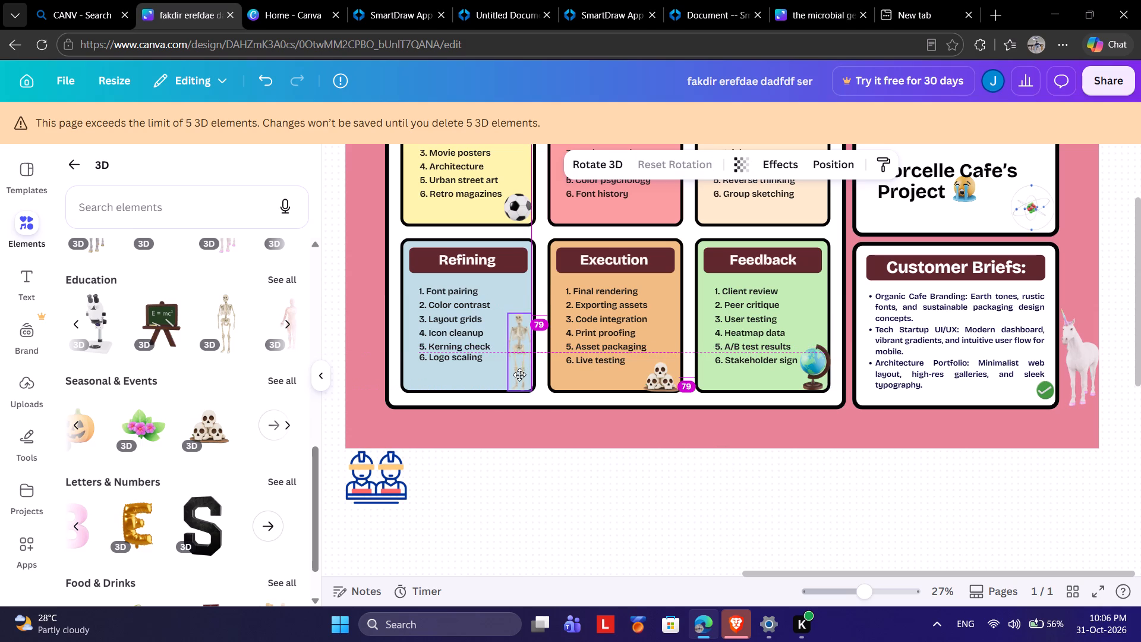
pyautogui.click(532, 498)
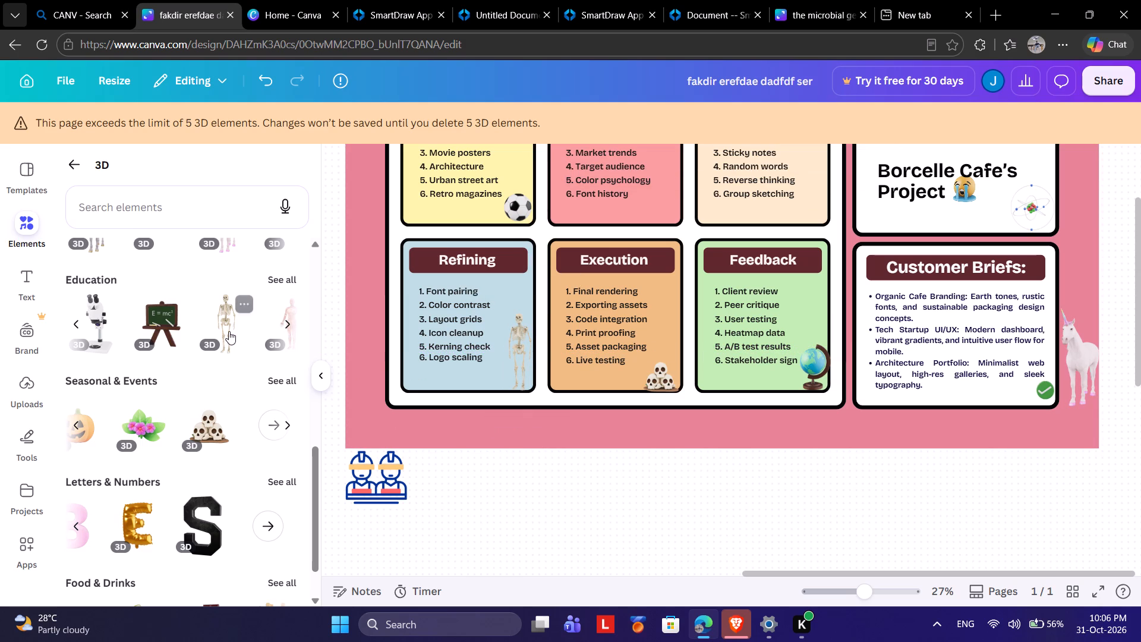
# Add the pink 3D brain from the Education elements to the board.
pyautogui.scroll(1, 229, 331)
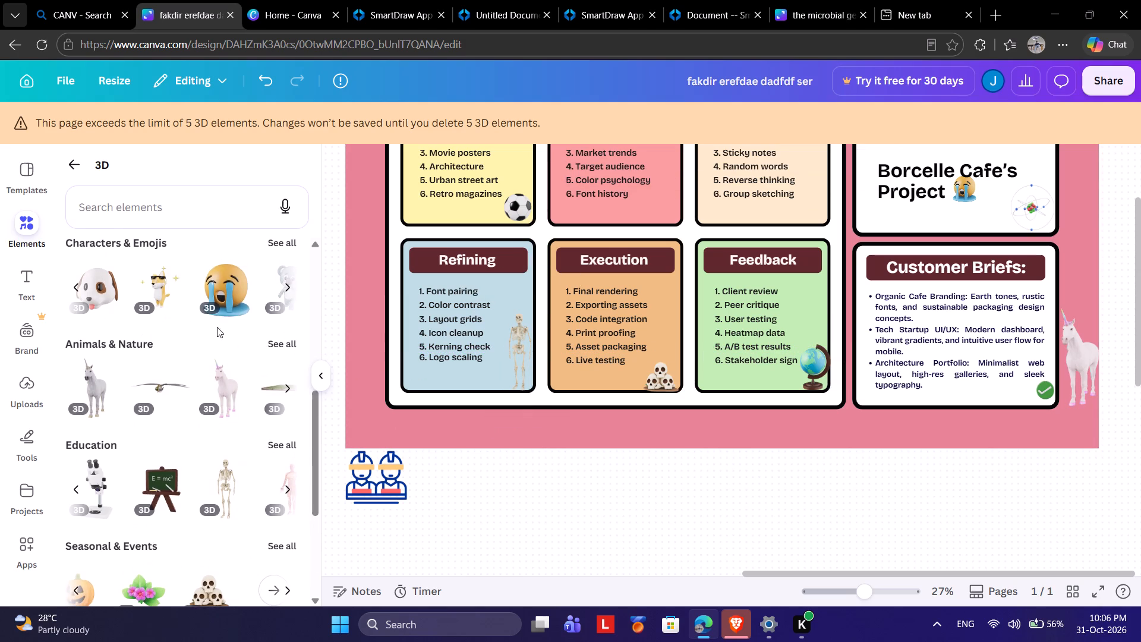
pyautogui.hscroll(-3, 201, 296)
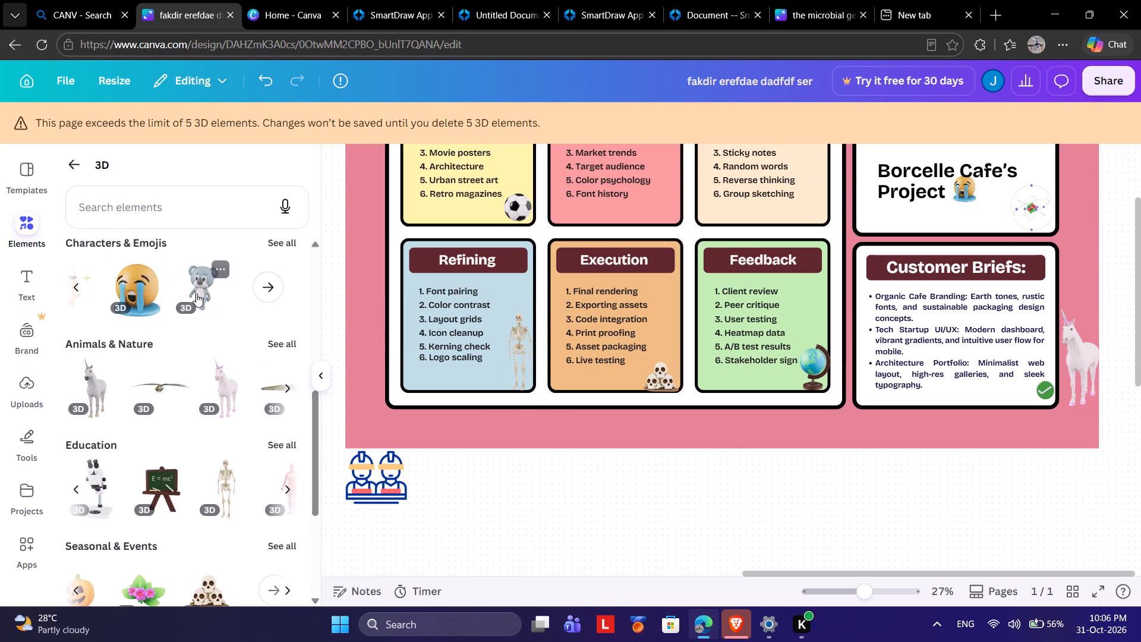
pyautogui.scroll(2, 516, 336)
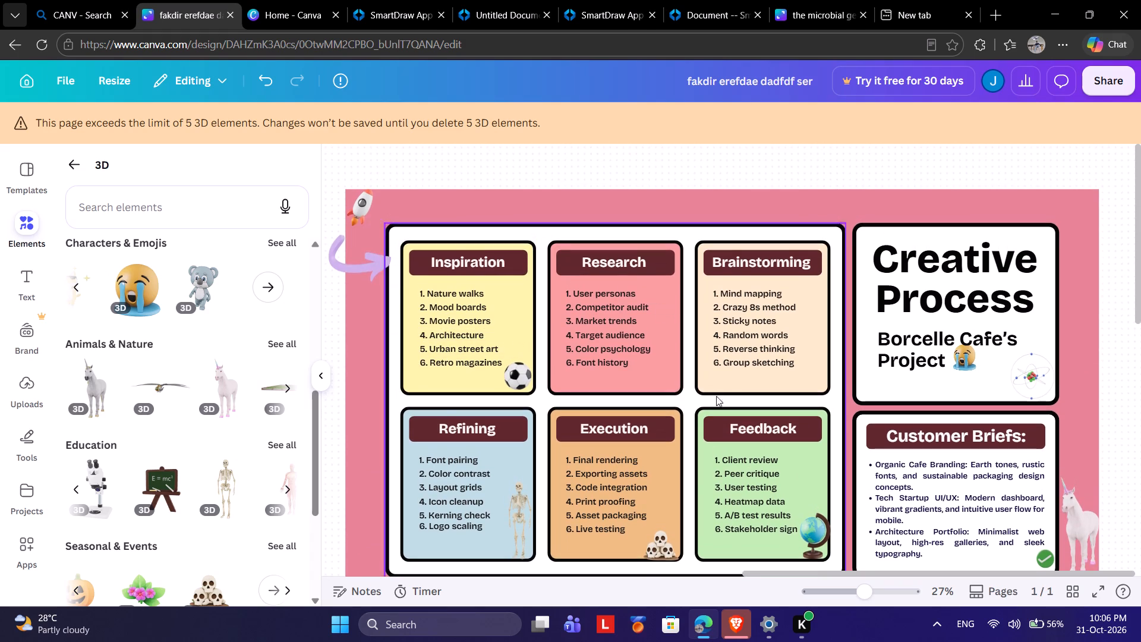
pyautogui.scroll(-2, 202, 436)
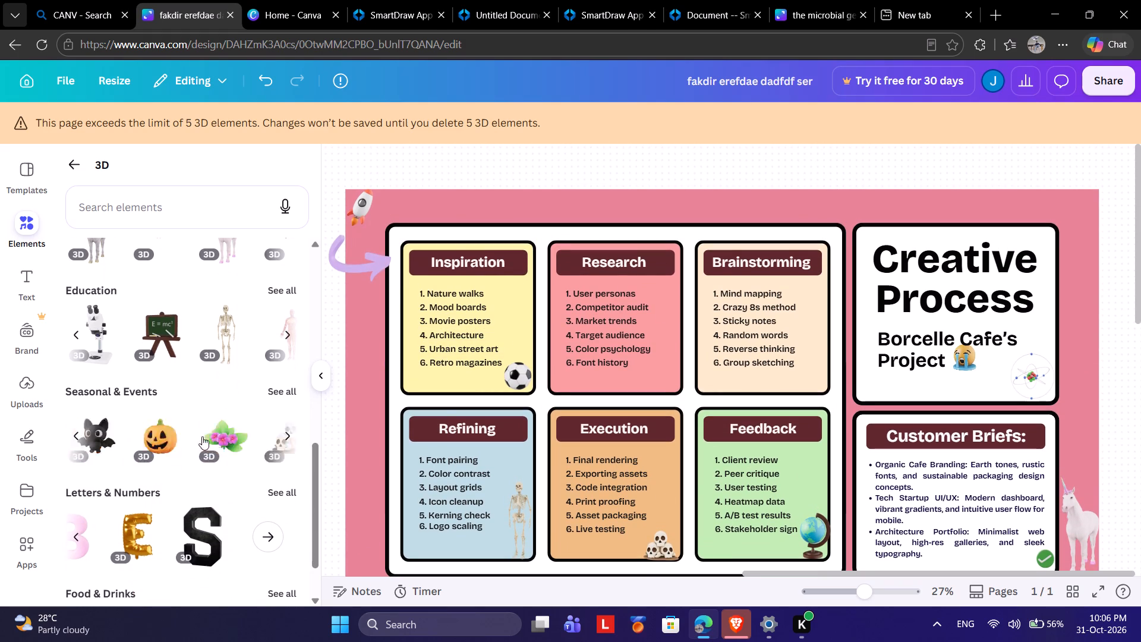
pyautogui.scroll(-2, 202, 436)
pyautogui.hscroll(5, 202, 436)
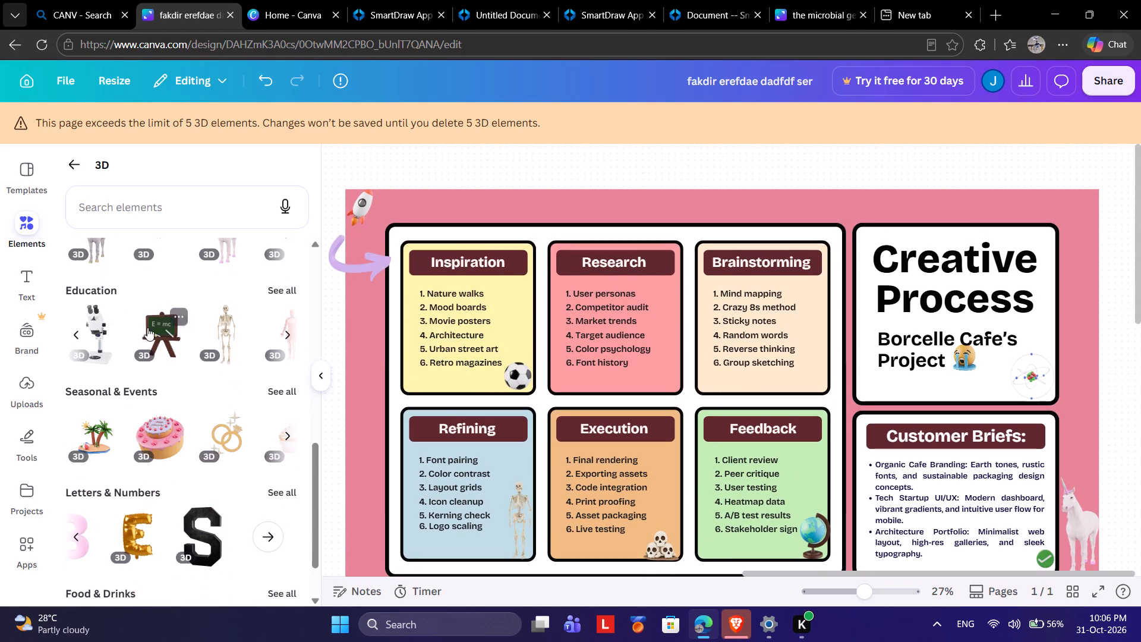
pyautogui.hscroll(7, 147, 328)
pyautogui.hscroll(-1, 147, 328)
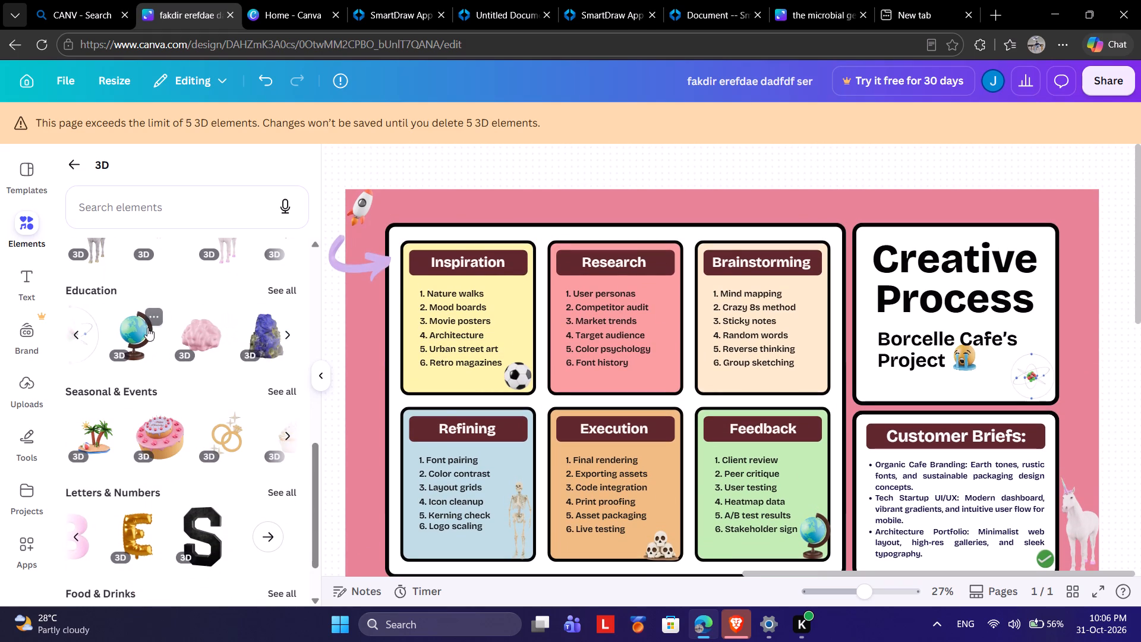
pyautogui.hscroll(-2, 147, 328)
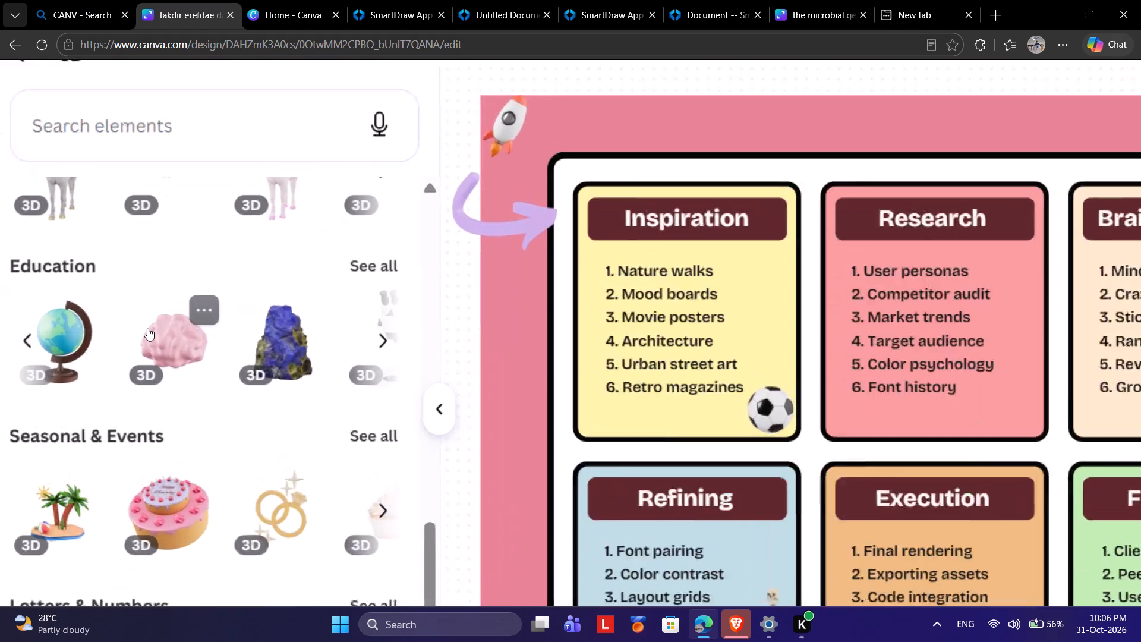
pyautogui.click(147, 328)
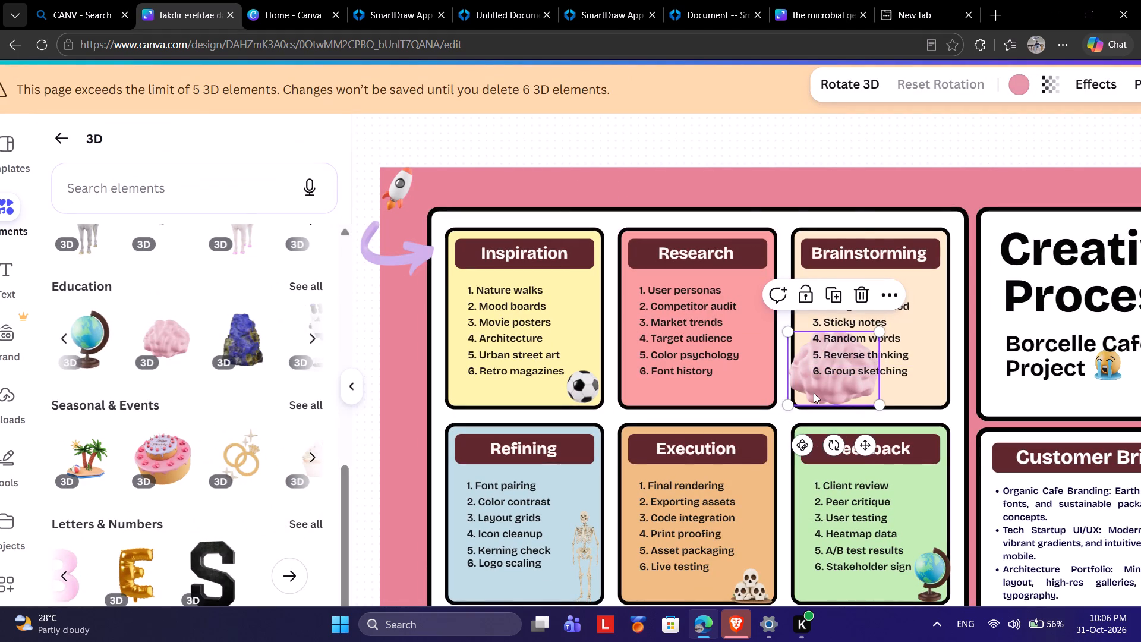
# Shrink the brain to about half its size and place it in the Research card's lower-right corner.
pyautogui.moveTo(811, 394); pyautogui.dragTo(768, 149)
pyautogui.scroll(2, 768, 149)
pyautogui.moveTo(834, 315); pyautogui.dragTo(784, 284)
pyautogui.moveTo(771, 256); pyautogui.dragTo(720, 451)
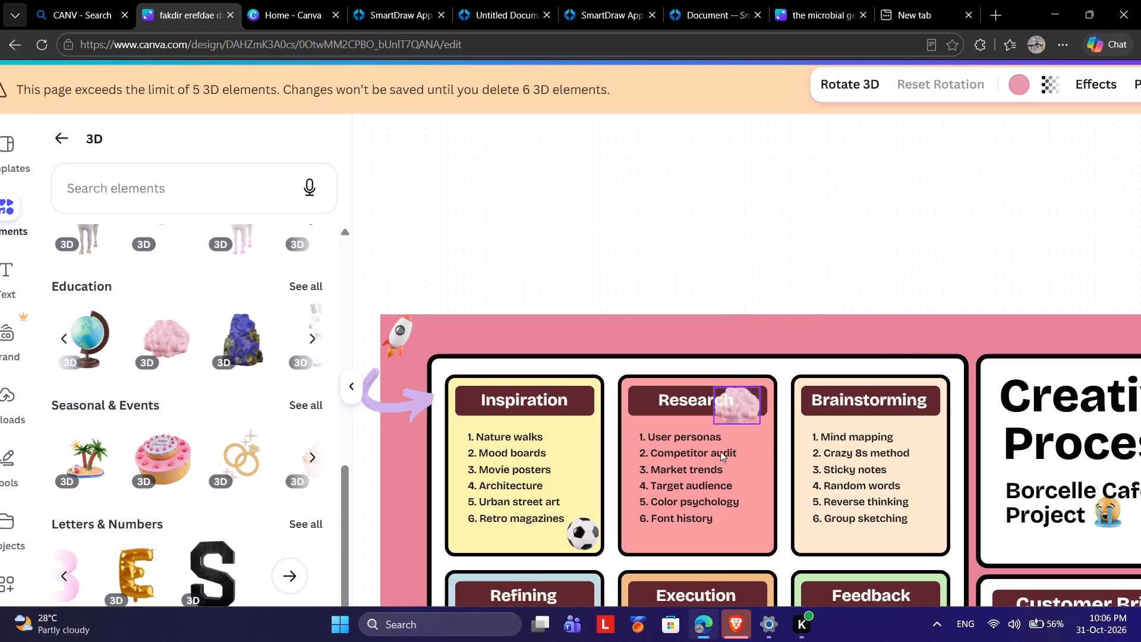
pyautogui.moveTo(720, 451); pyautogui.dragTo(756, 534)
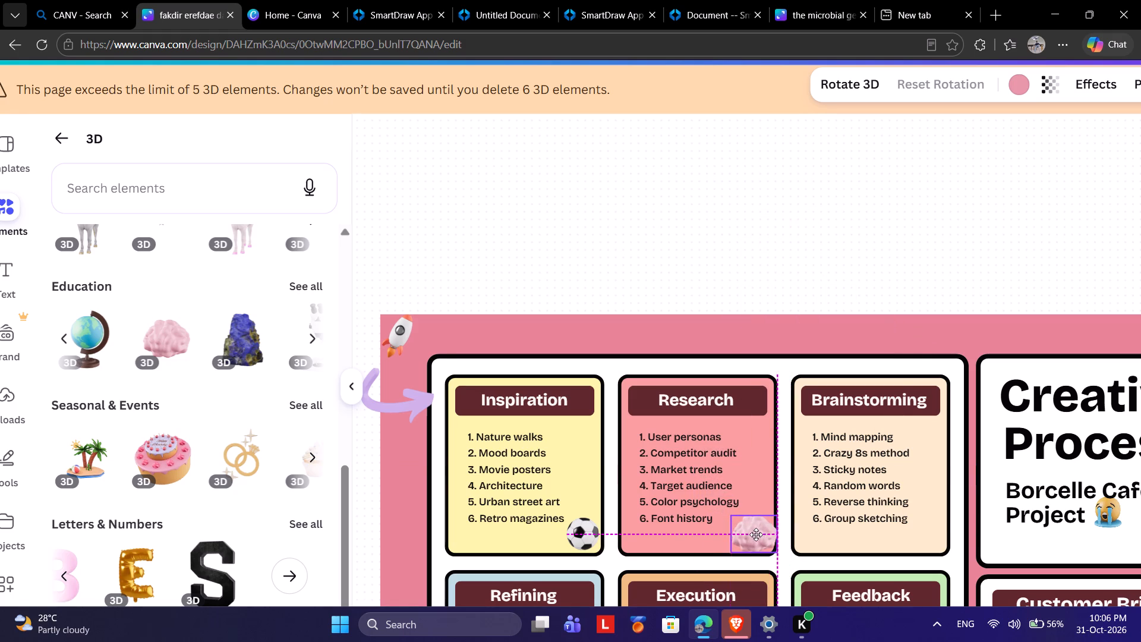
pyautogui.moveTo(756, 534); pyautogui.dragTo(753, 533)
pyautogui.click(804, 232)
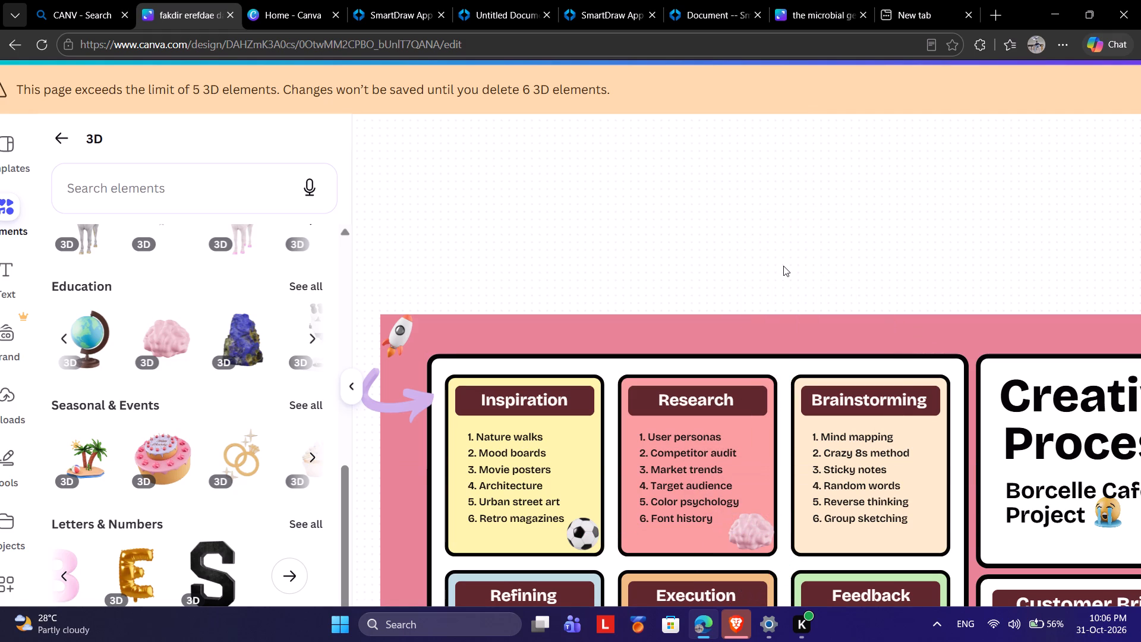
# Move the brain from the Research card into the Brainstorming card's lower-right corner.
pyautogui.hscroll(-5, 783, 266)
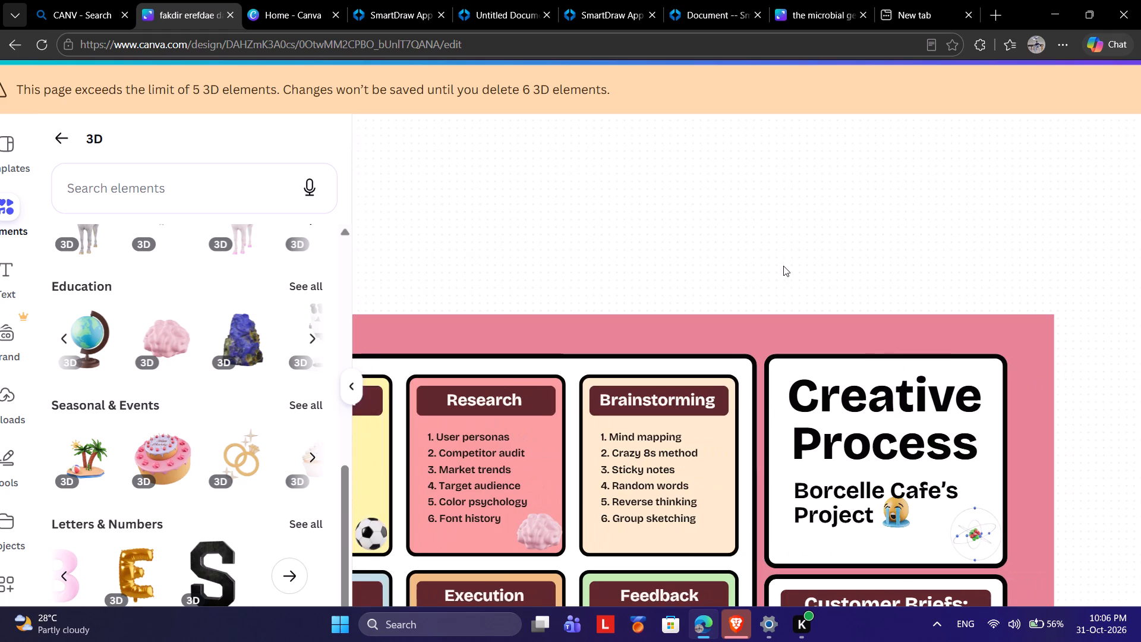
pyautogui.hscroll(-2, 783, 266)
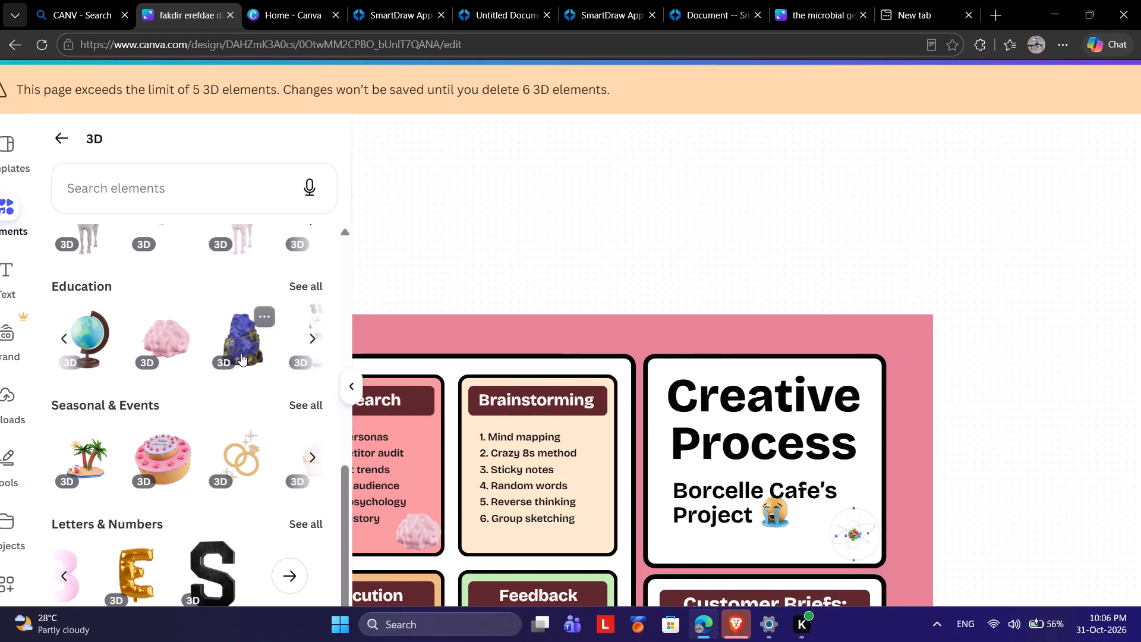
pyautogui.hscroll(-3, 241, 353)
pyautogui.hscroll(3, 241, 353)
pyautogui.hscroll(1, 597, 435)
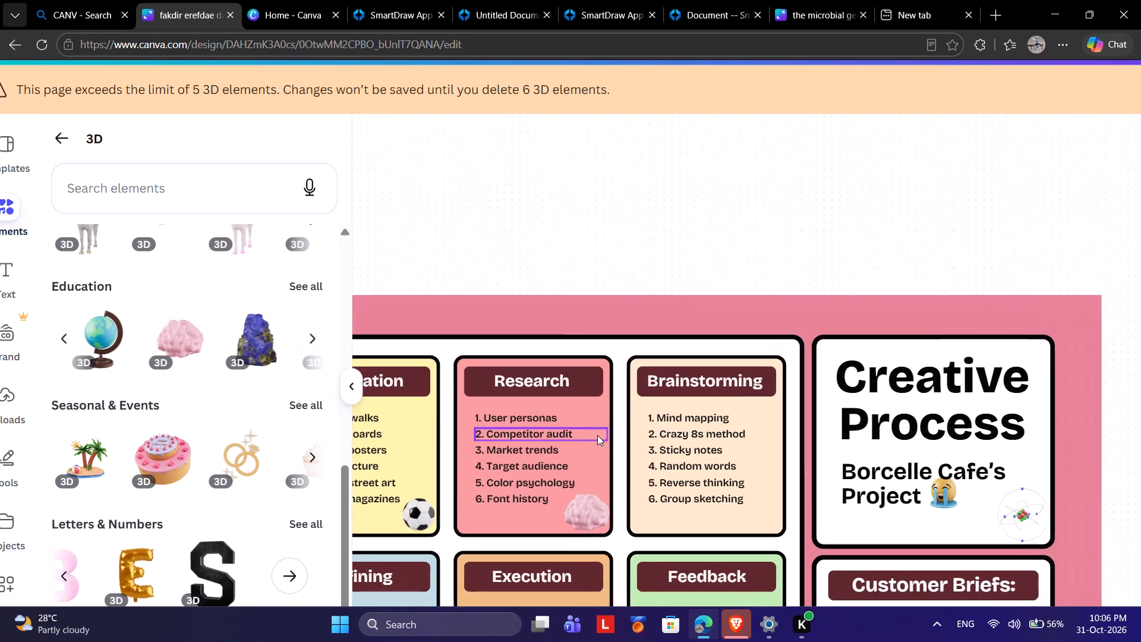
pyautogui.hscroll(1, 597, 435)
pyautogui.moveTo(568, 525); pyautogui.dragTo(745, 535)
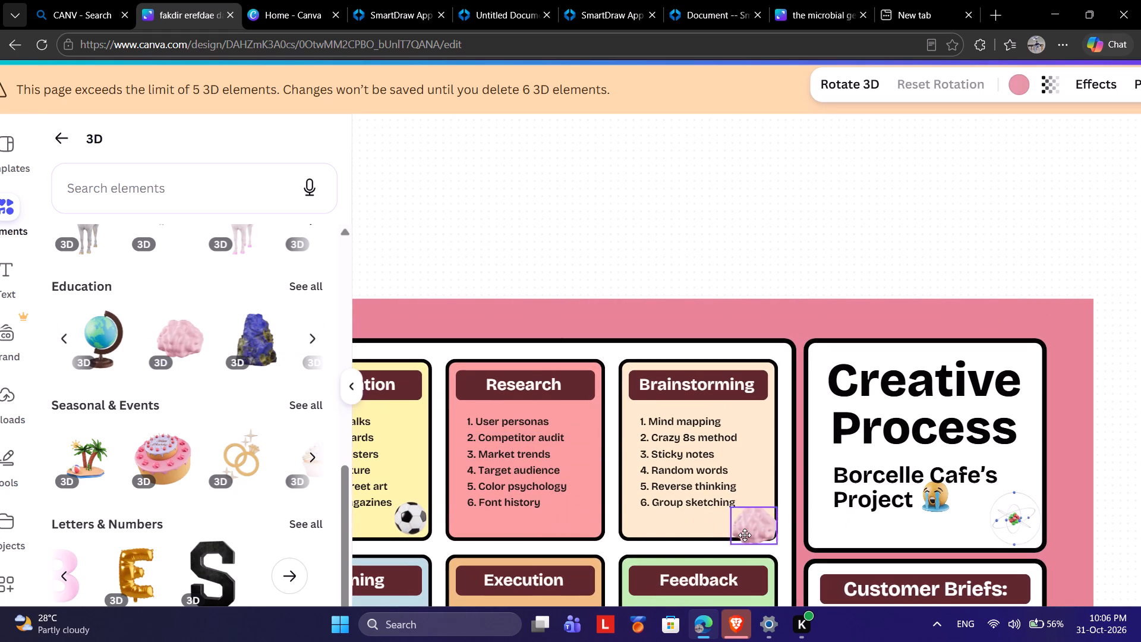
pyautogui.moveTo(745, 535); pyautogui.dragTo(740, 528)
pyautogui.click(768, 272)
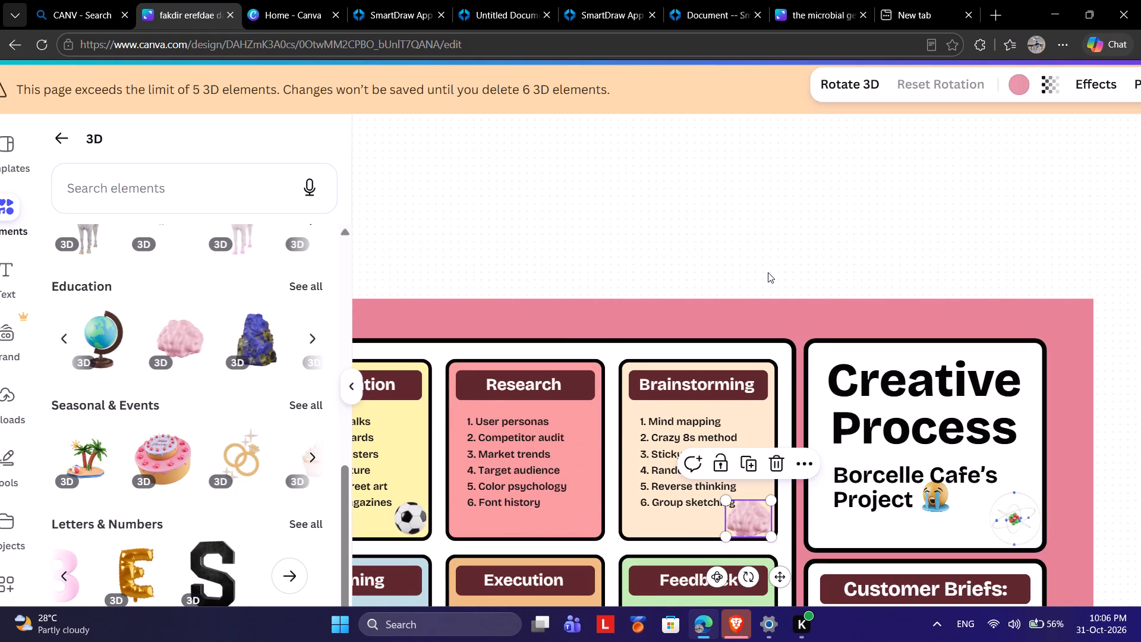
# Add the 3D DNA strand from the Education elements to the board.
pyautogui.hscroll(-2, 275, 375)
pyautogui.hscroll(1, 275, 375)
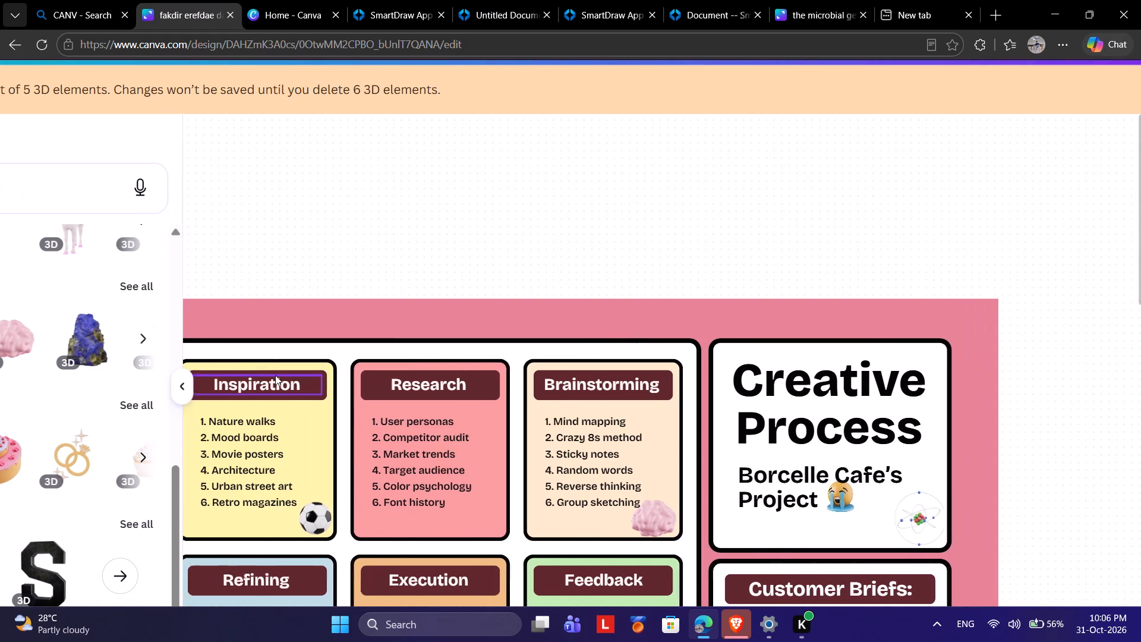
pyautogui.hscroll(1, 275, 375)
pyautogui.hscroll(-2, 109, 334)
pyautogui.hscroll(1, 109, 334)
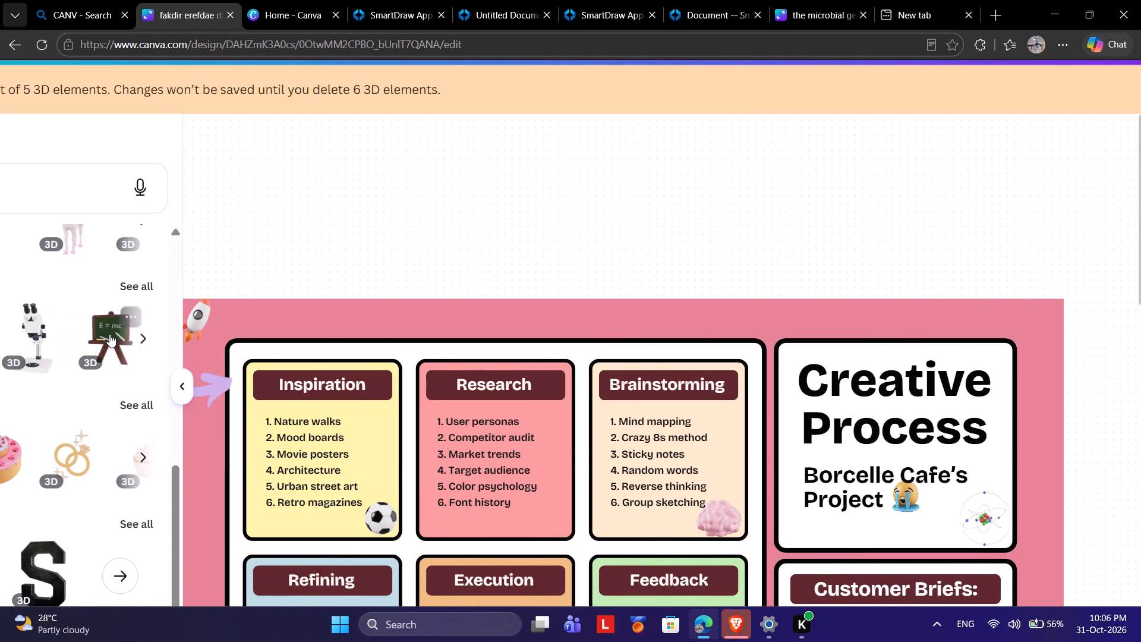
pyautogui.hscroll(1, 160, 373)
pyautogui.hscroll(-1, 162, 278)
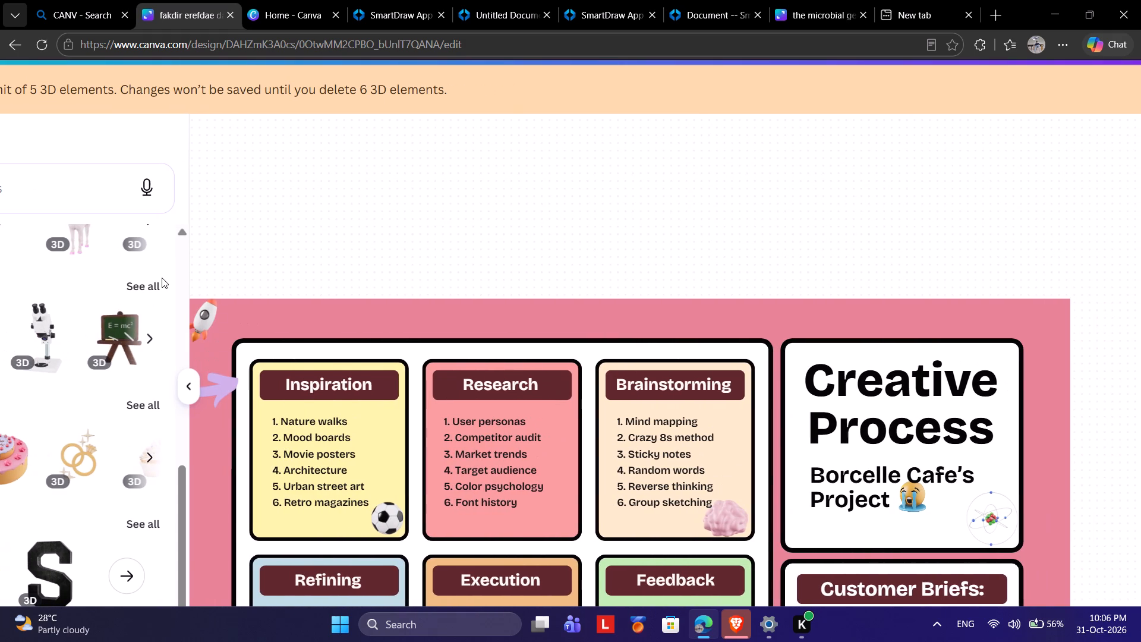
pyautogui.scroll(2, 162, 278)
pyautogui.scroll(1, 153, 326)
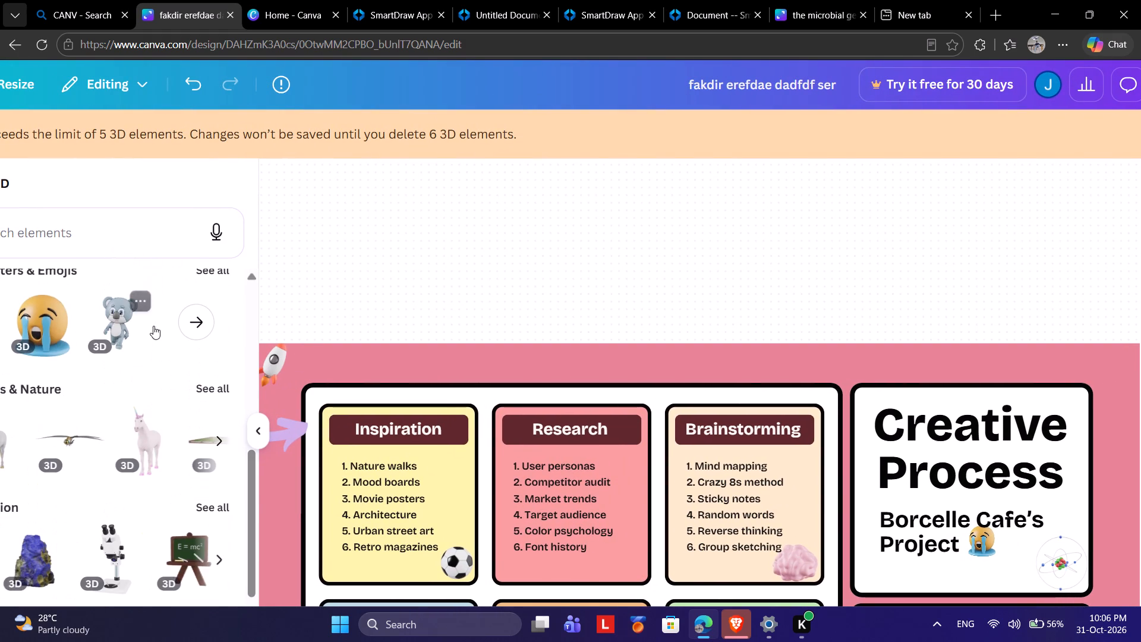
pyautogui.hscroll(-1, 194, 491)
pyautogui.hscroll(-2, 135, 433)
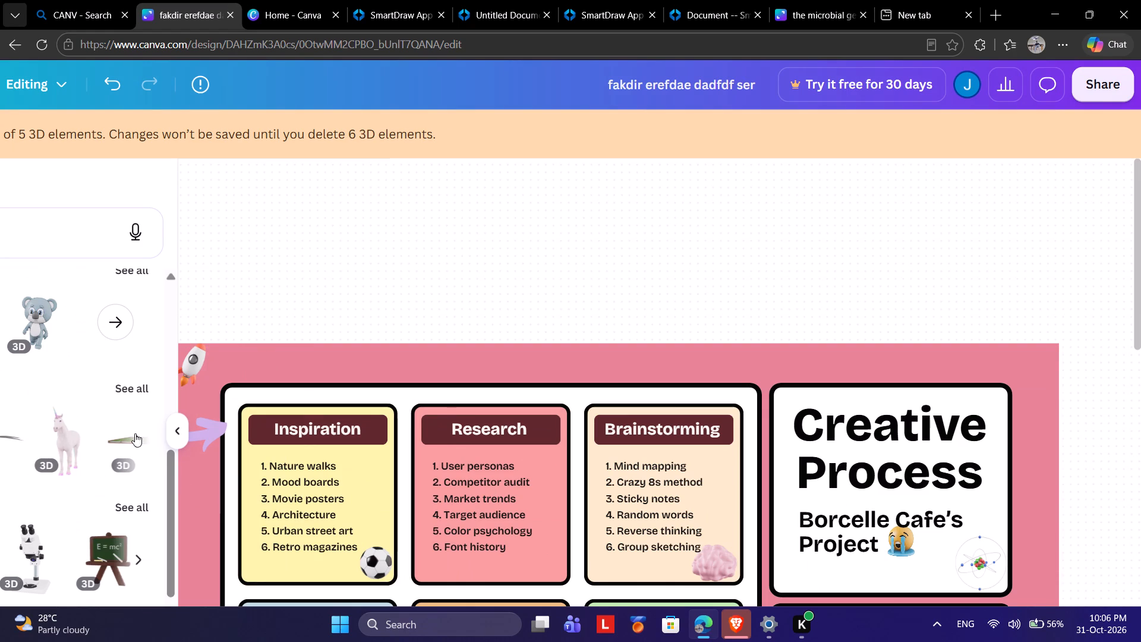
pyautogui.hscroll(3, 135, 433)
pyautogui.hscroll(-2, 216, 331)
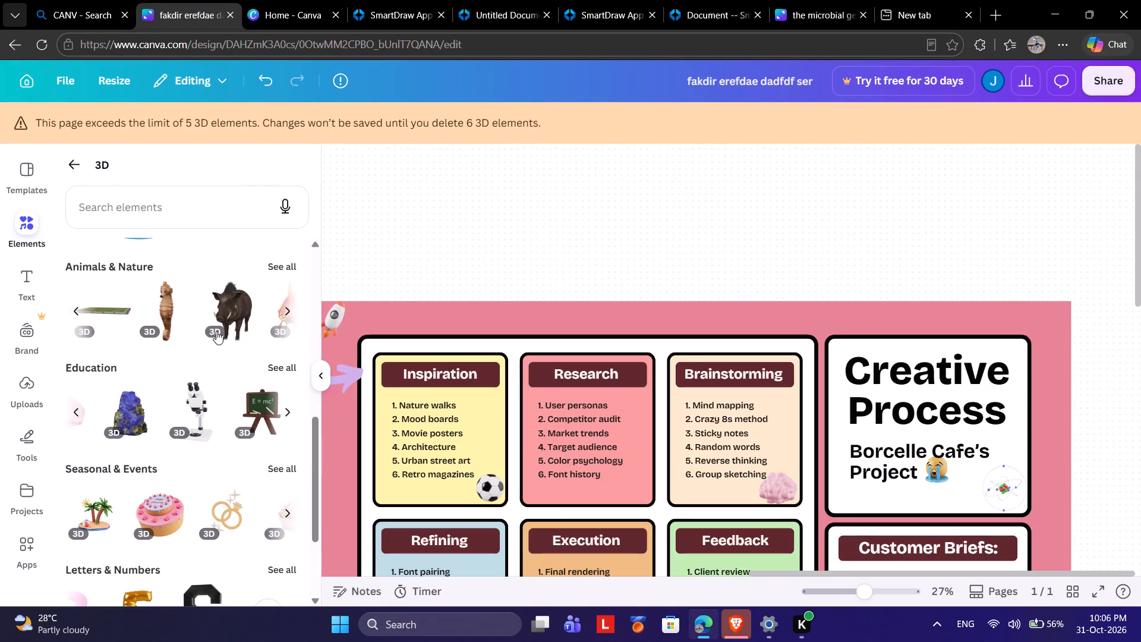
pyautogui.hscroll(-6, 216, 331)
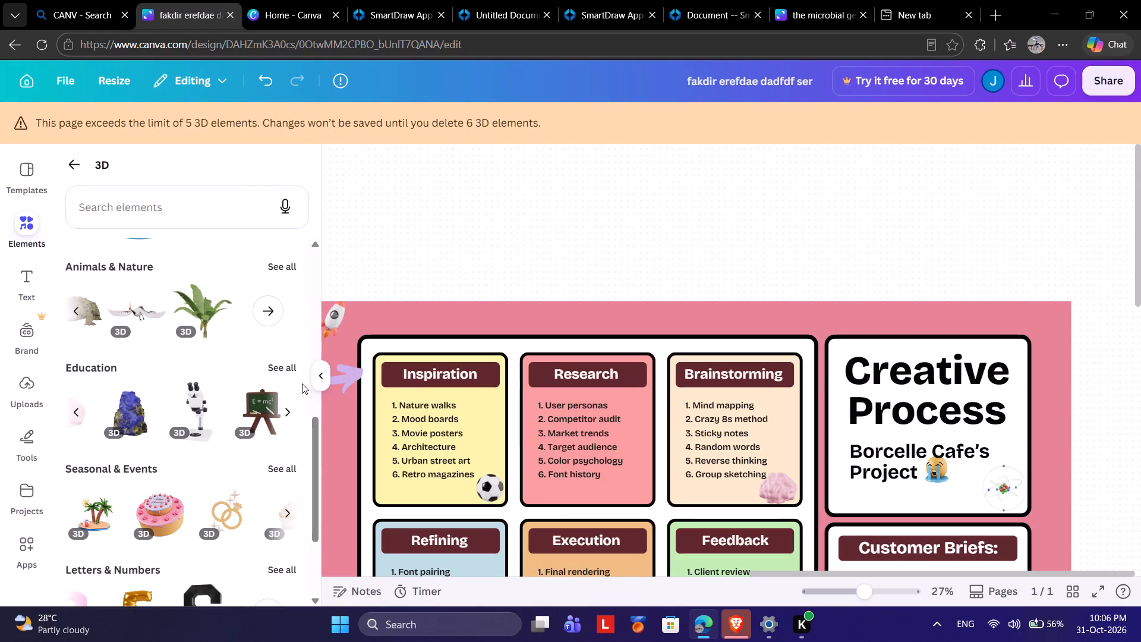
pyautogui.hscroll(-3, 235, 401)
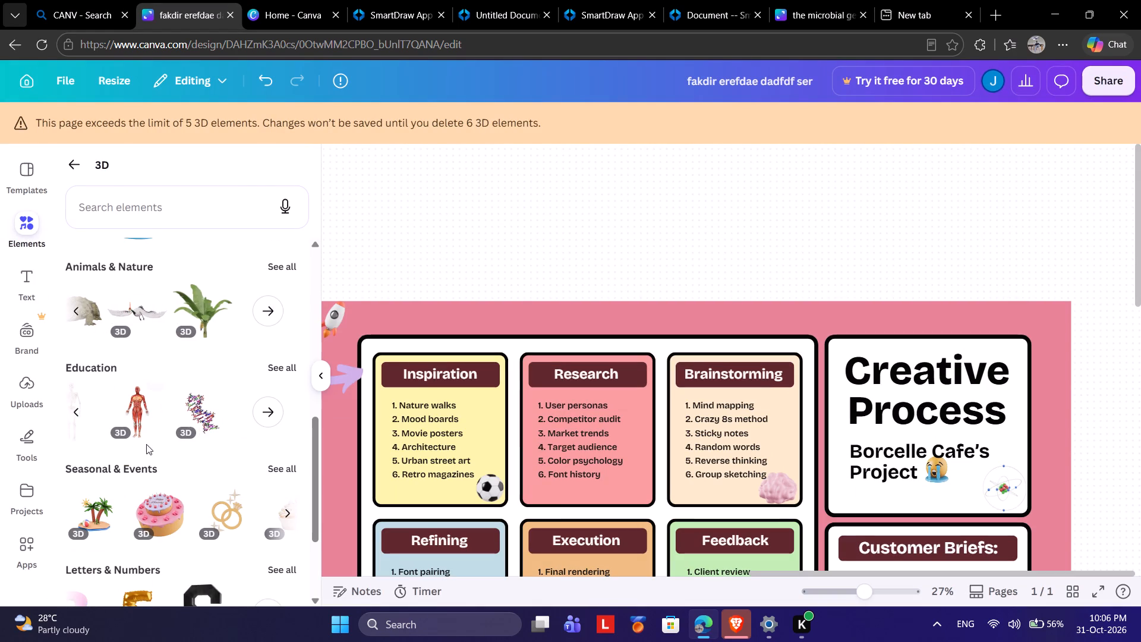
pyautogui.click(195, 418)
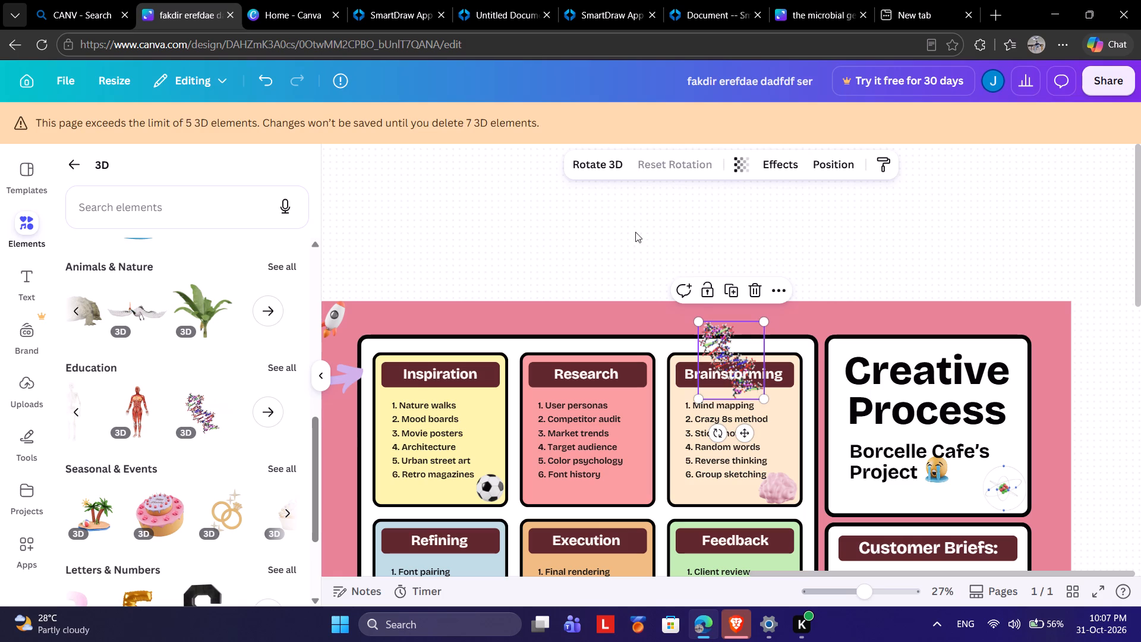
# Shrink the DNA strand and place it in the Research card's lower-right corner.
pyautogui.moveTo(730, 346); pyautogui.dragTo(720, 232)
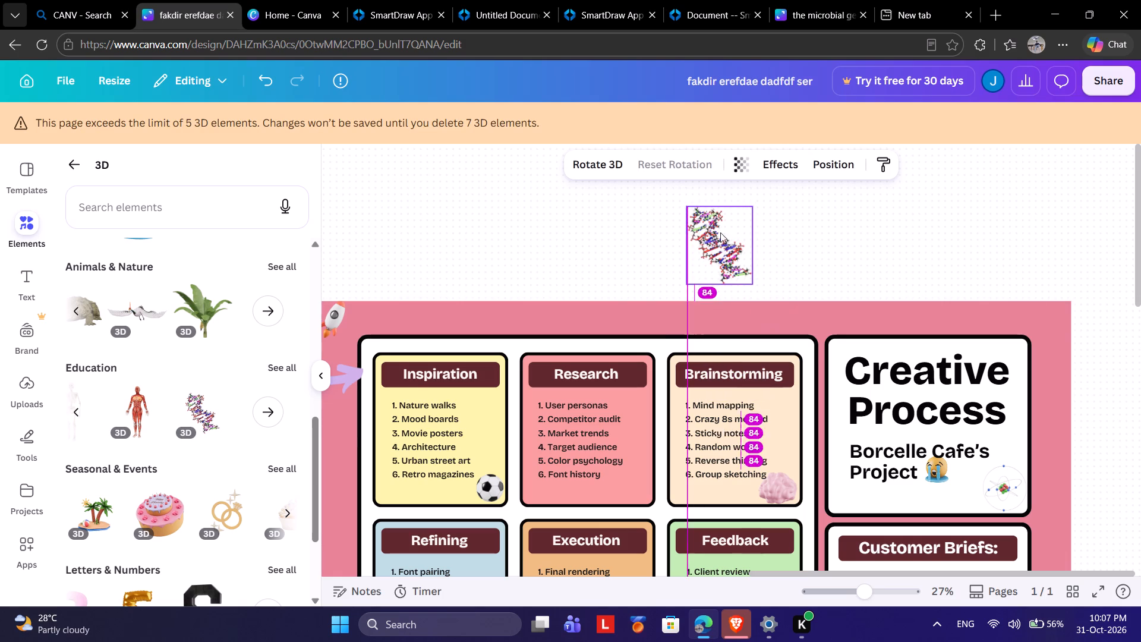
pyautogui.moveTo(749, 210); pyautogui.dragTo(730, 254)
pyautogui.moveTo(708, 263); pyautogui.dragTo(638, 481)
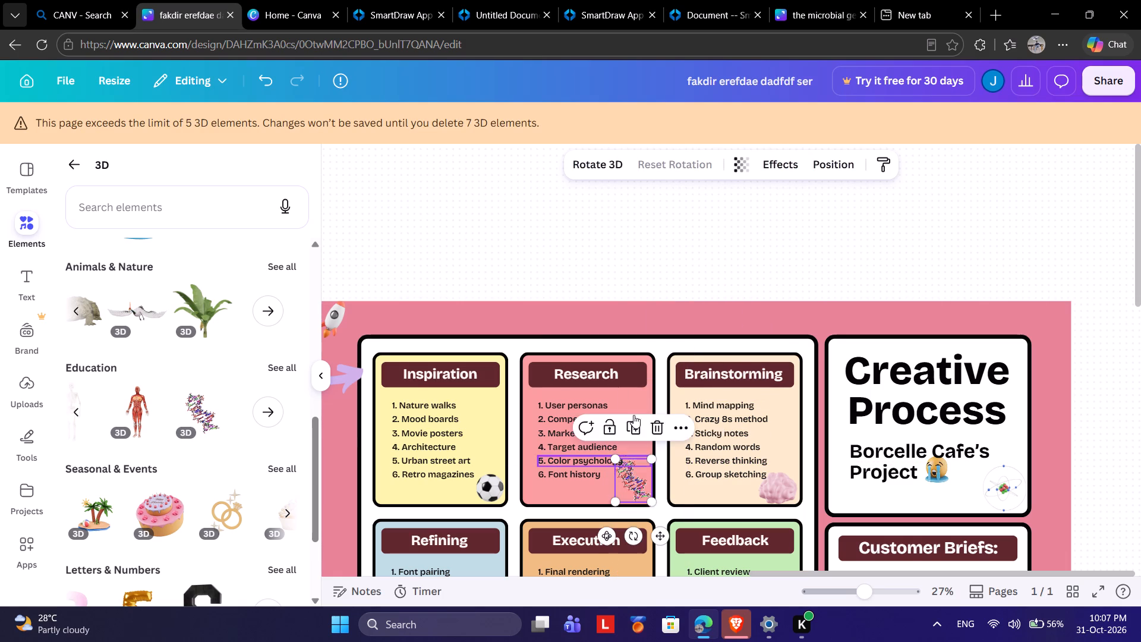
pyautogui.click(655, 268)
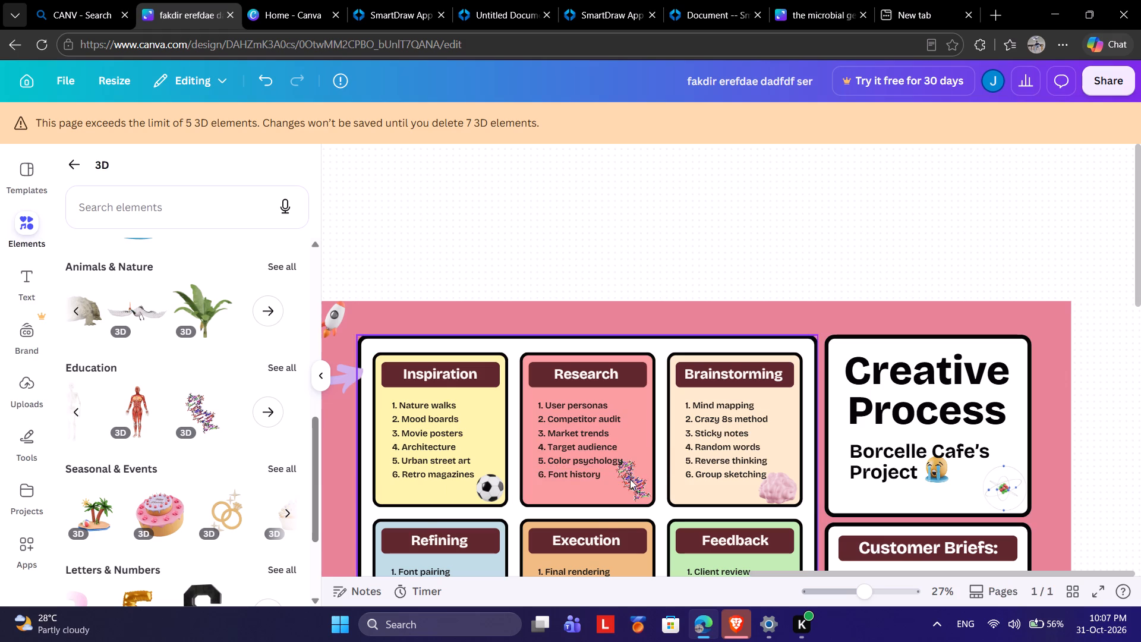
# Make the DNA strand slightly smaller and fit it back into the Research card's lower-right corner, clear of the list text.
pyautogui.click(630, 479)
pyautogui.moveTo(629, 487); pyautogui.dragTo(685, 266)
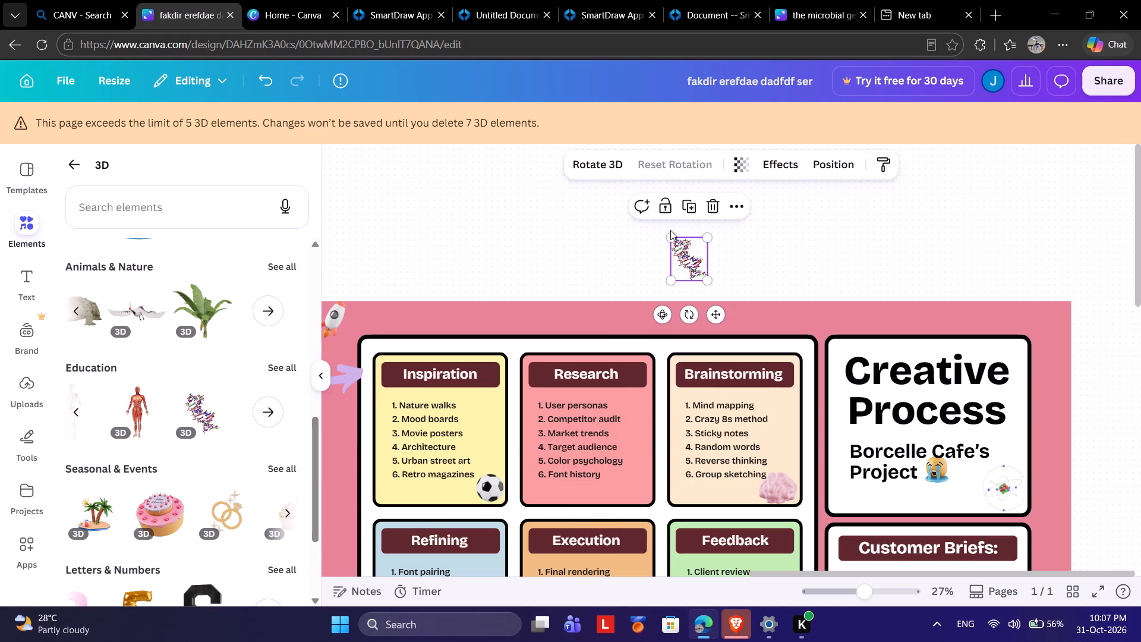
pyautogui.moveTo(669, 241); pyautogui.dragTo(673, 255)
pyautogui.moveTo(688, 262); pyautogui.dragTo(619, 509)
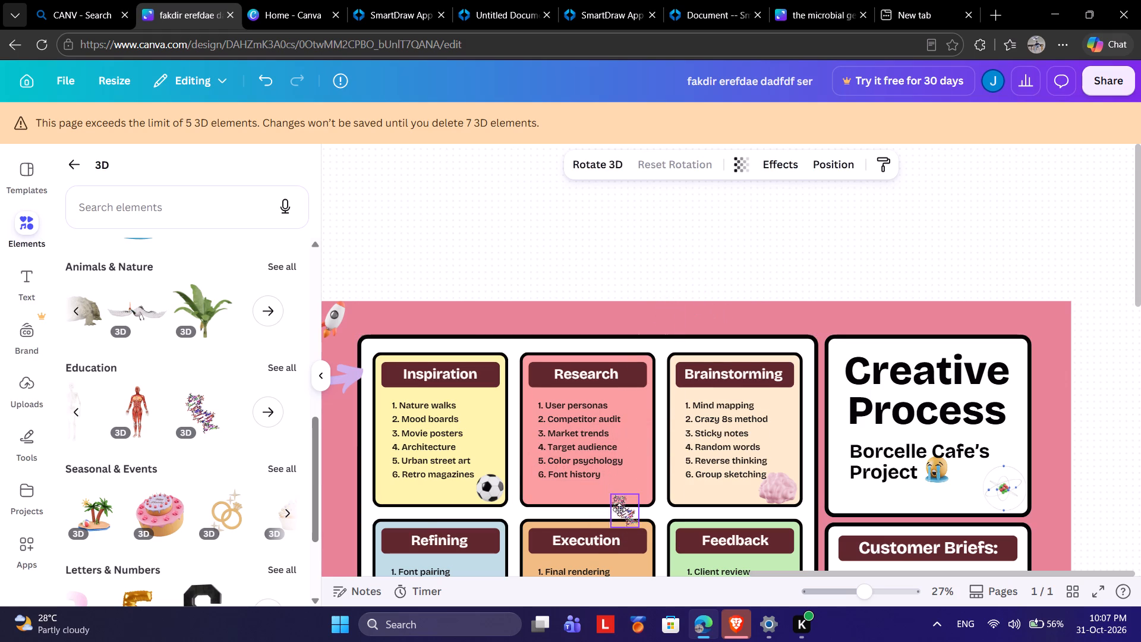
pyautogui.moveTo(619, 509); pyautogui.dragTo(632, 484)
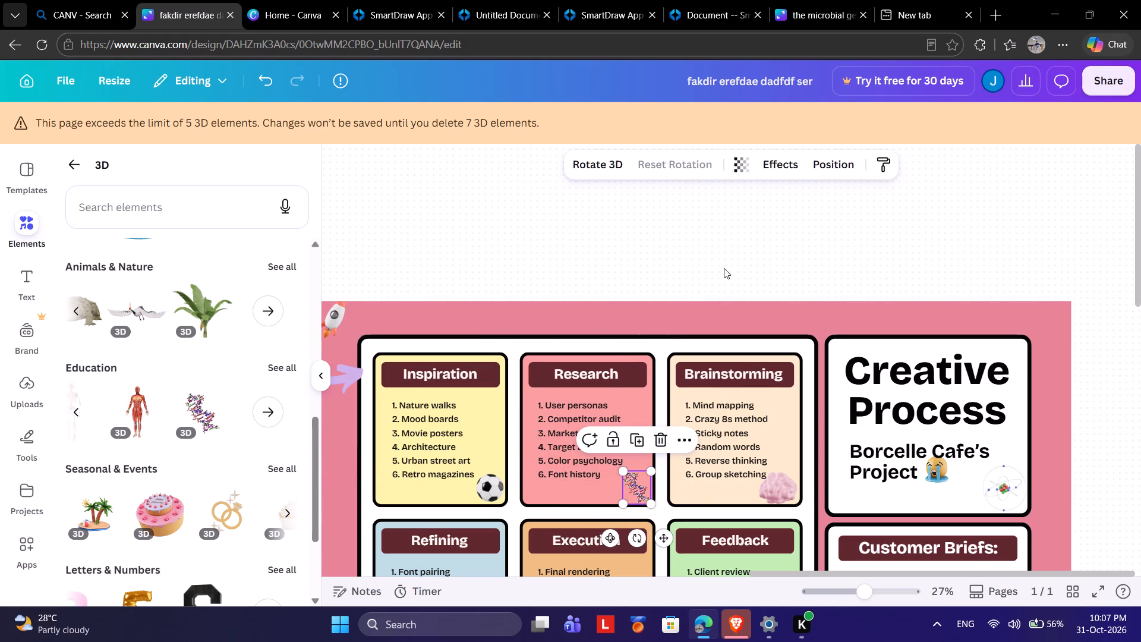
pyautogui.click(724, 258)
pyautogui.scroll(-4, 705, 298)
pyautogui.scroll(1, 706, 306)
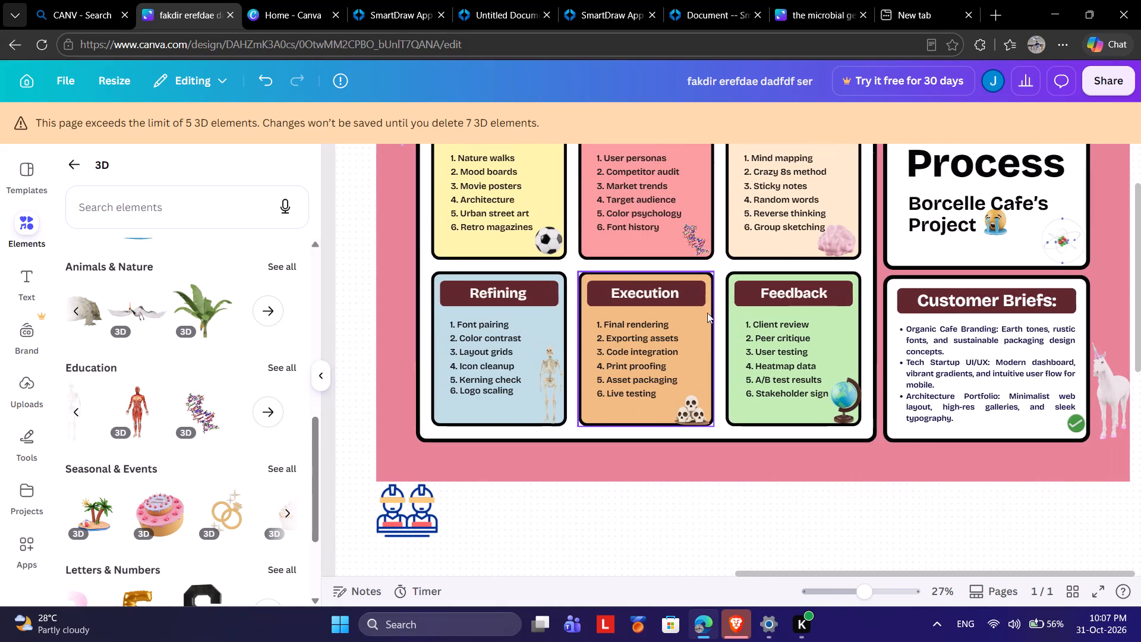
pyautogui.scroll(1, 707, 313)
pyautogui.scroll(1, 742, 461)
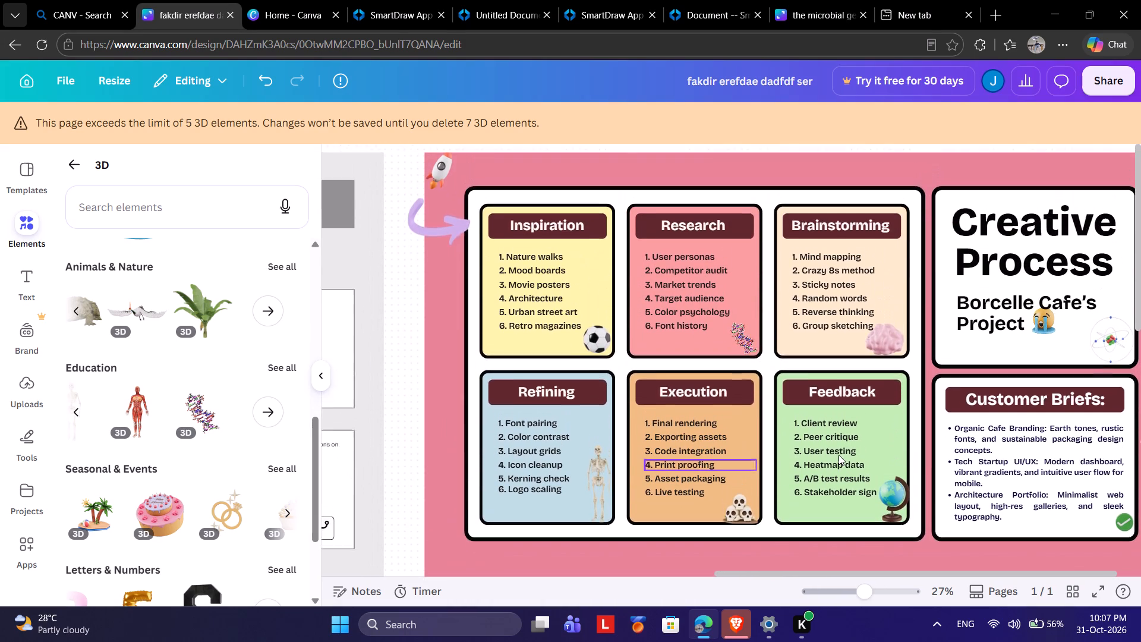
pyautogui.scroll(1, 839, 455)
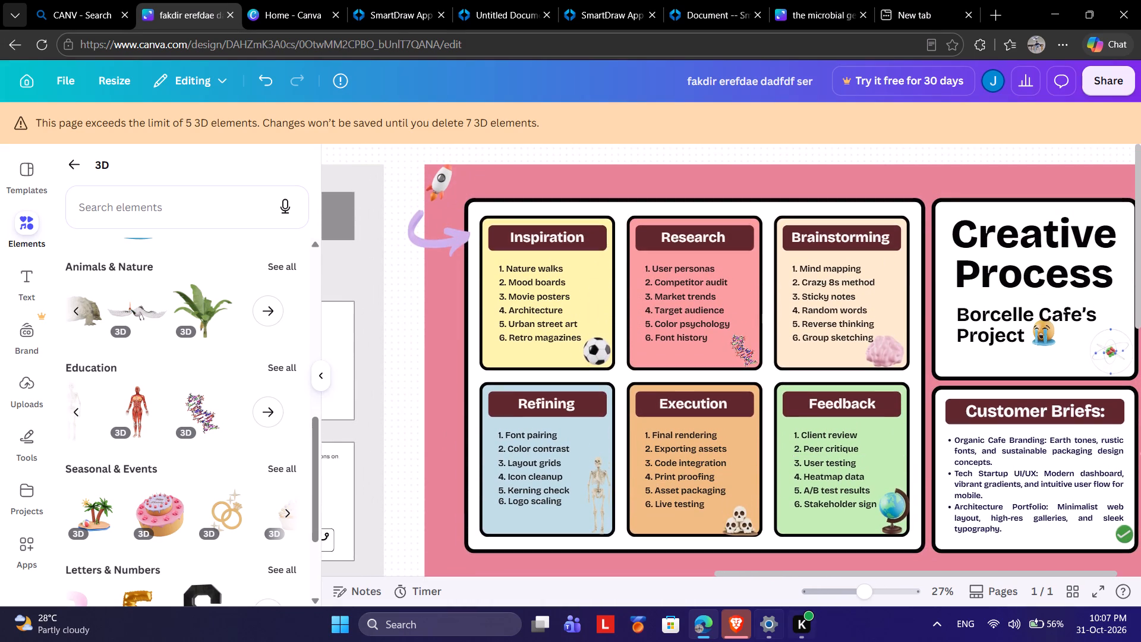